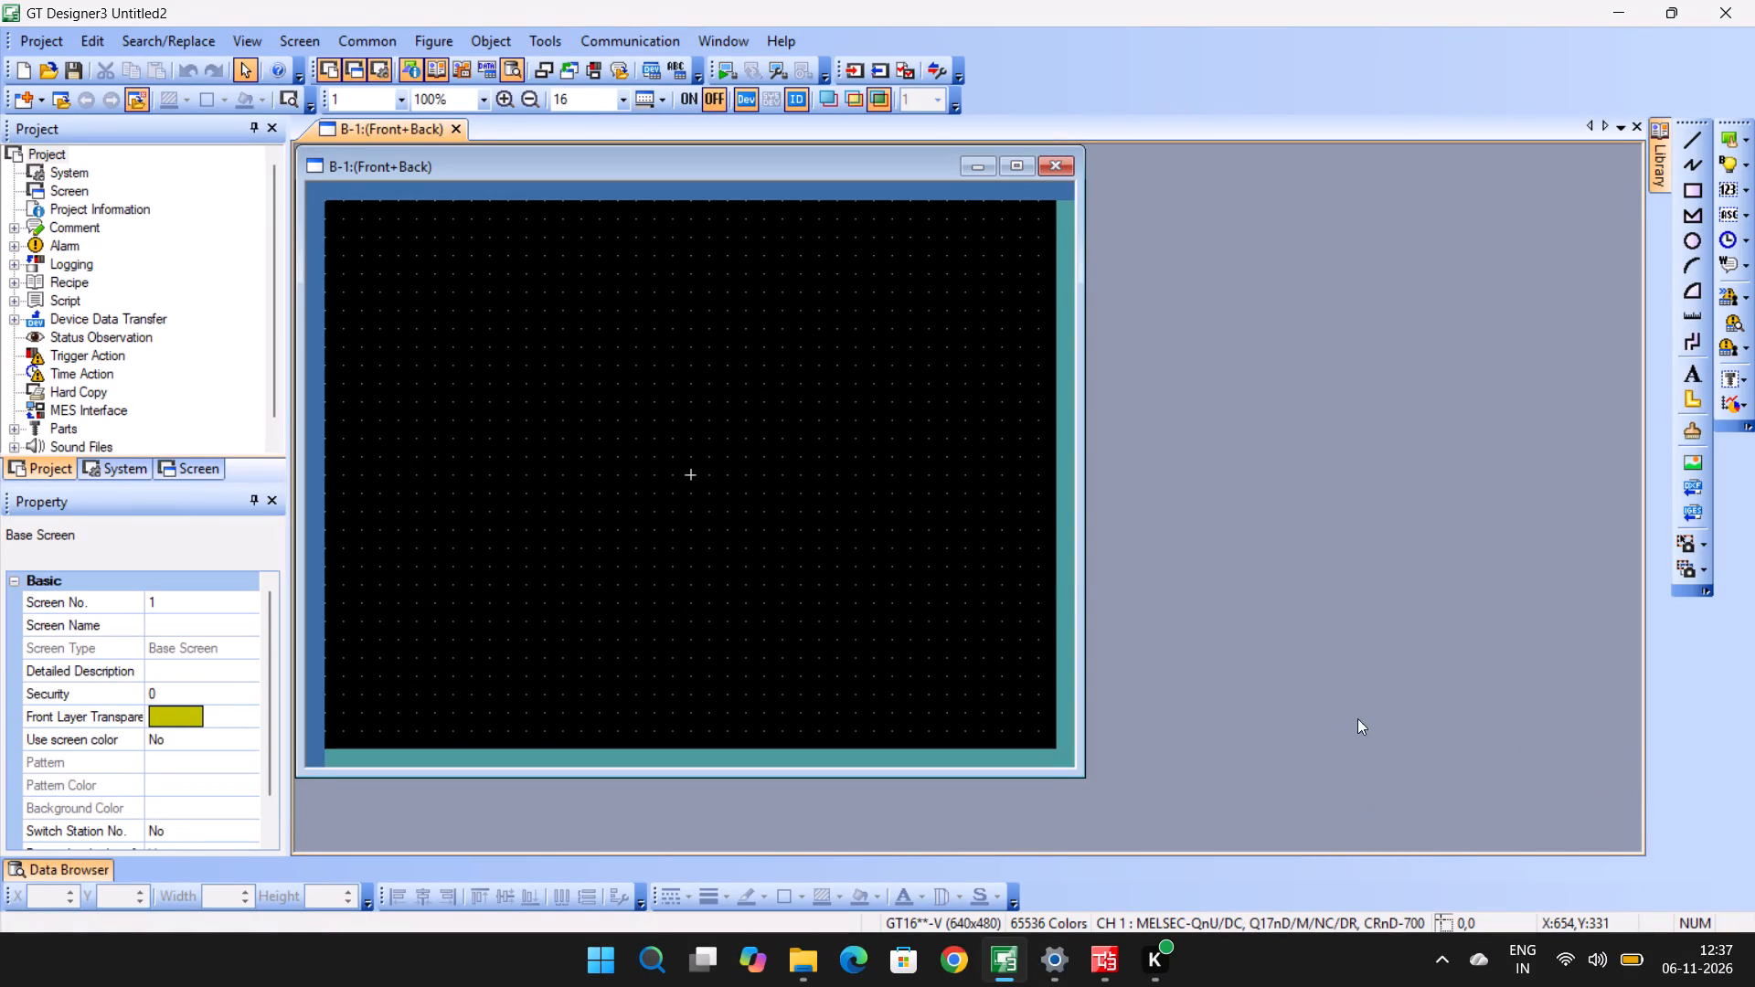
# Place a switch about 130 wide by 66 high near the upper-left corner of base screen B-1.
pyautogui.click(1726, 132)
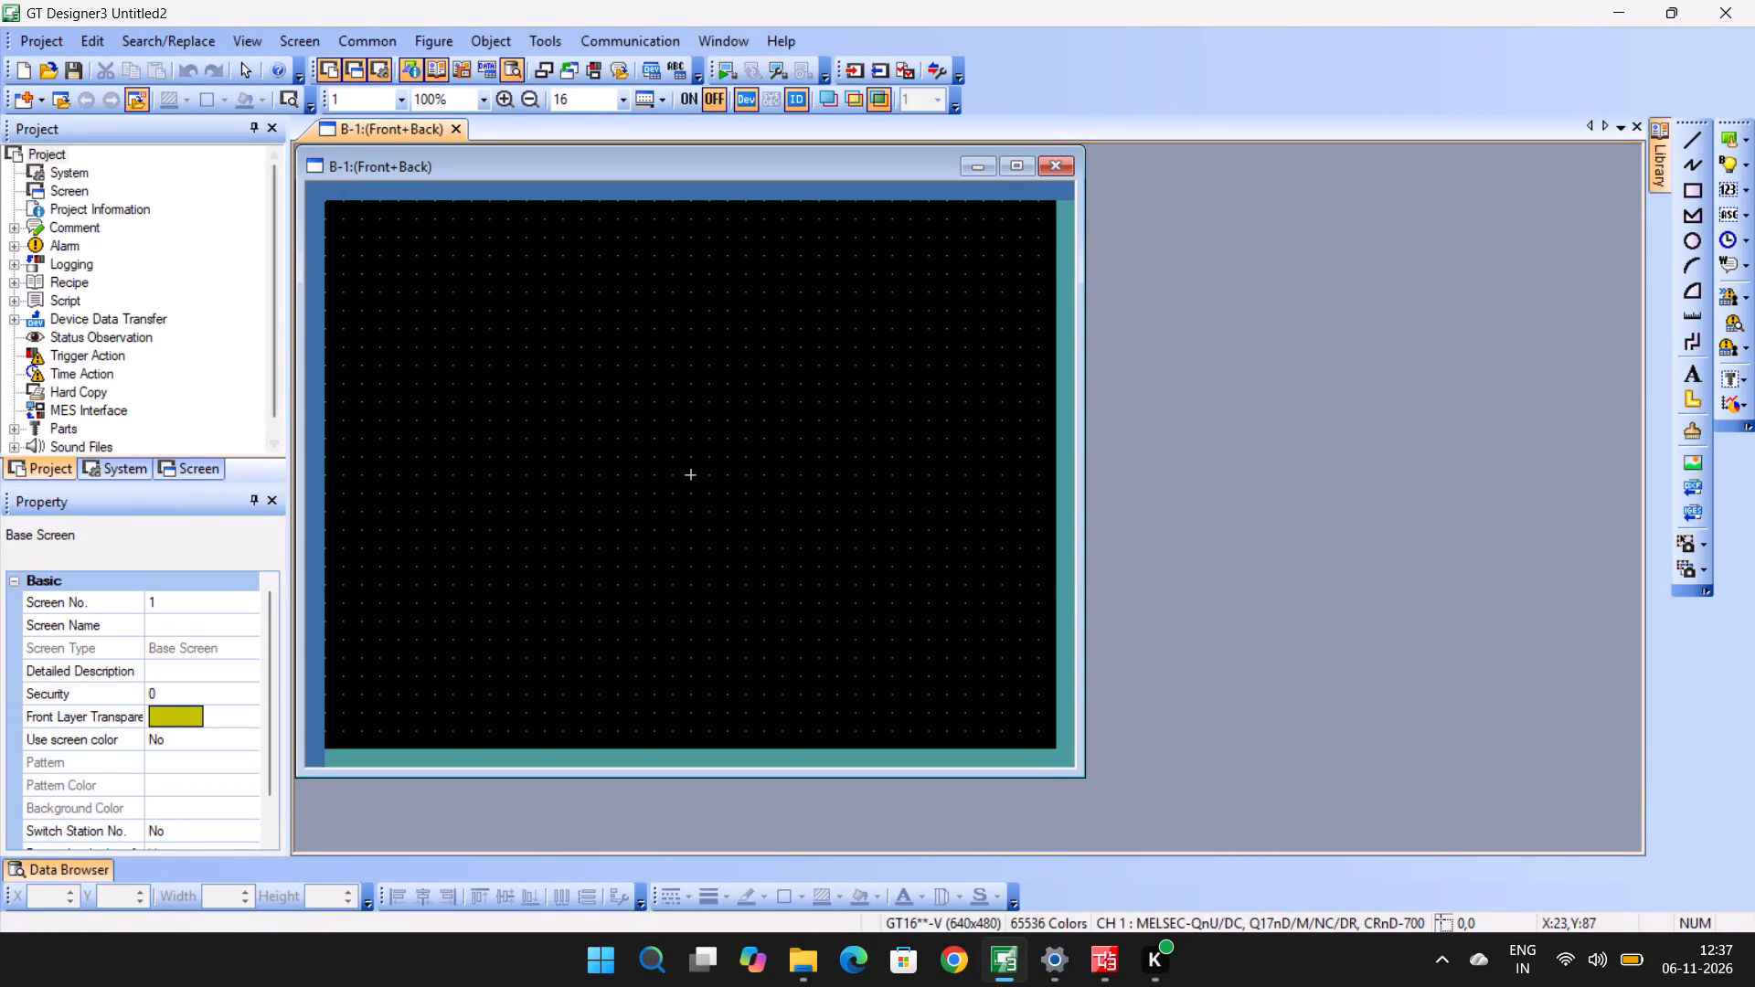
pyautogui.moveTo(357, 274); pyautogui.dragTo(505, 346)
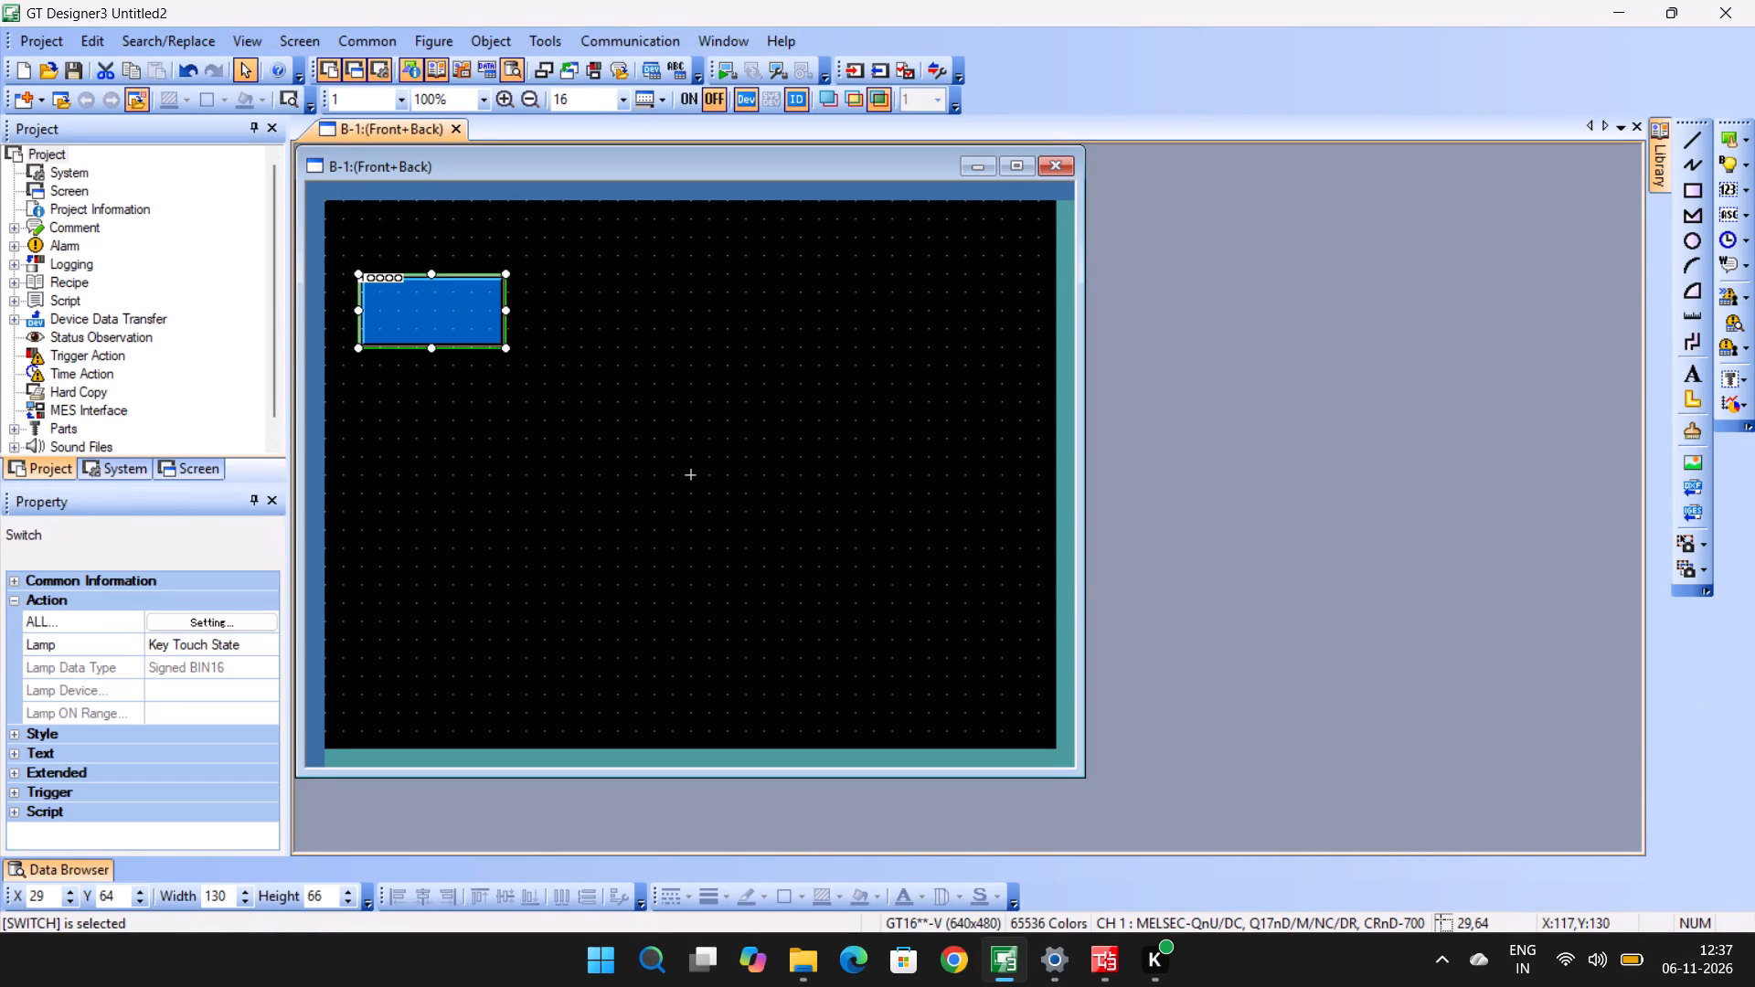
# Add a momentary bit action for device M23 to the new switch.
pyautogui.click(390, 322)
pyautogui.doubleClick(390, 322)
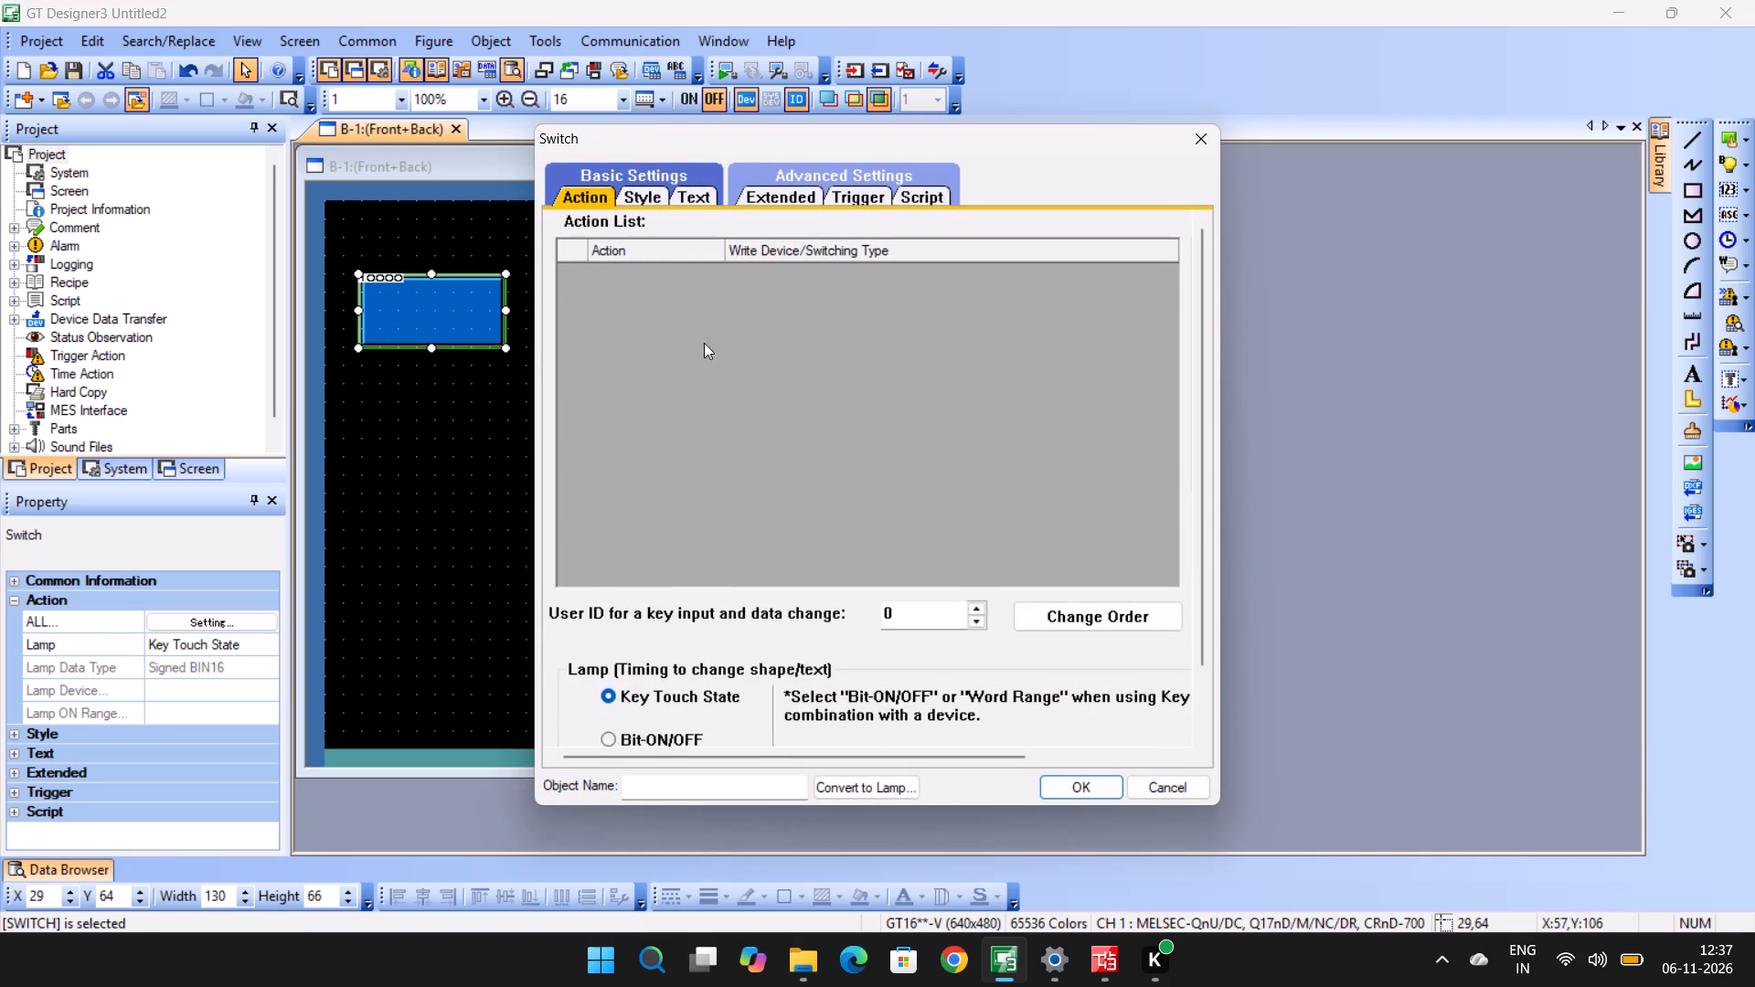
pyautogui.click(707, 199)
pyautogui.click(692, 196)
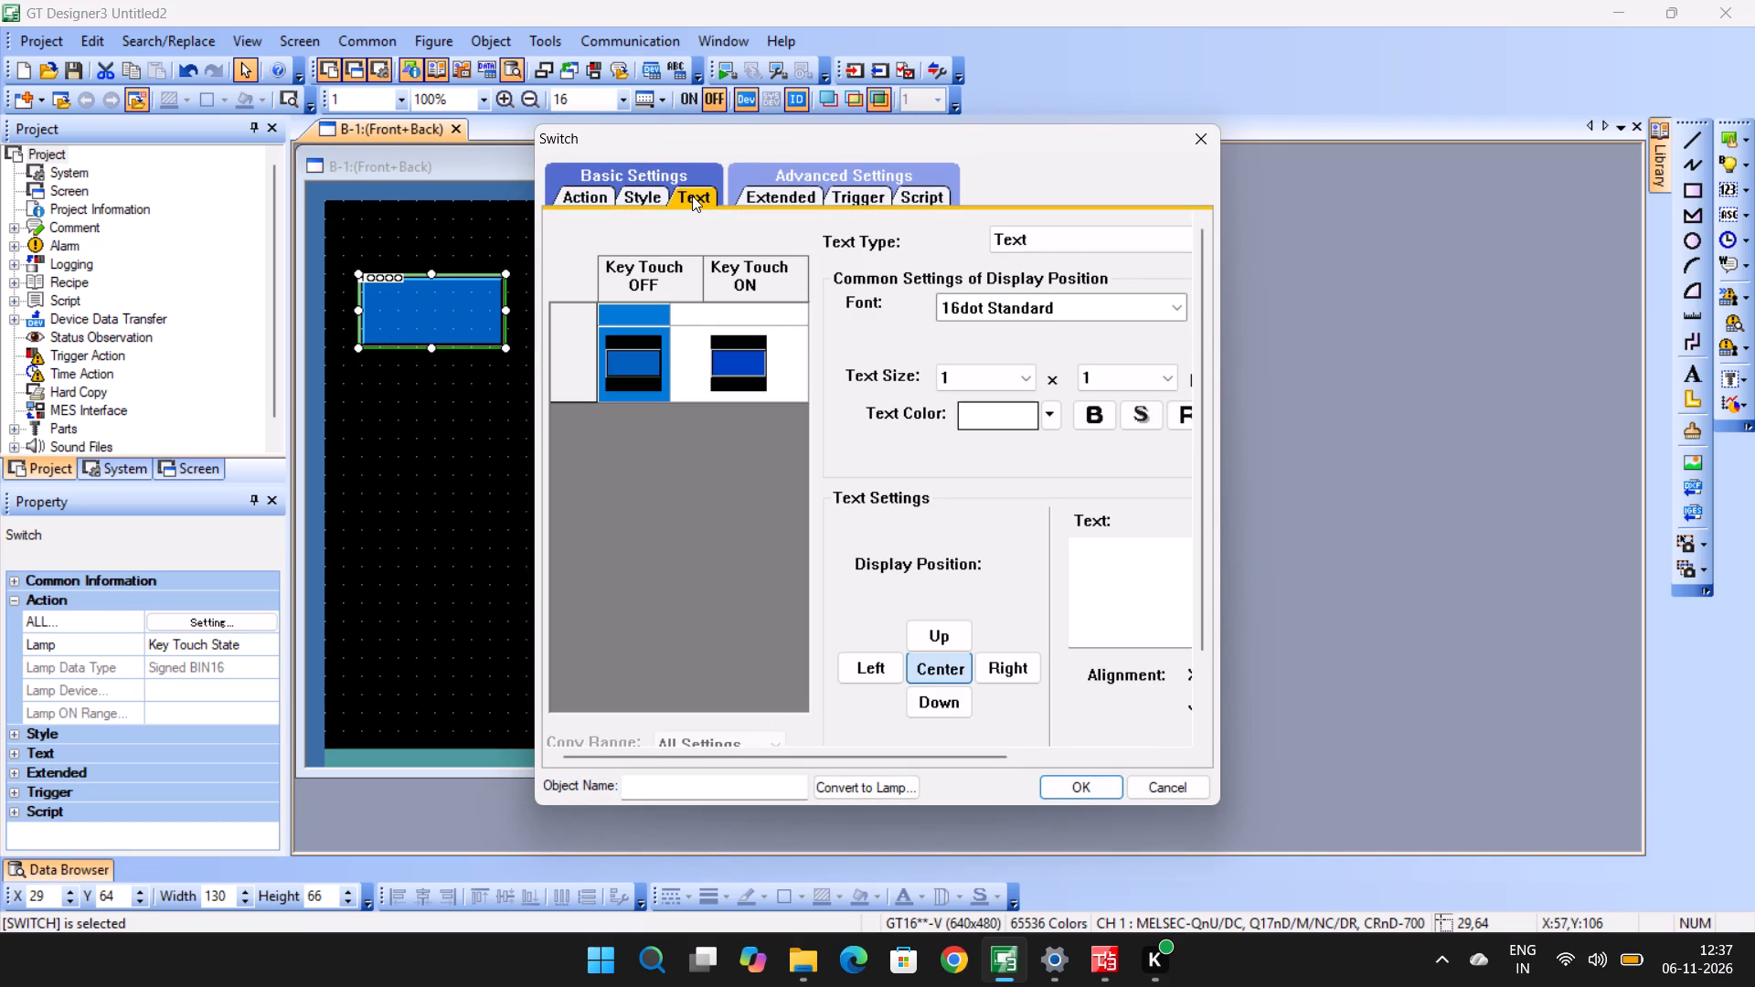
pyautogui.click(759, 287)
pyautogui.click(751, 341)
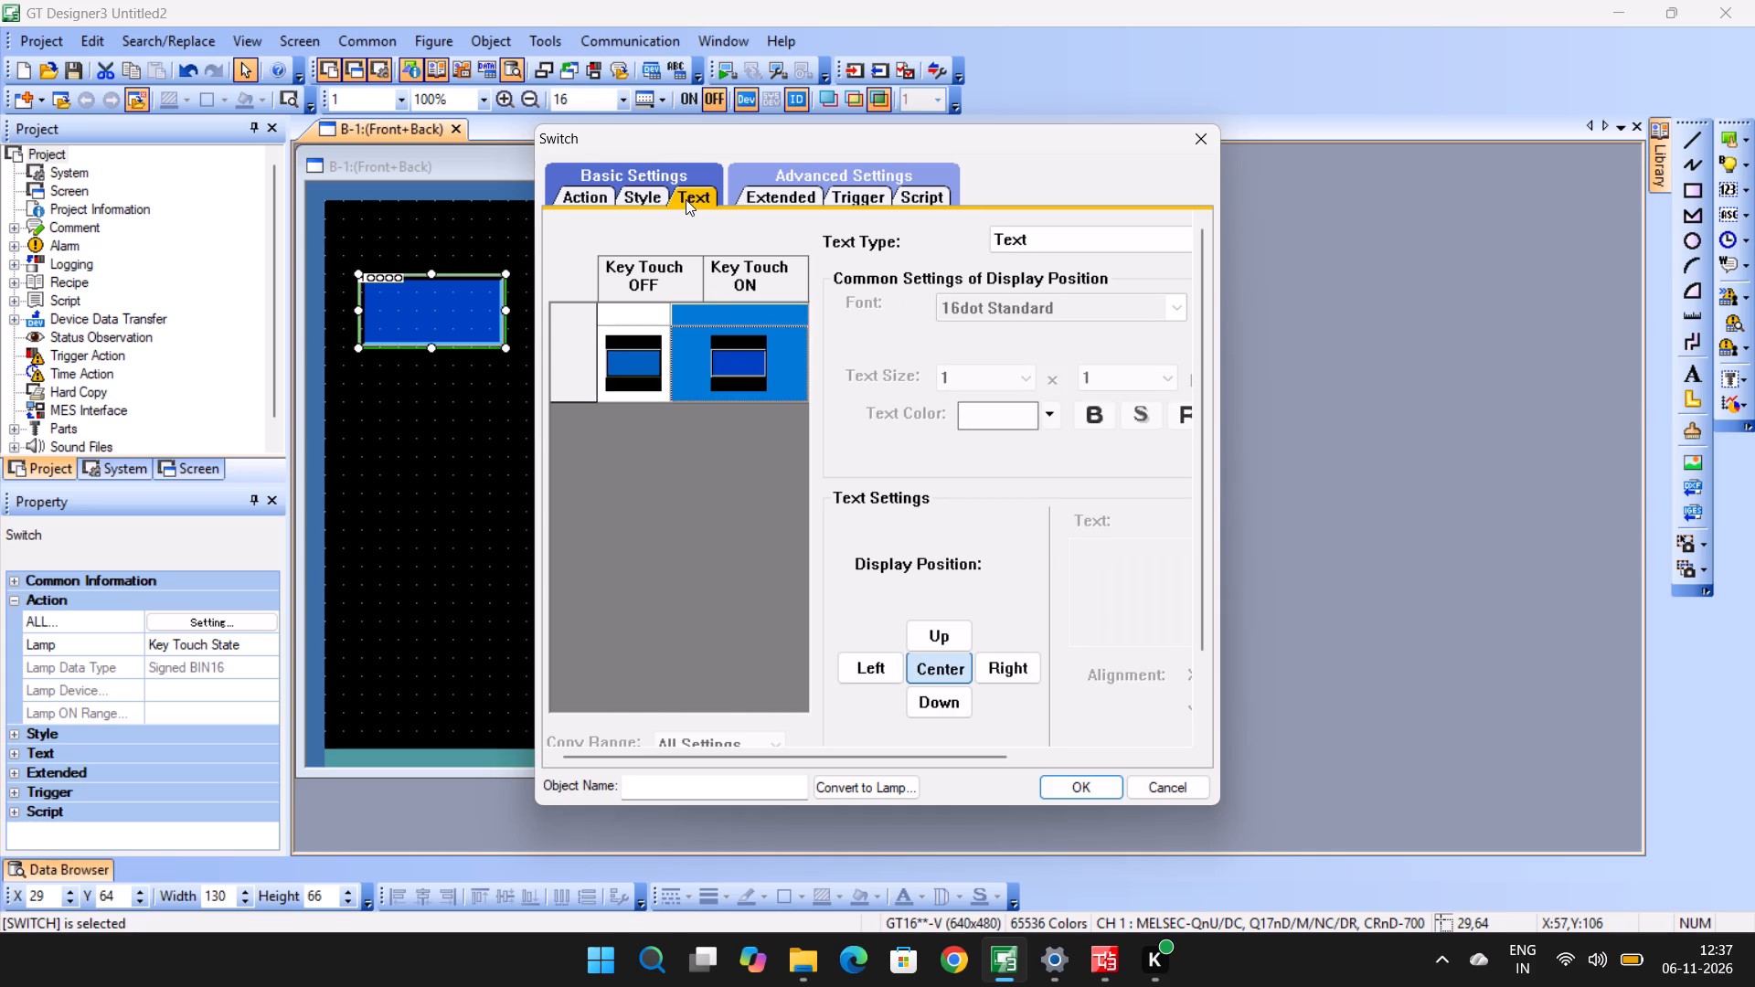
pyautogui.click(601, 191)
pyautogui.moveTo(1045, 746); pyautogui.dragTo(1118, 738)
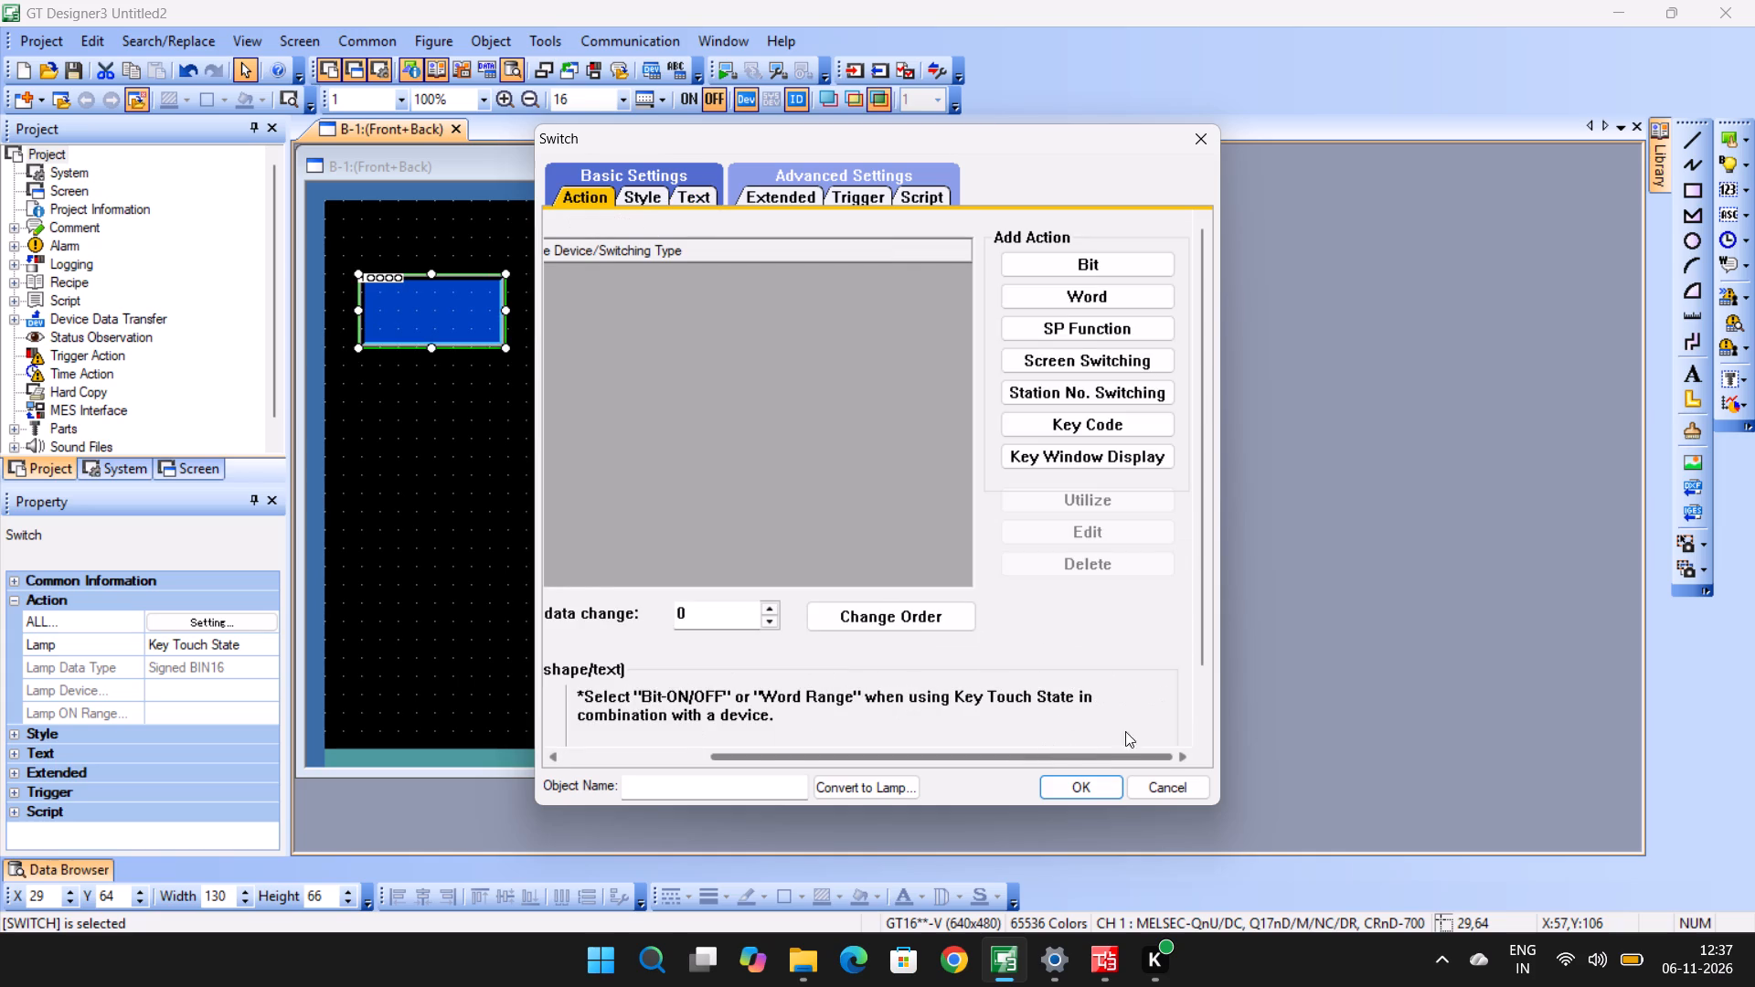
pyautogui.click(1055, 258)
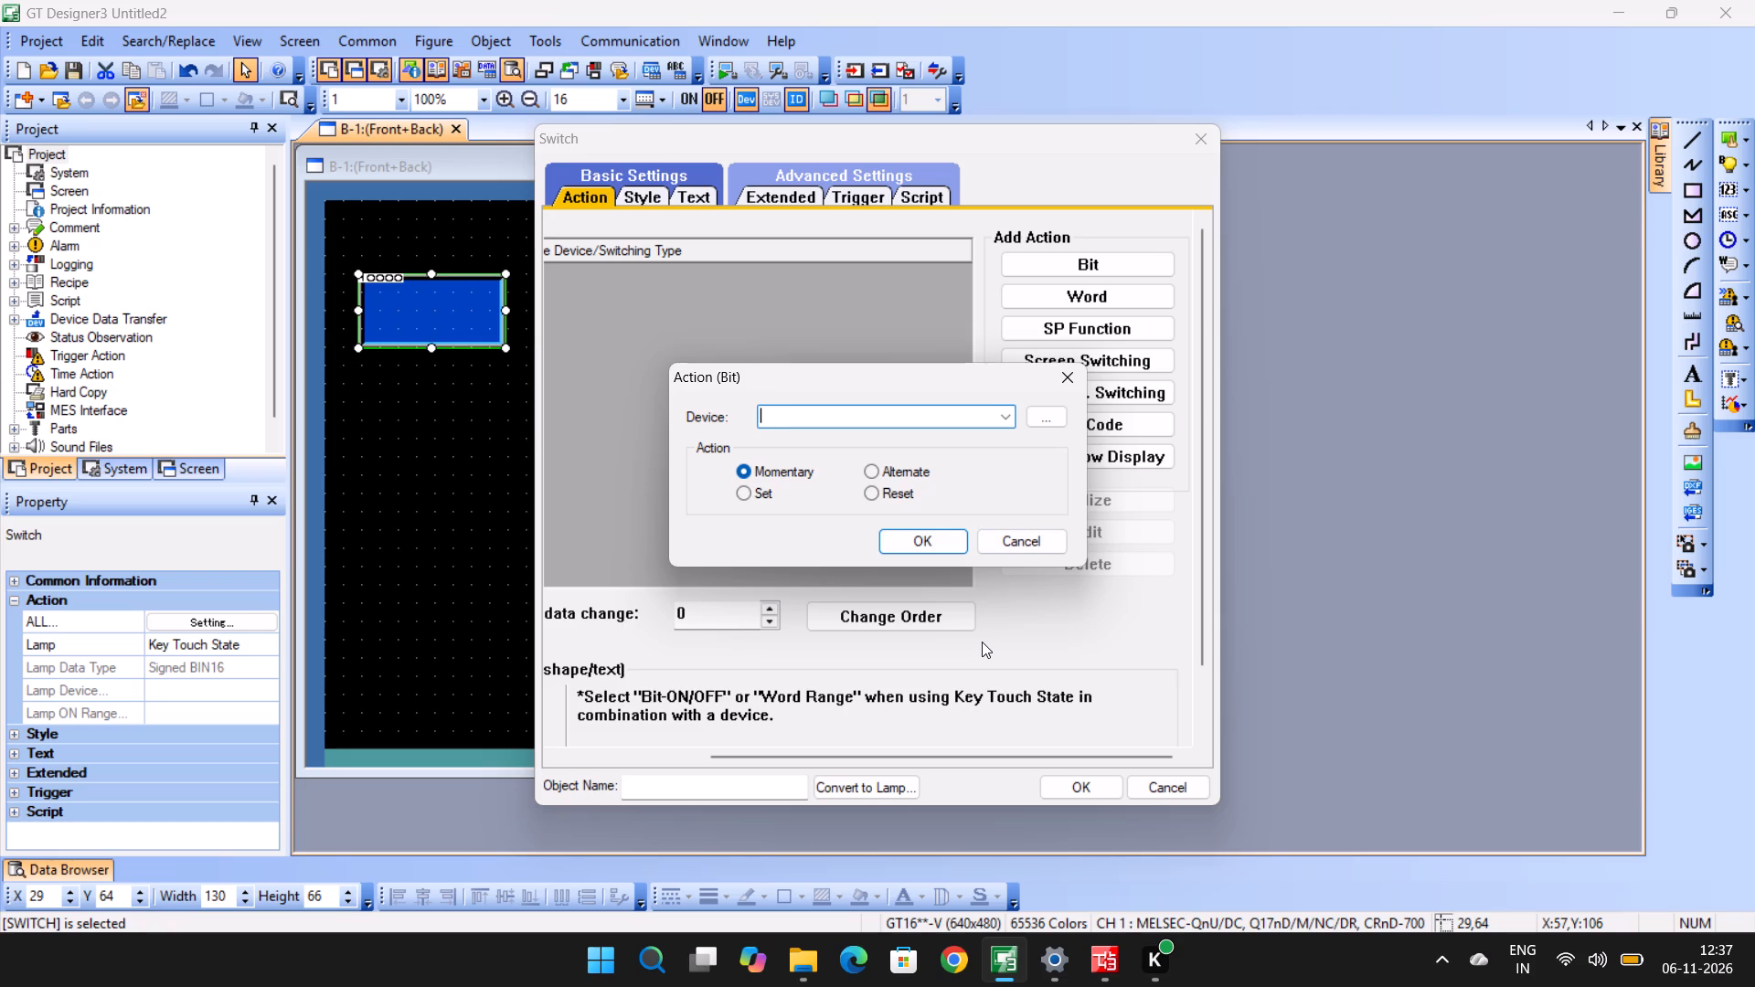
pyautogui.write('m23')
pyautogui.press('Return')
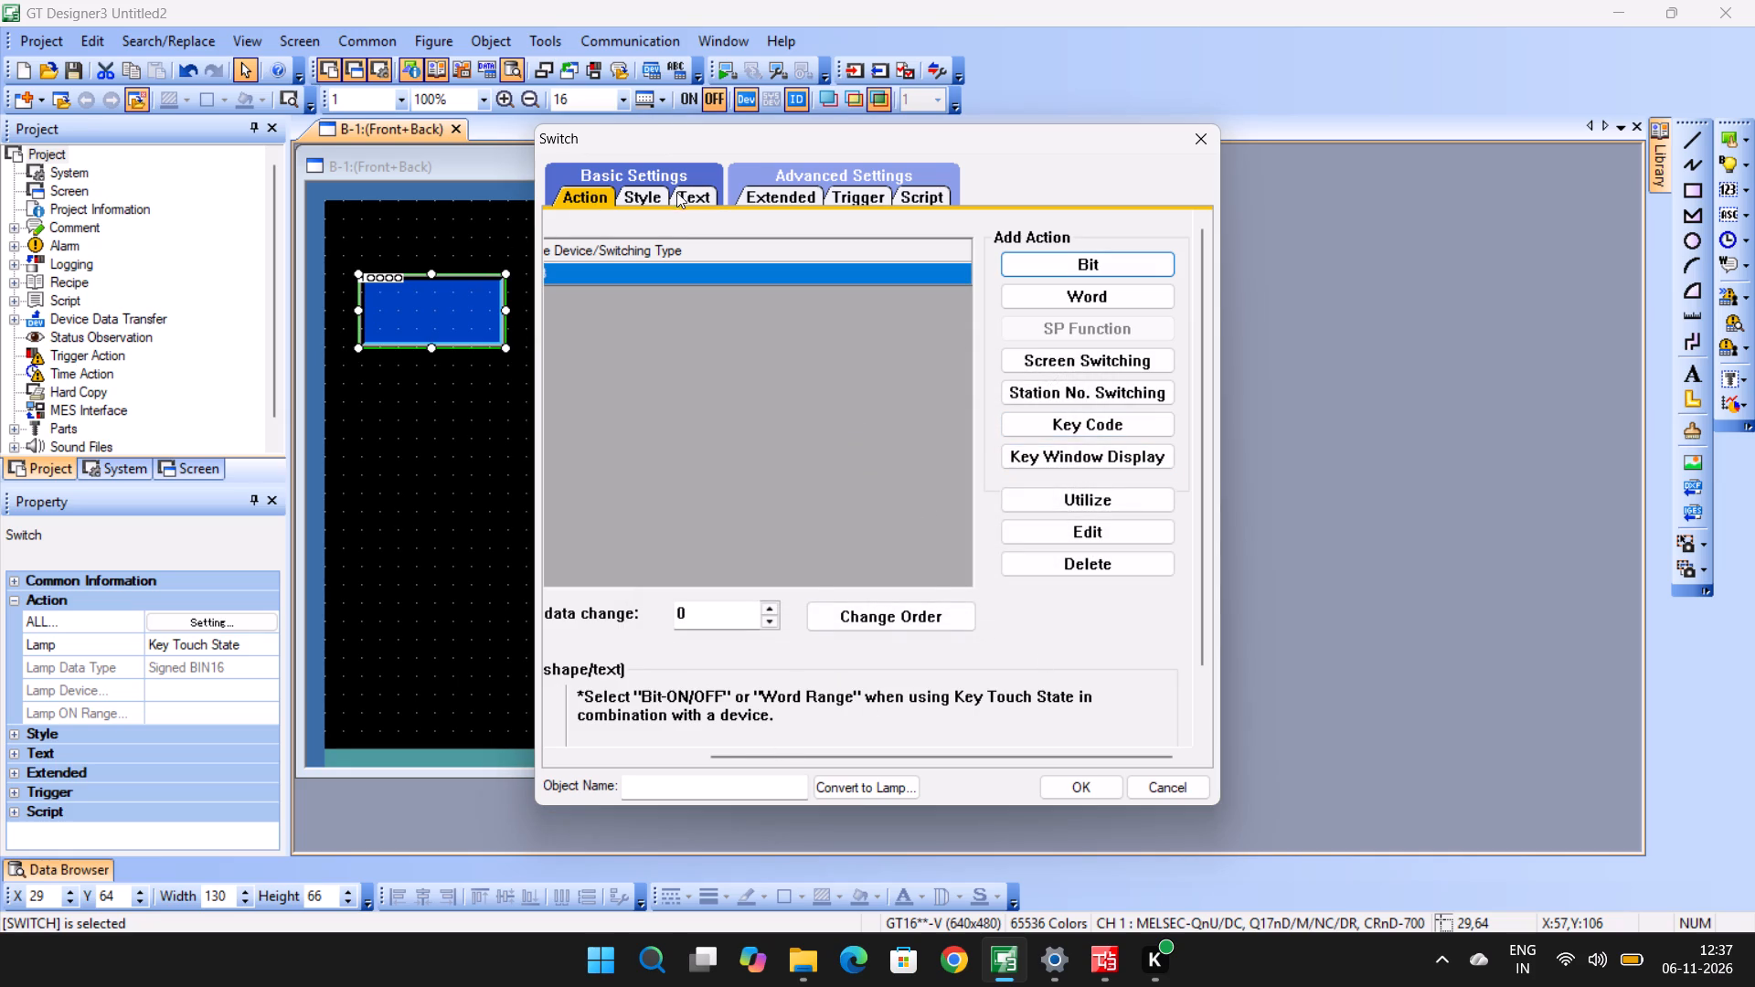
# Label the M23 switch START, ending the text with a line break, and apply its settings.
pyautogui.click(703, 194)
pyautogui.click(1106, 574)
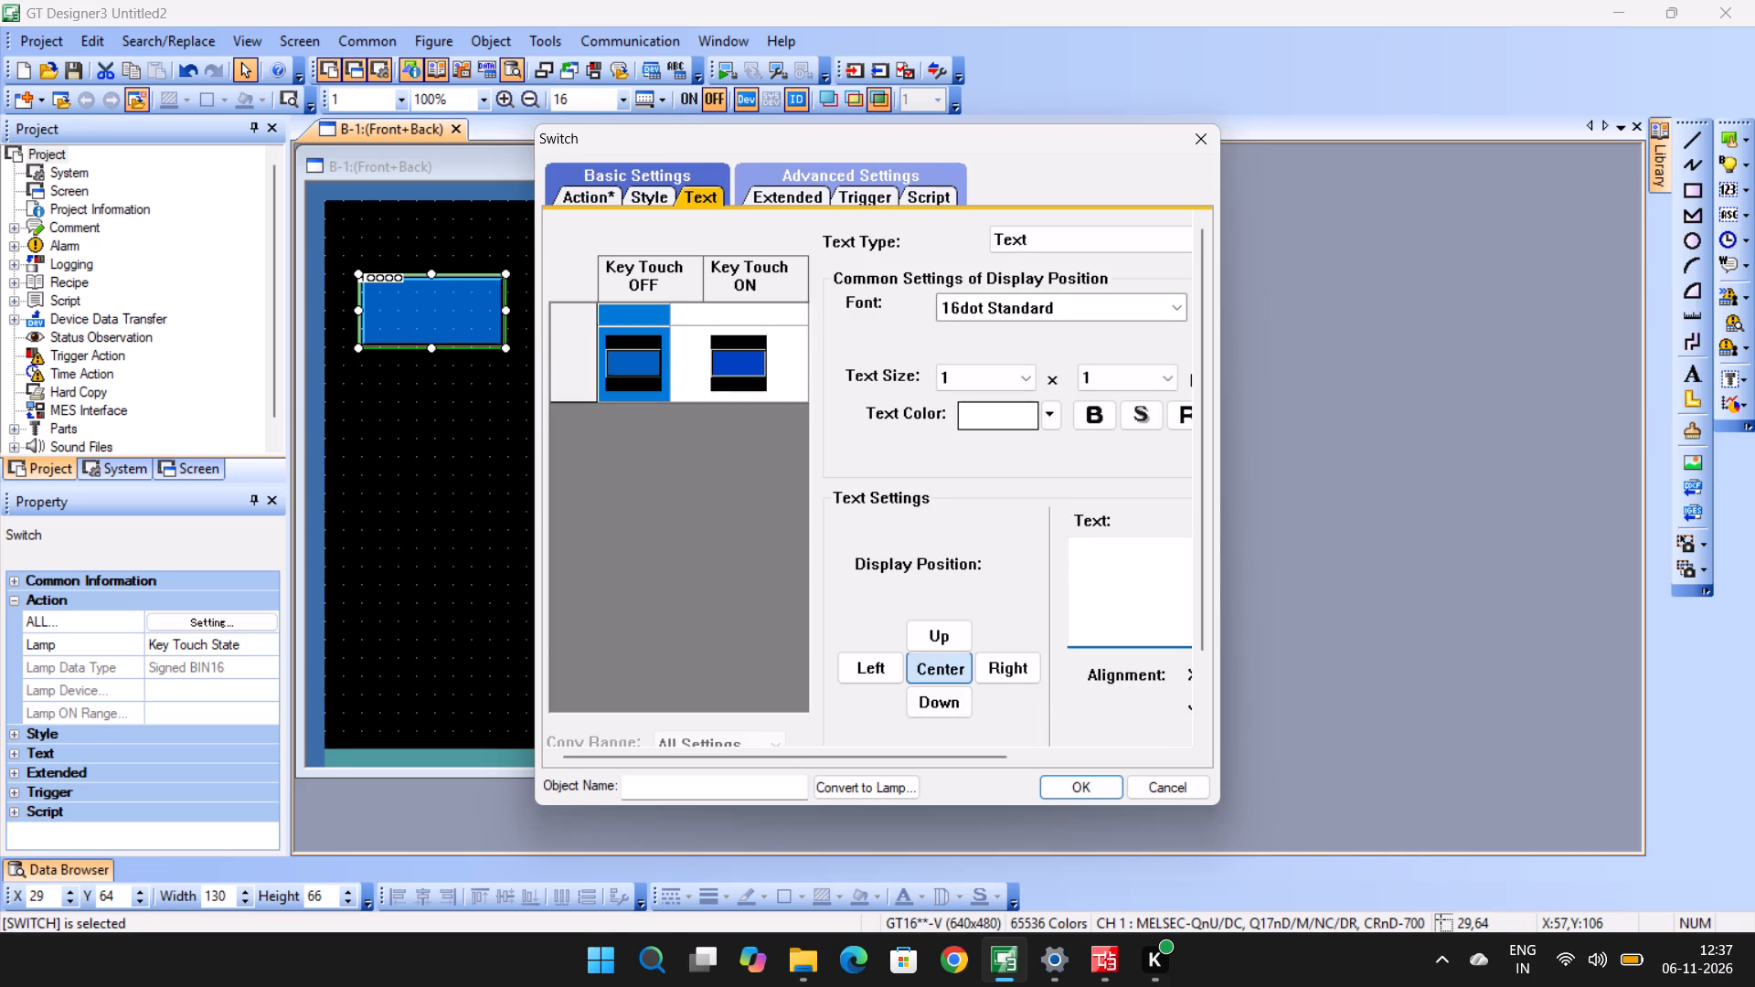
pyautogui.write('START')
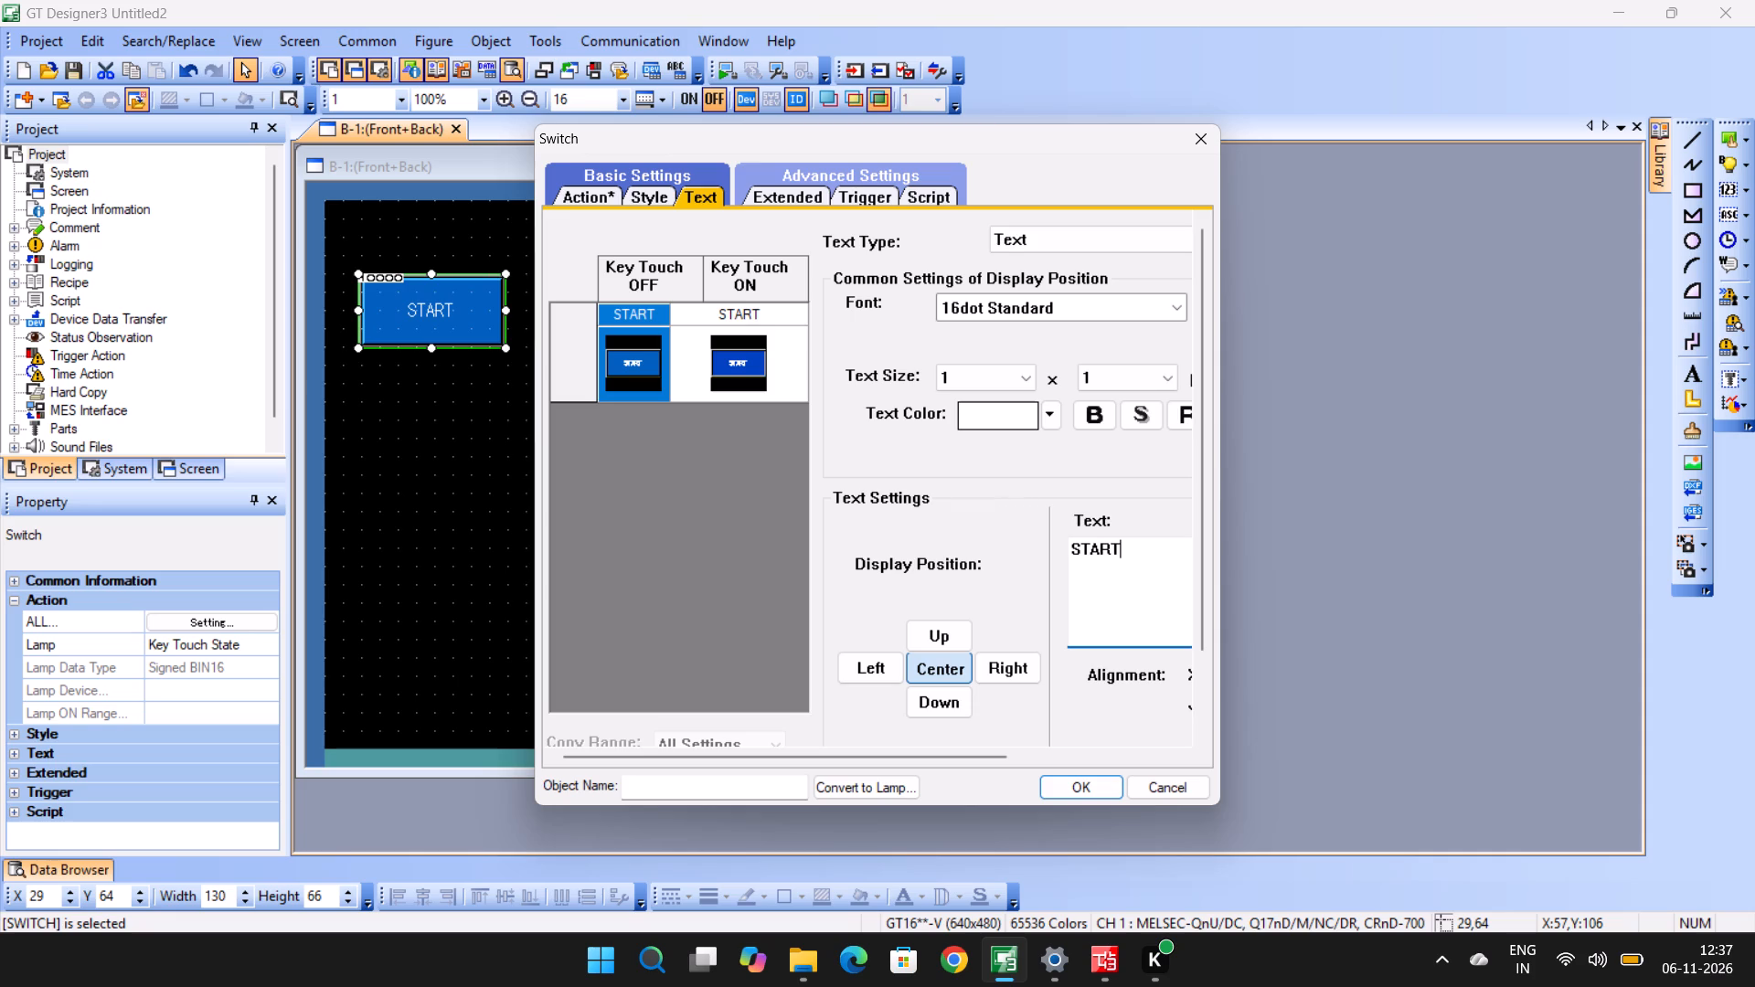
pyautogui.press('Return')
pyautogui.click(1093, 810)
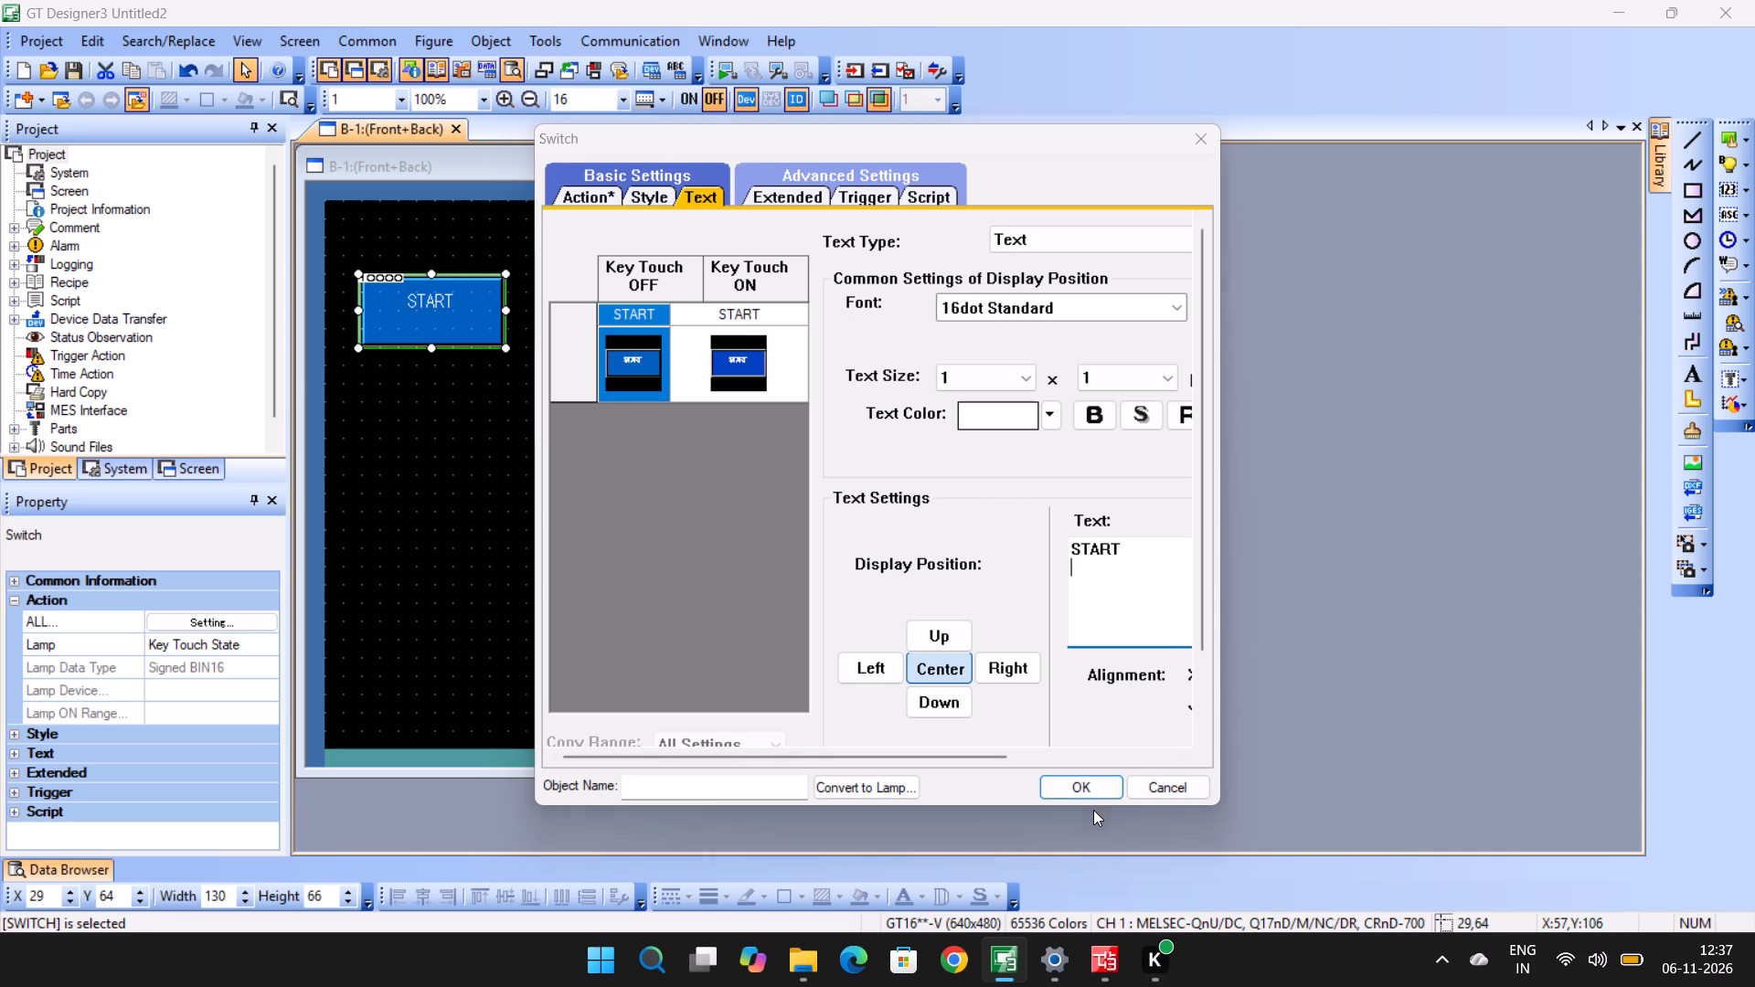
pyautogui.click(1090, 809)
pyautogui.click(1080, 792)
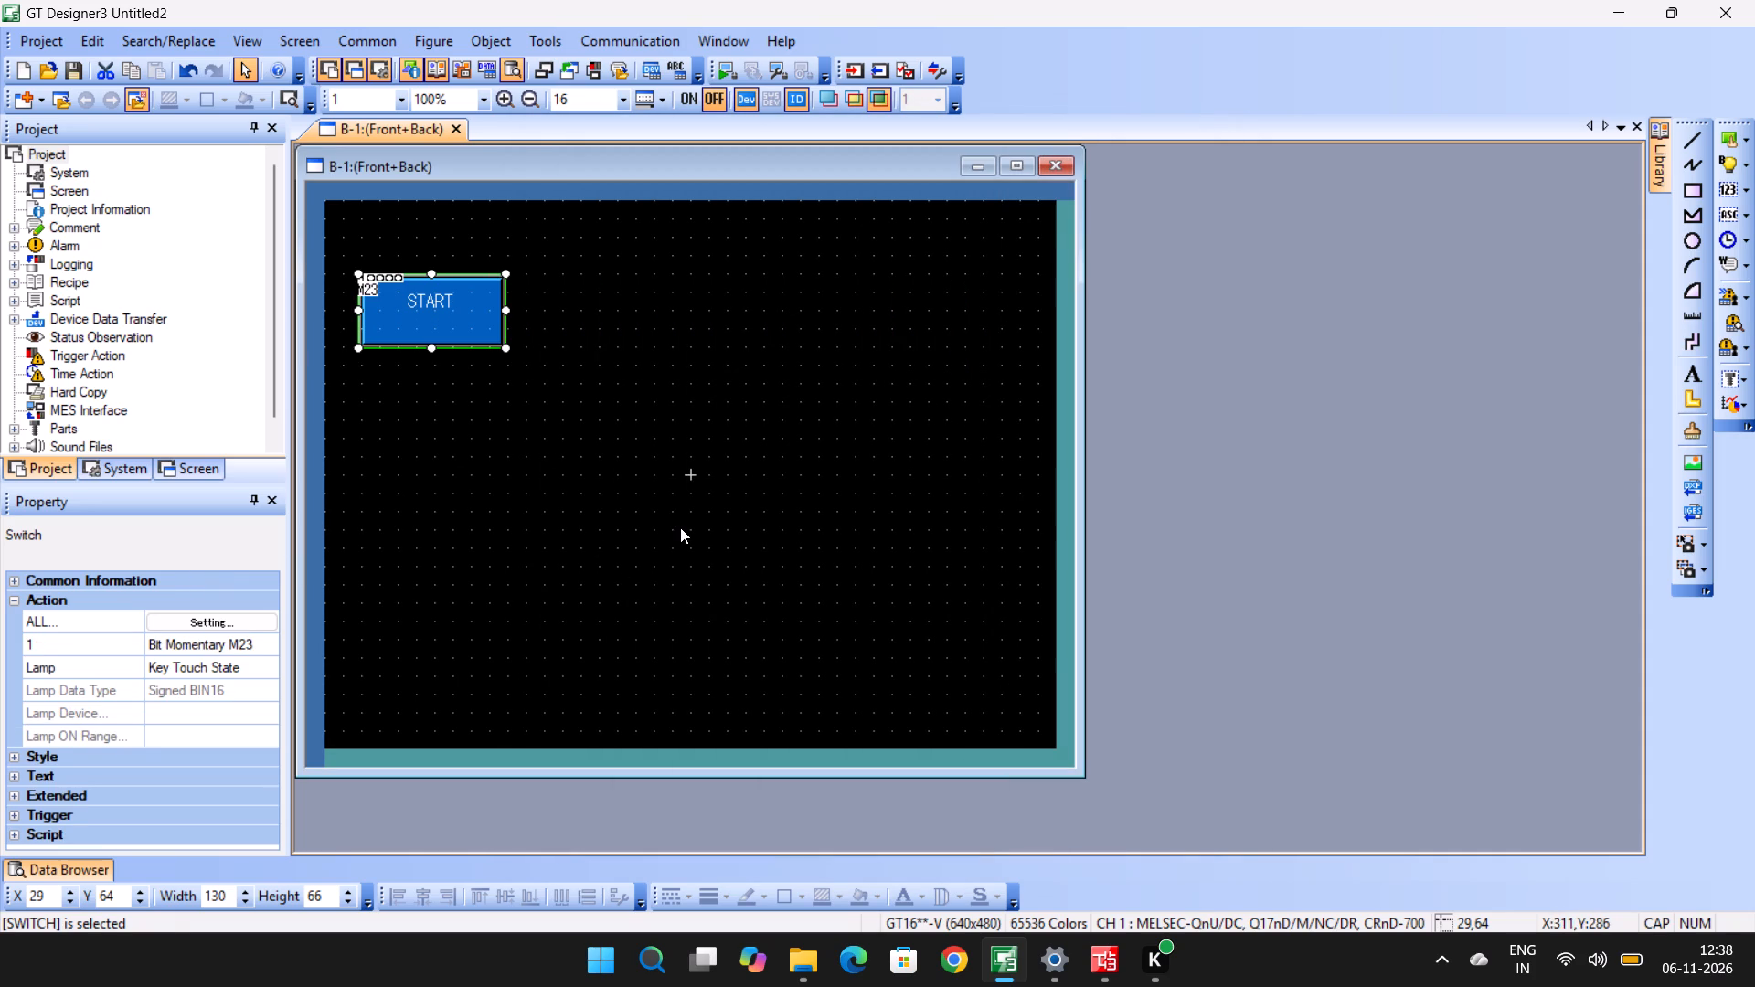
# Place a second switch about 106 wide by 65 high beside the START switch, aligned with its top.
pyautogui.click(1720, 141)
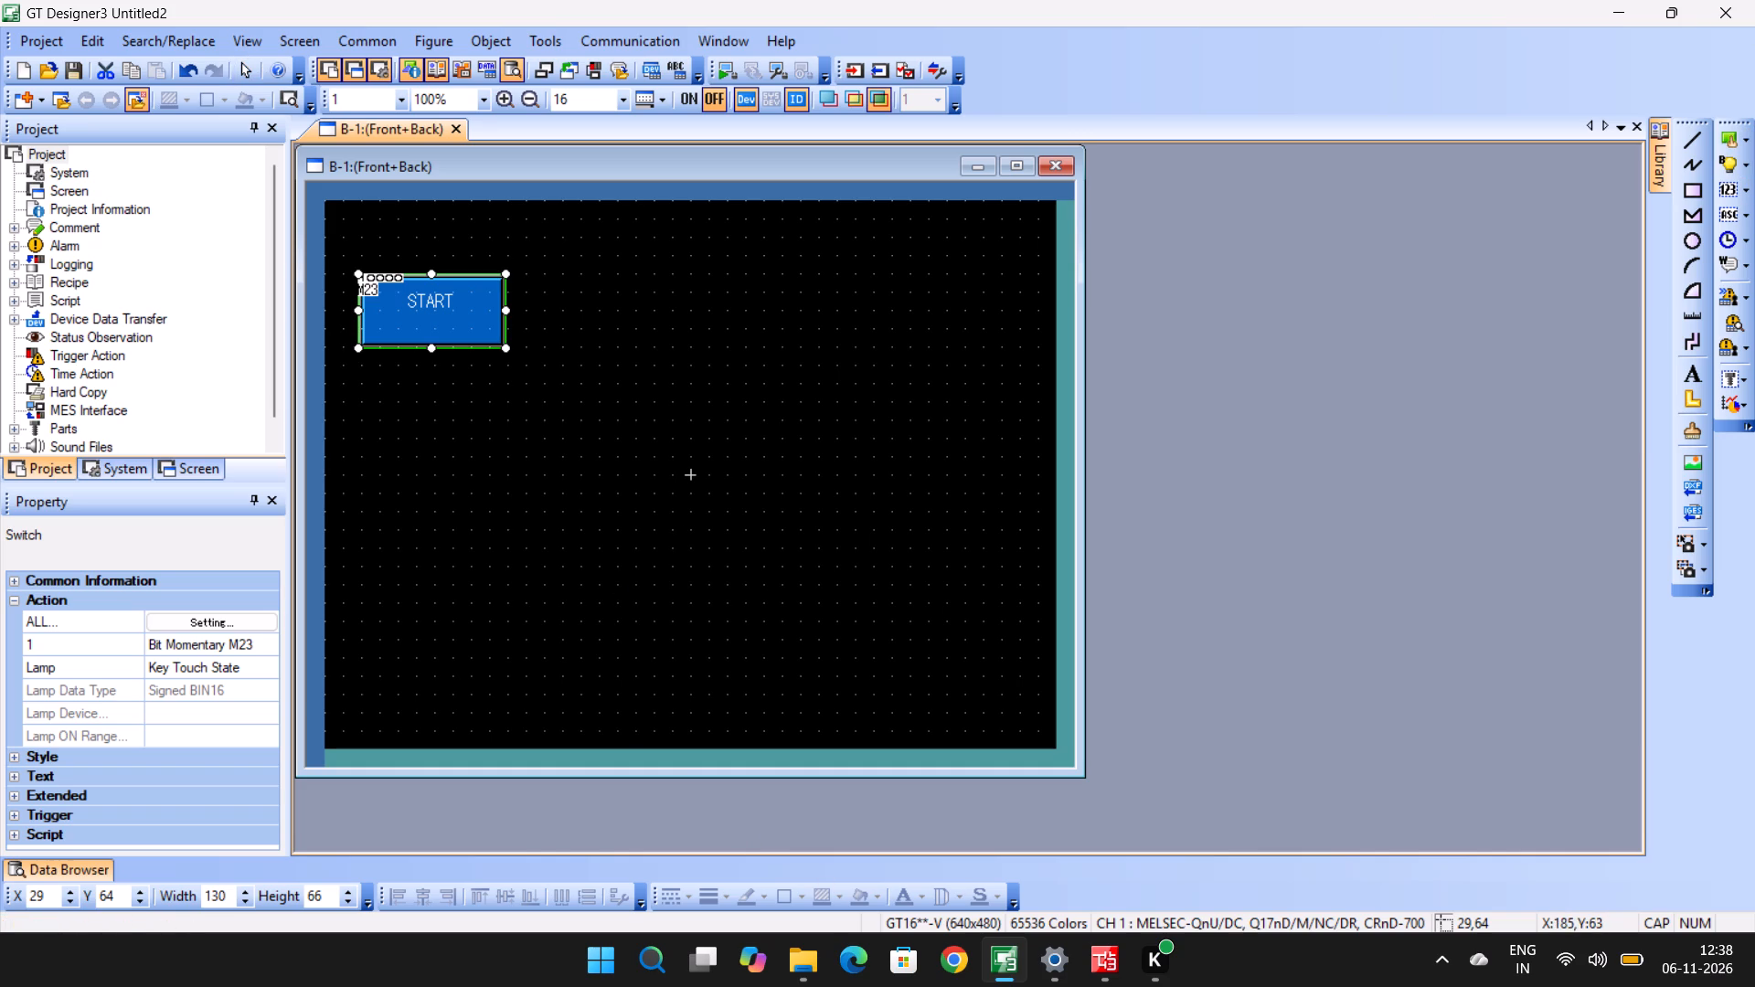
pyautogui.moveTo(547, 272); pyautogui.dragTo(689, 352)
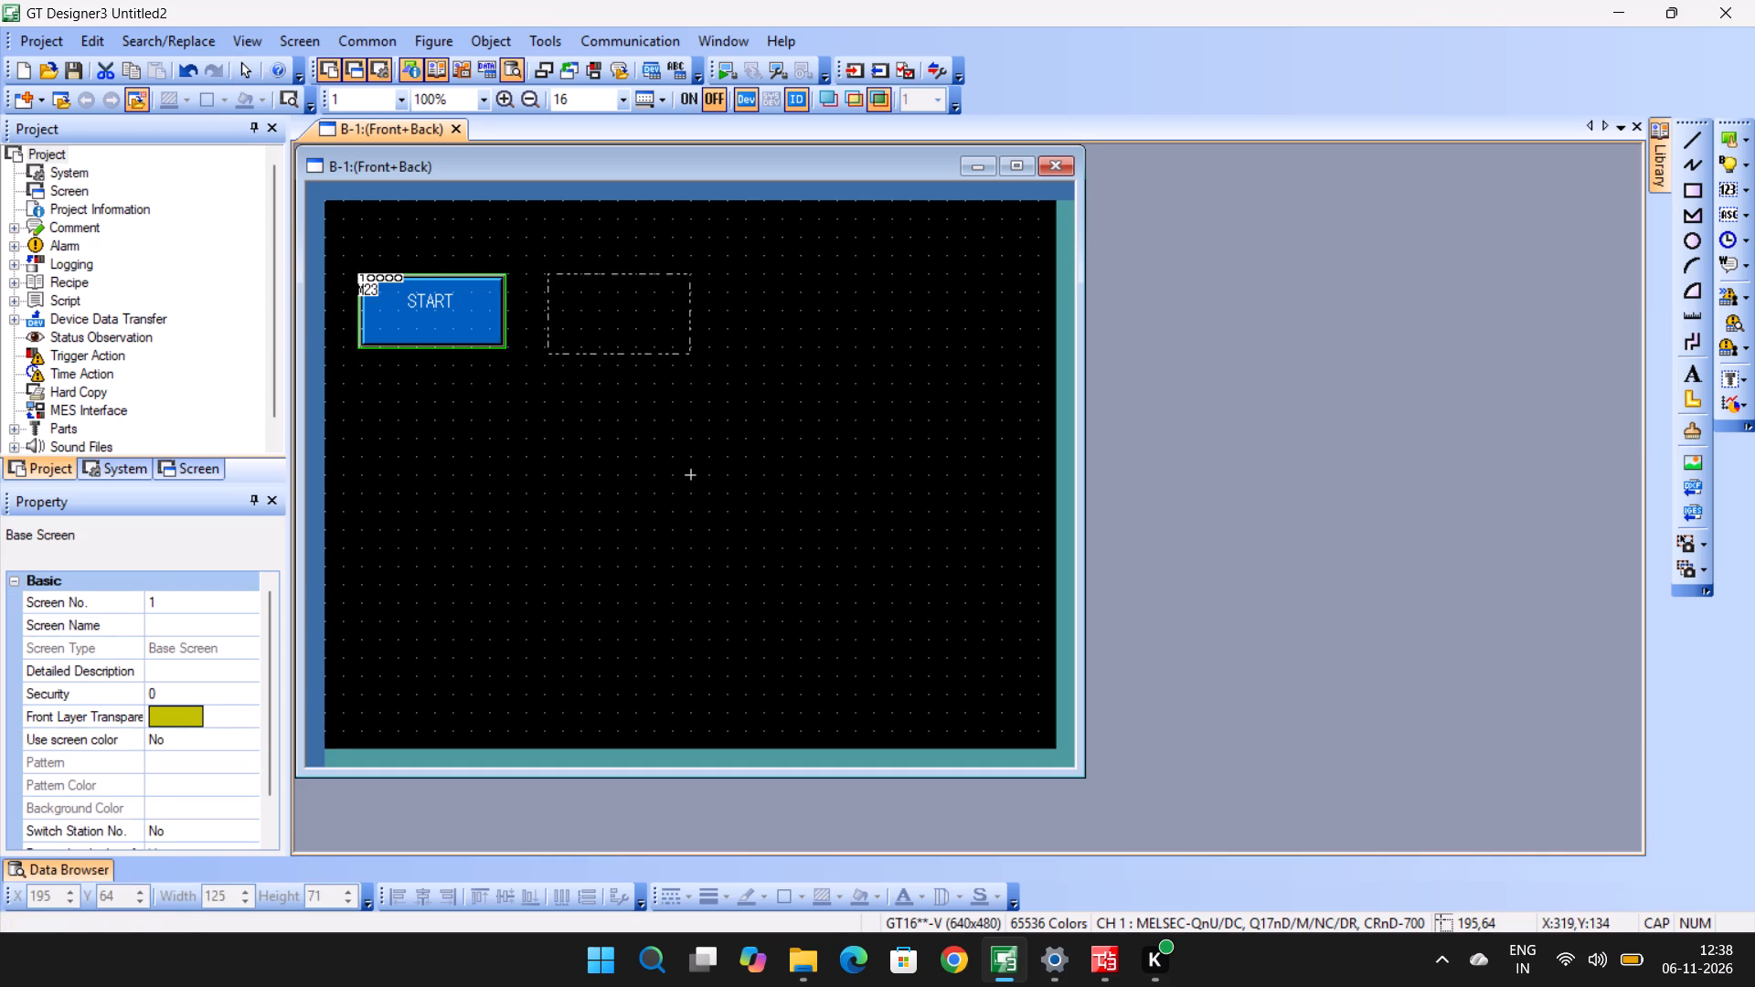
pyautogui.moveTo(689, 352); pyautogui.dragTo(666, 346)
# Add a momentary bit action for device M24 to the second switch and apply its settings.
pyautogui.doubleClick(617, 319)
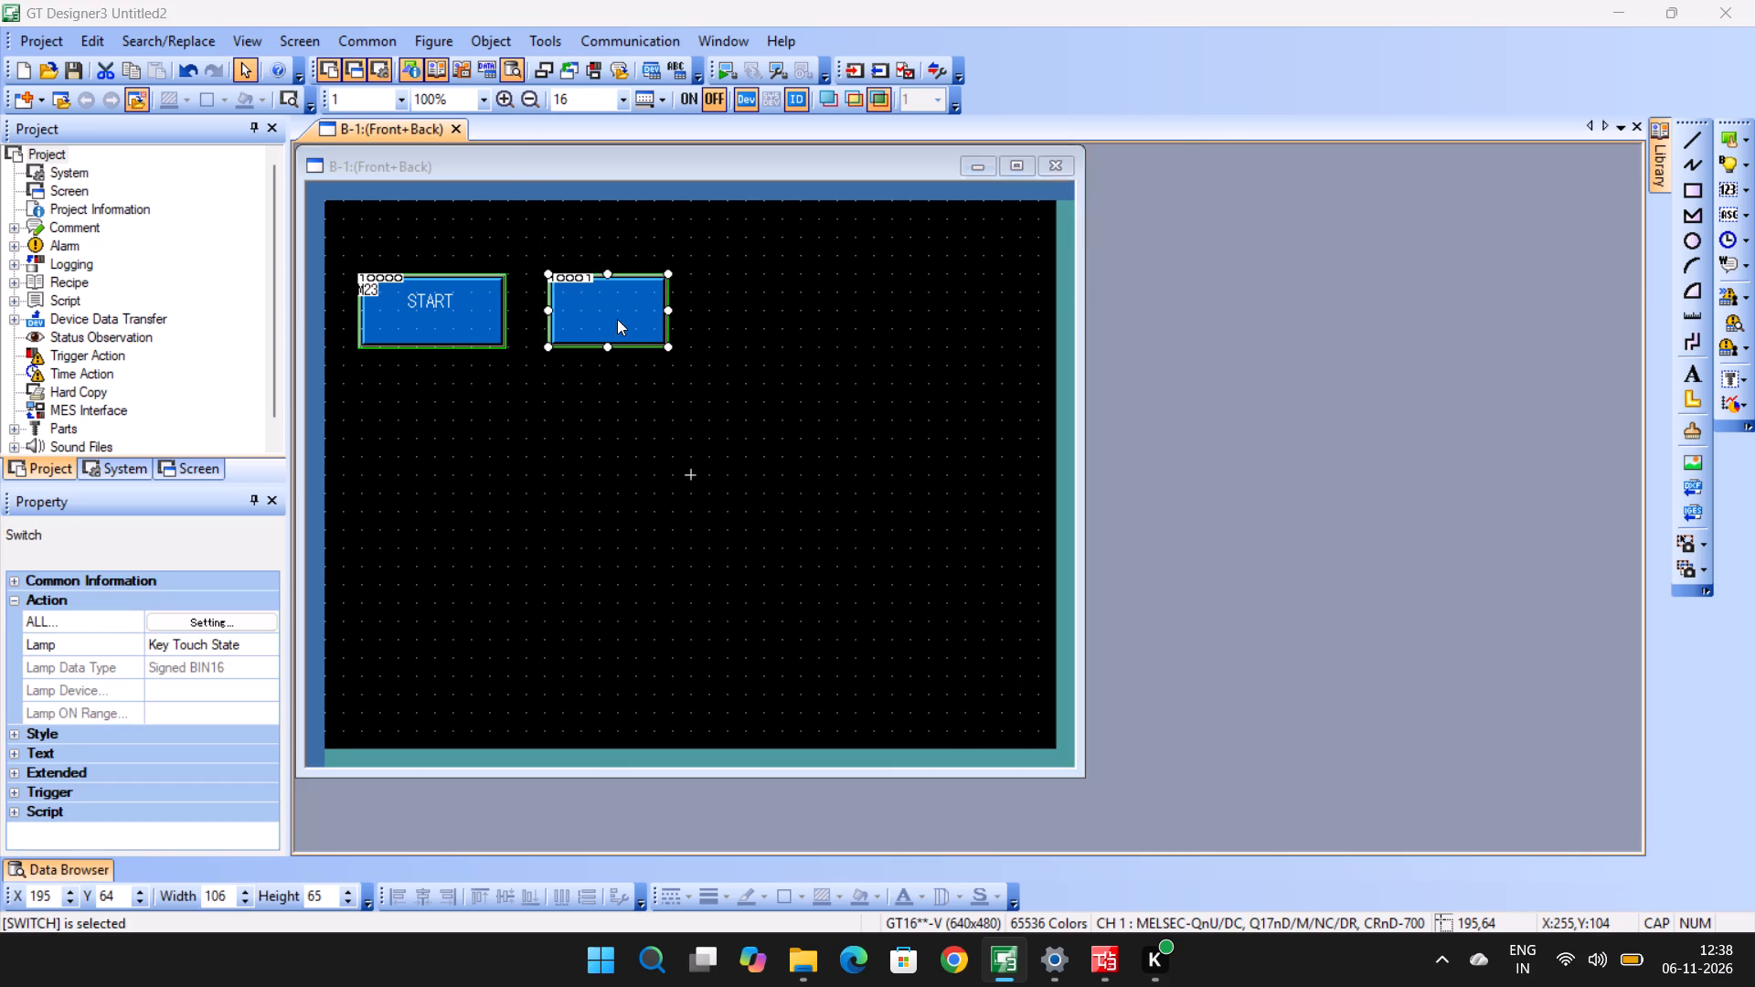
pyautogui.click(686, 200)
pyautogui.click(686, 200)
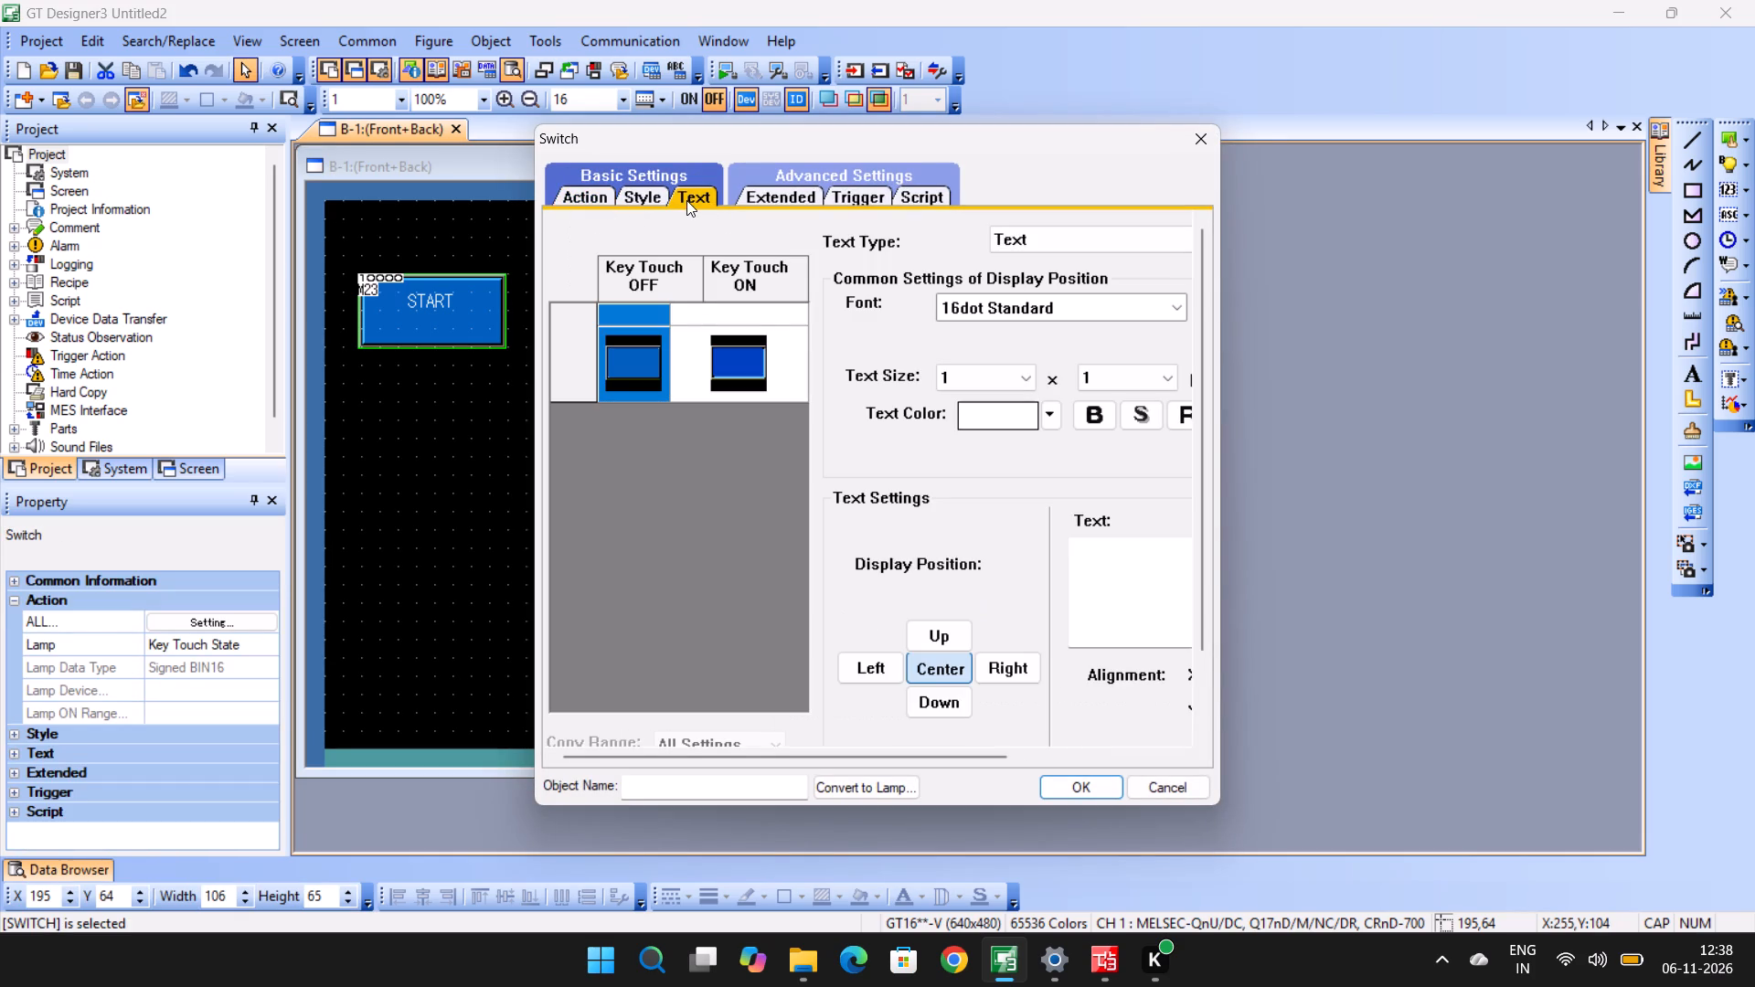
pyautogui.click(667, 282)
pyautogui.moveTo(922, 761); pyautogui.dragTo(1119, 761)
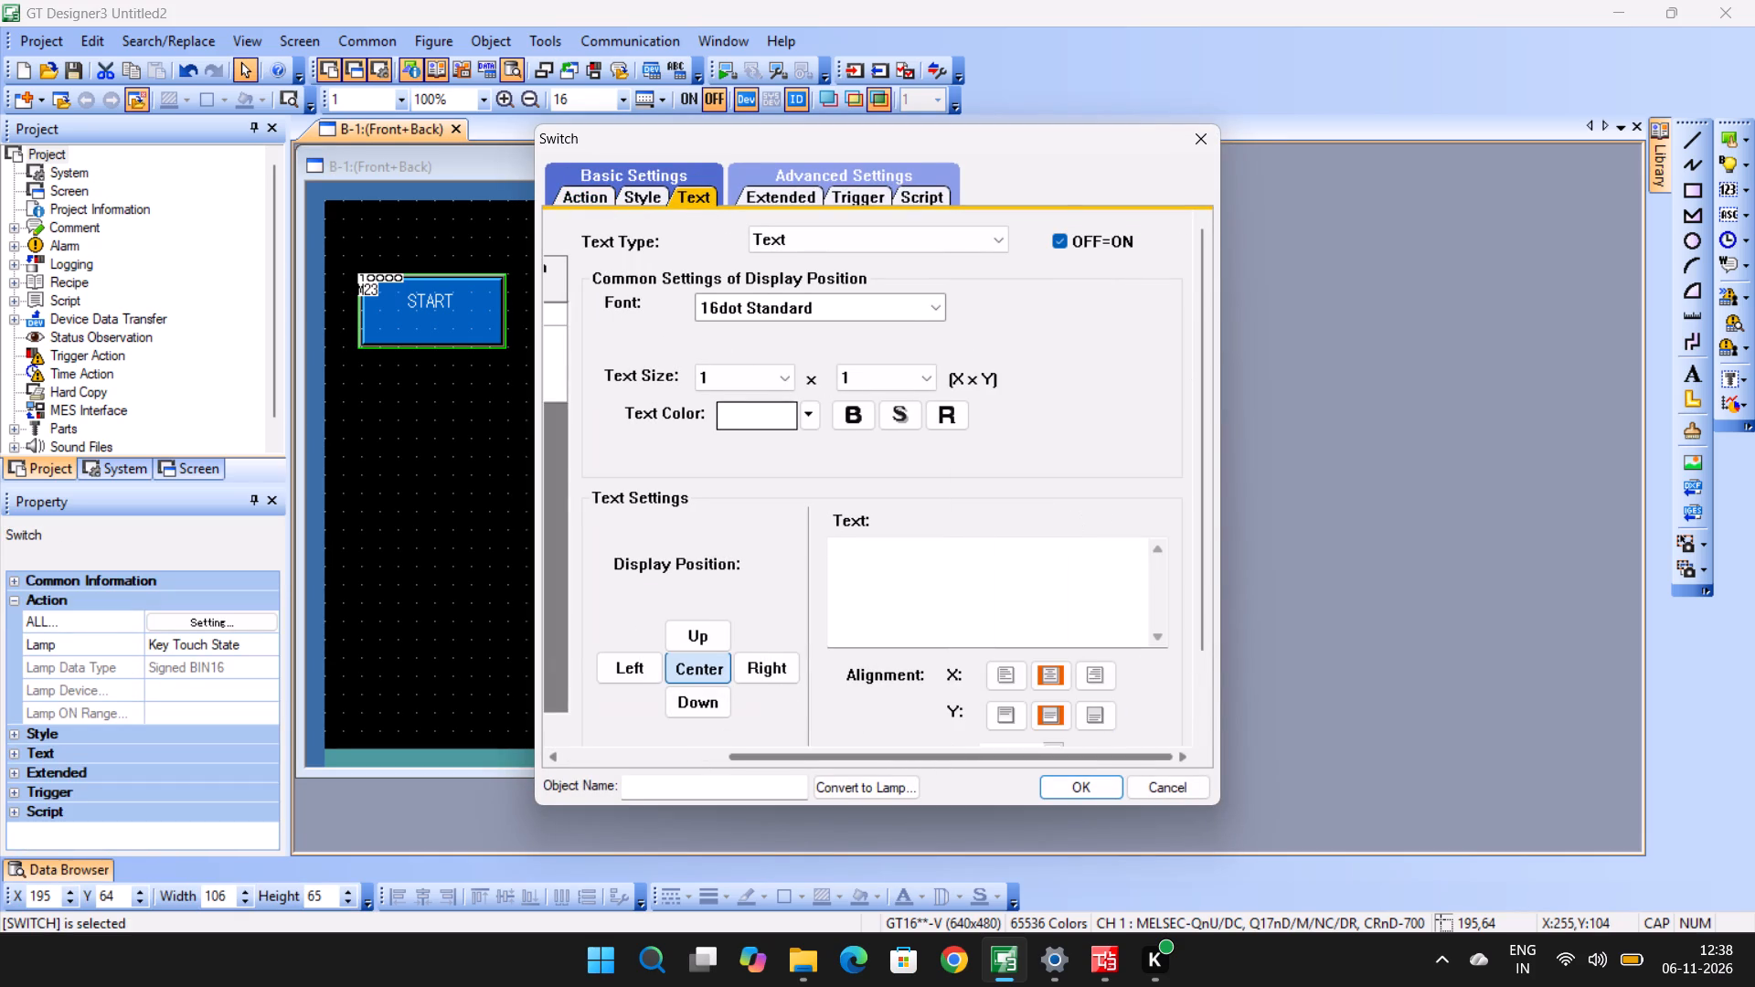
pyautogui.moveTo(730, 752); pyautogui.dragTo(643, 770)
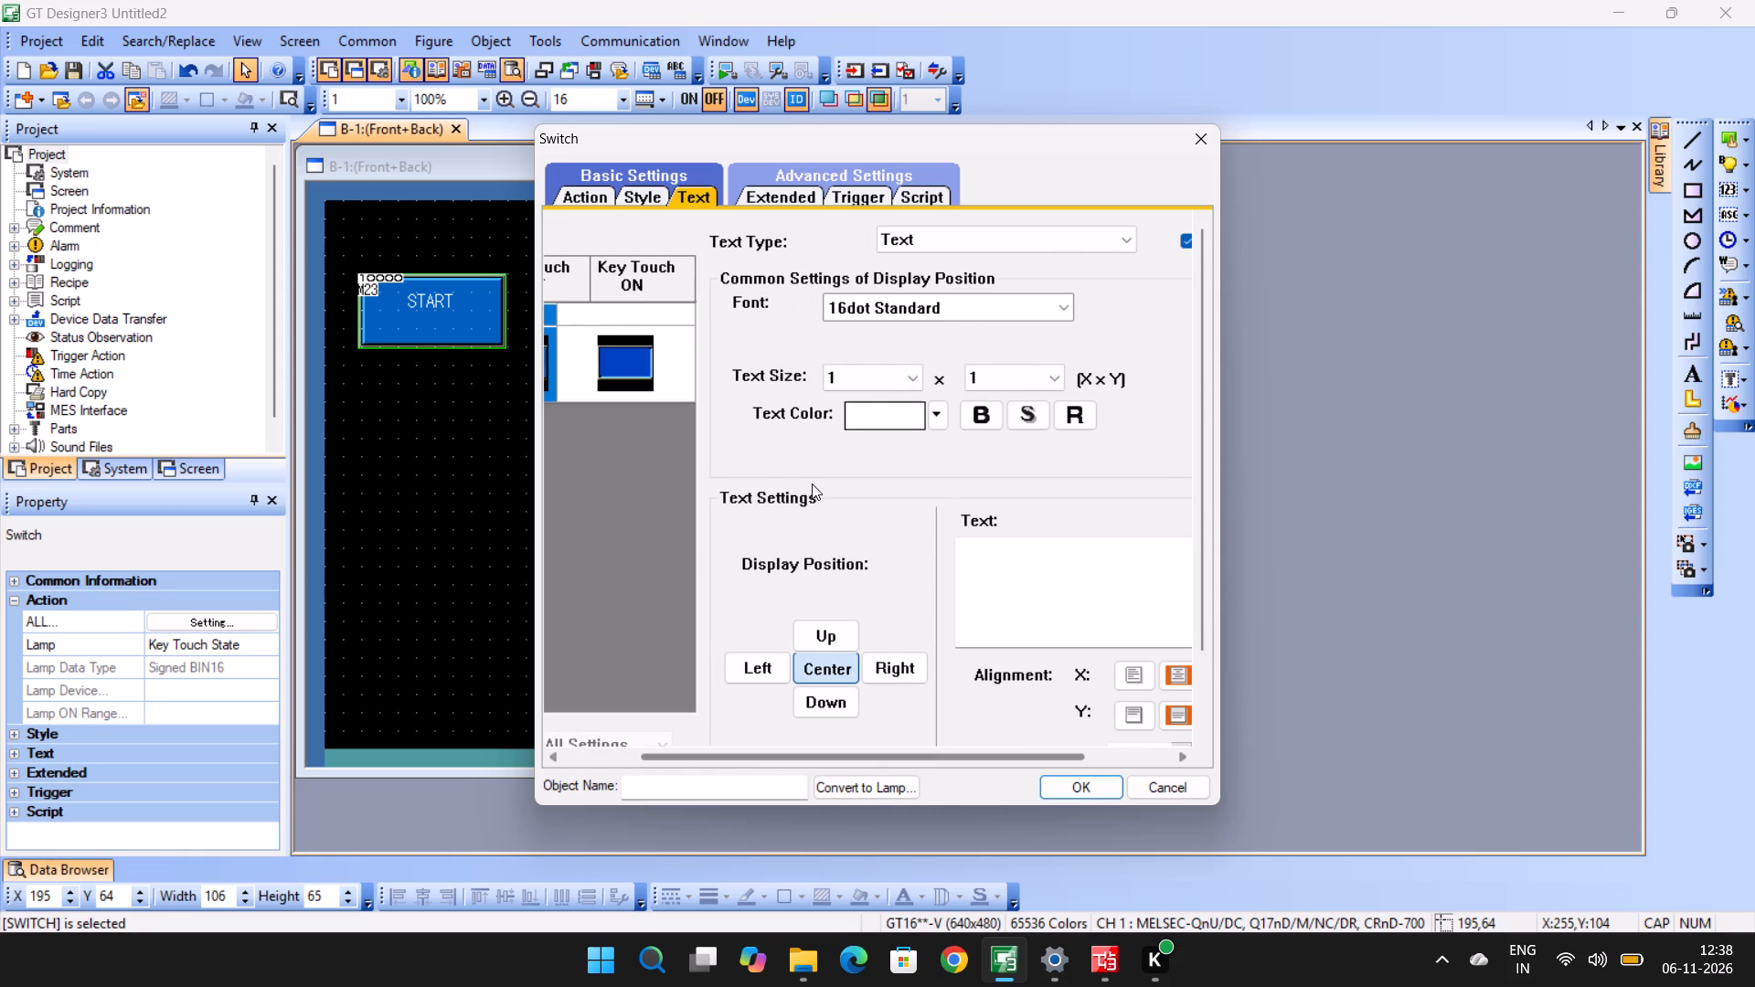
pyautogui.click(604, 196)
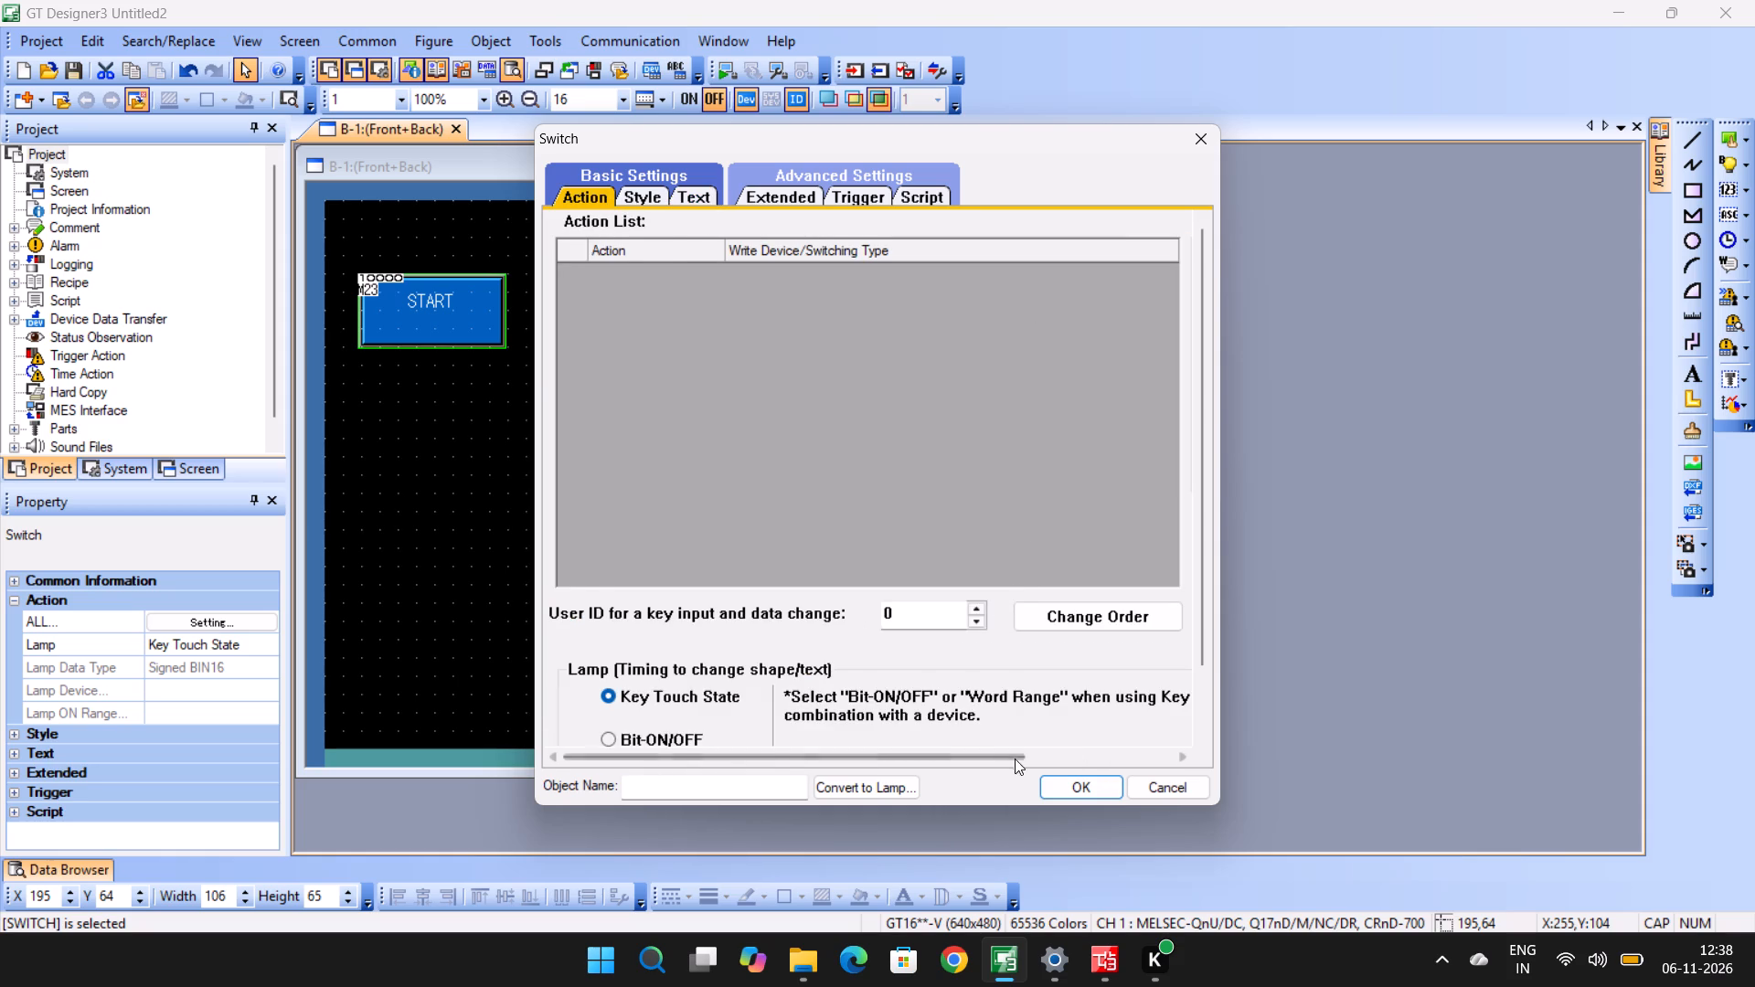
pyautogui.moveTo(1017, 762); pyautogui.dragTo(1166, 761)
pyautogui.click(1037, 245)
pyautogui.click(1037, 258)
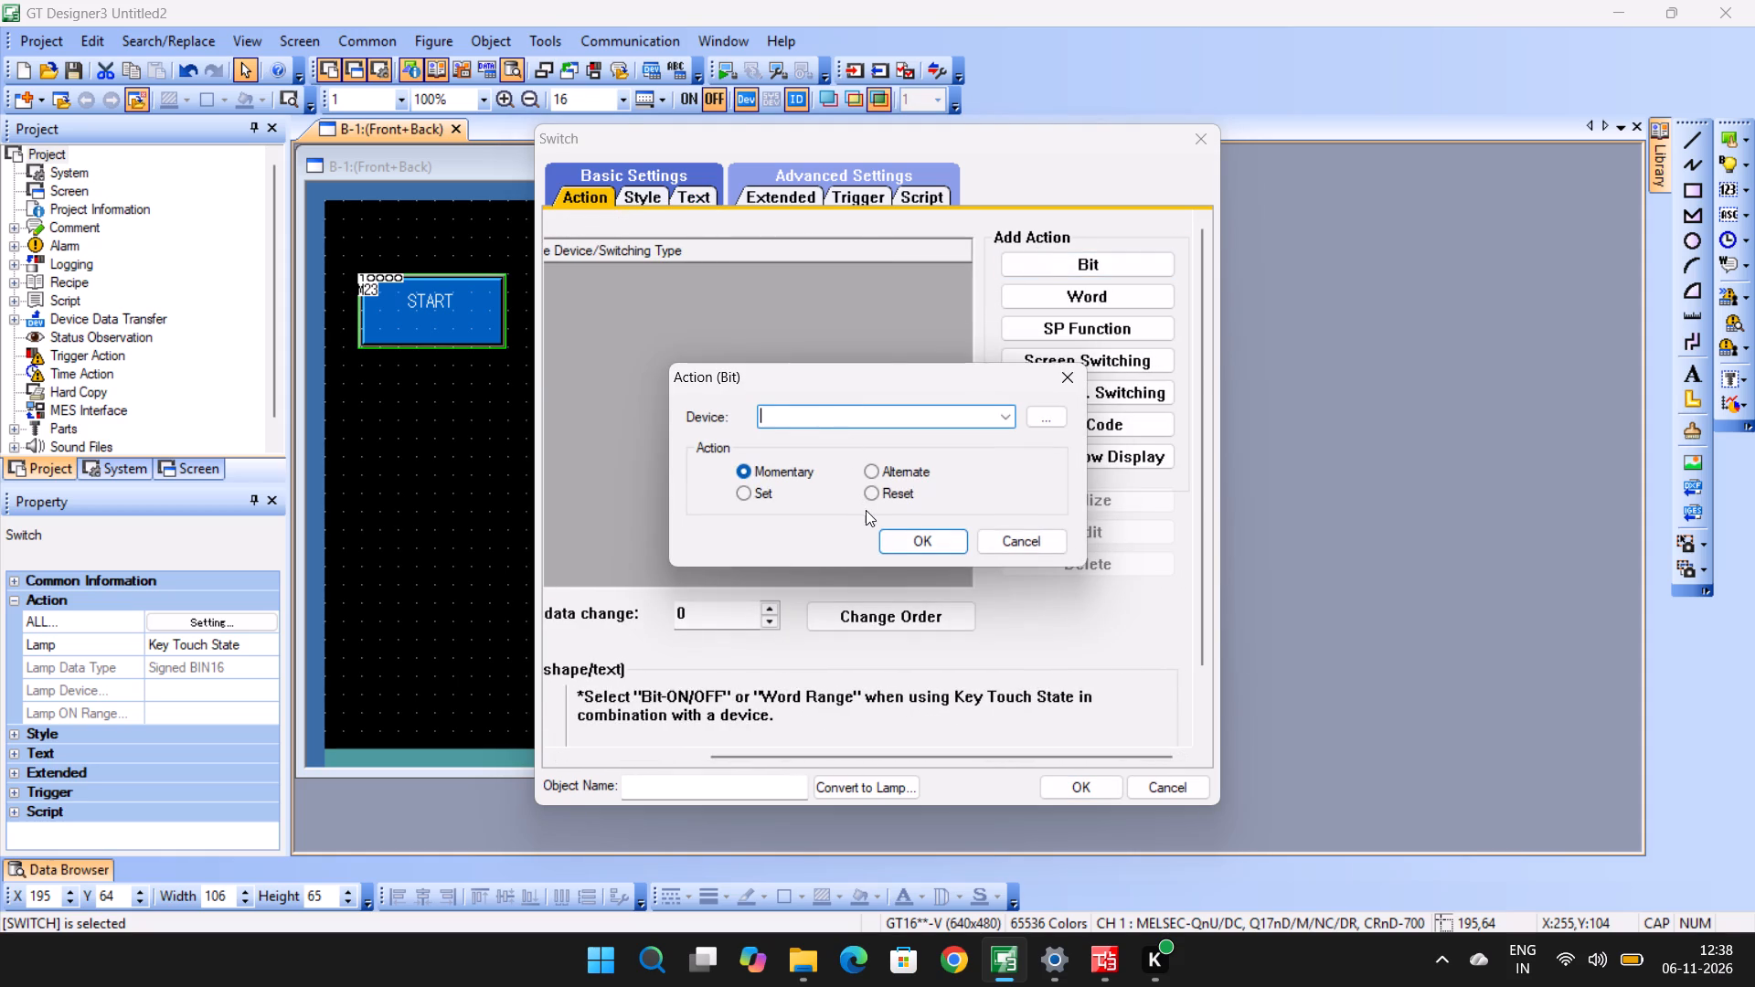
pyautogui.write('M24')
pyautogui.click(922, 542)
pyautogui.click(1081, 787)
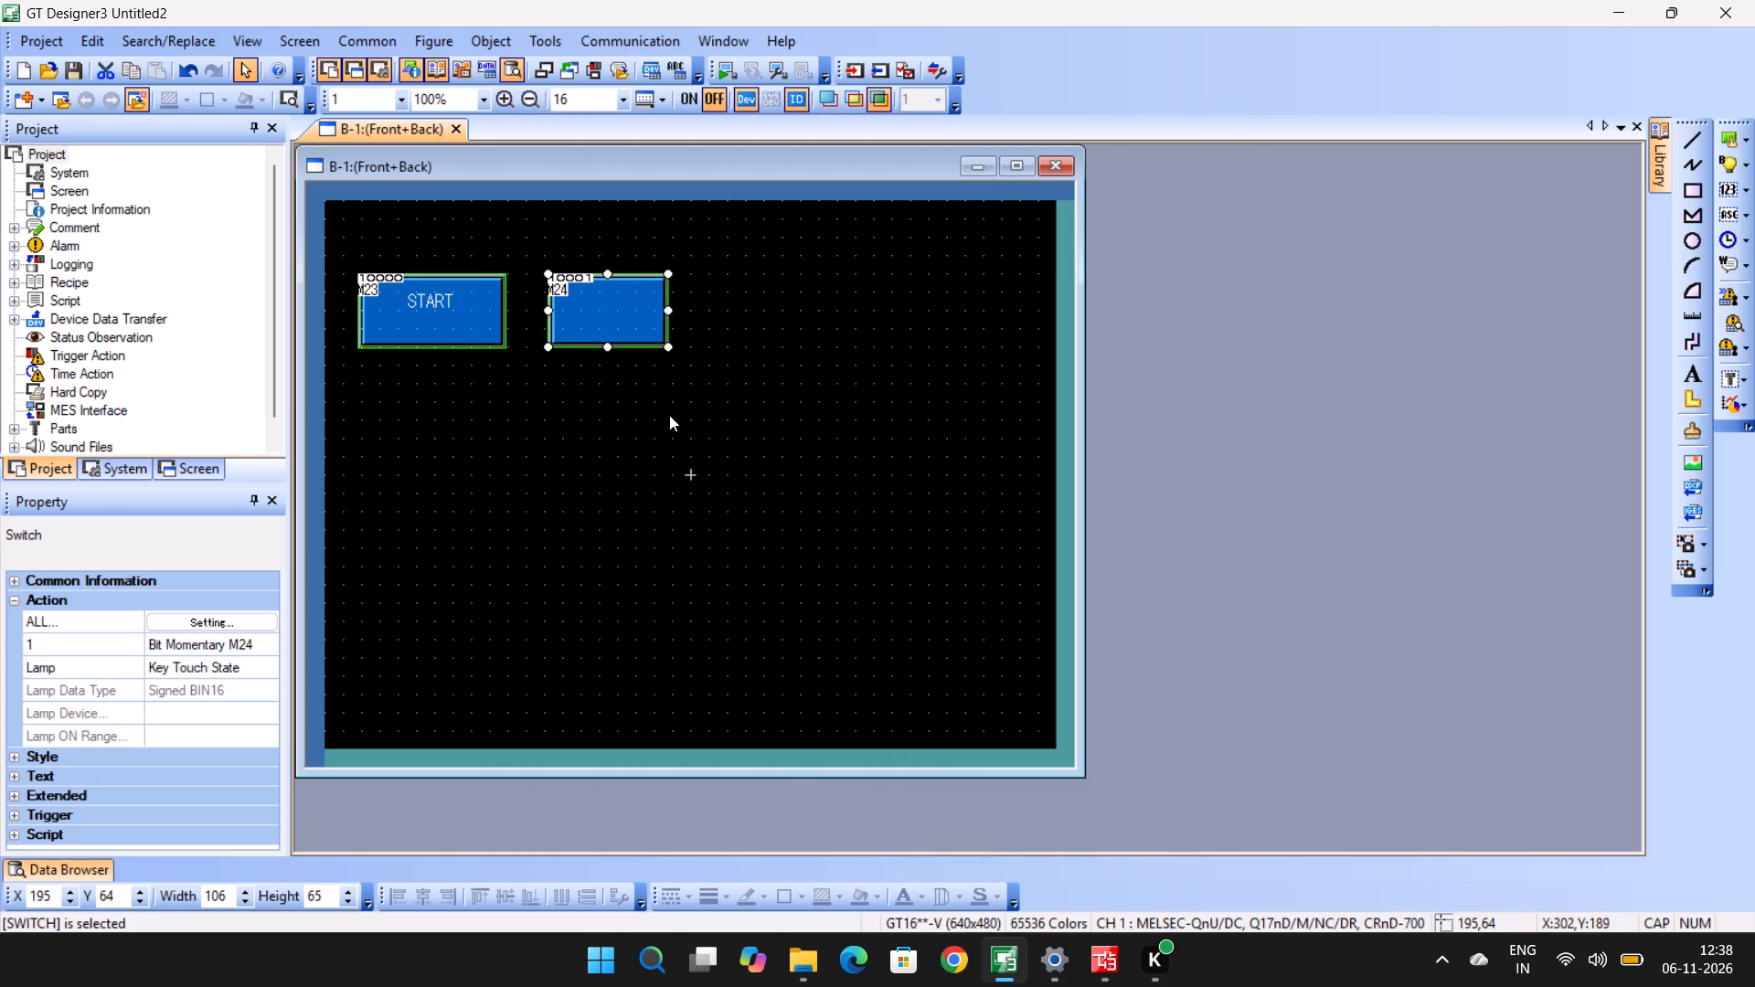
# Label the M24 switch STOP, ending the text with a line break, and apply its settings.
pyautogui.scroll(-3, 669, 415)
pyautogui.doubleClick(596, 318)
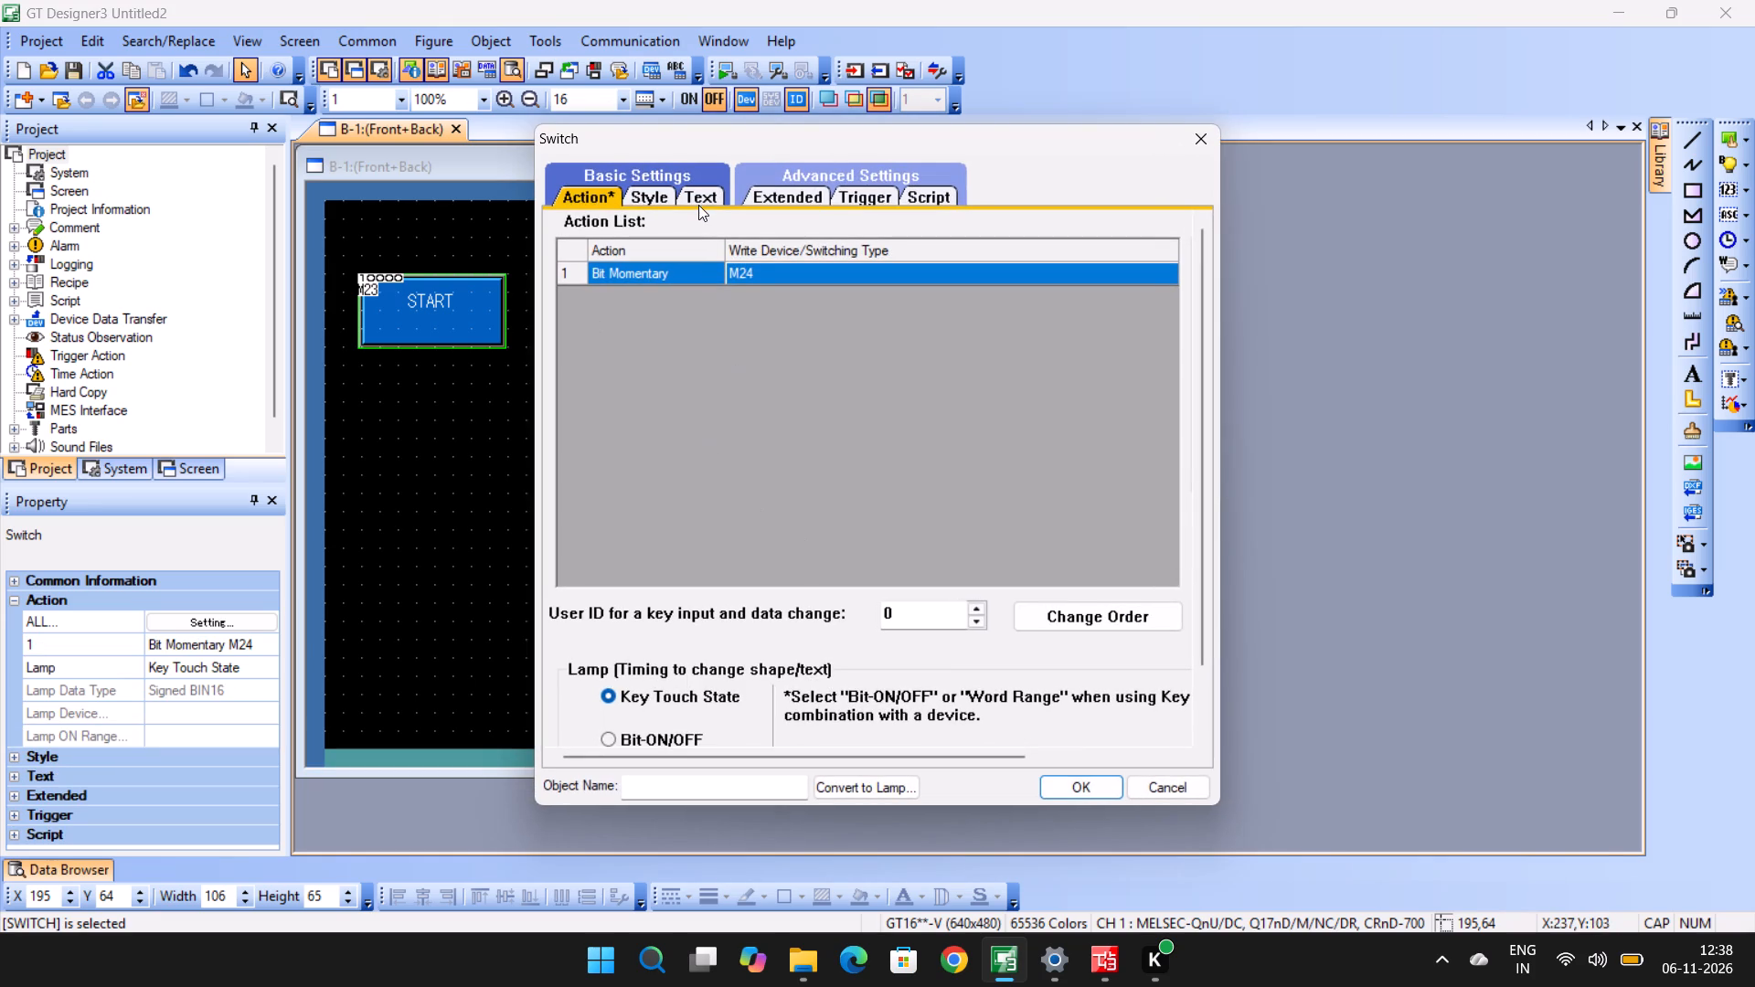
pyautogui.click(698, 203)
pyautogui.click(700, 192)
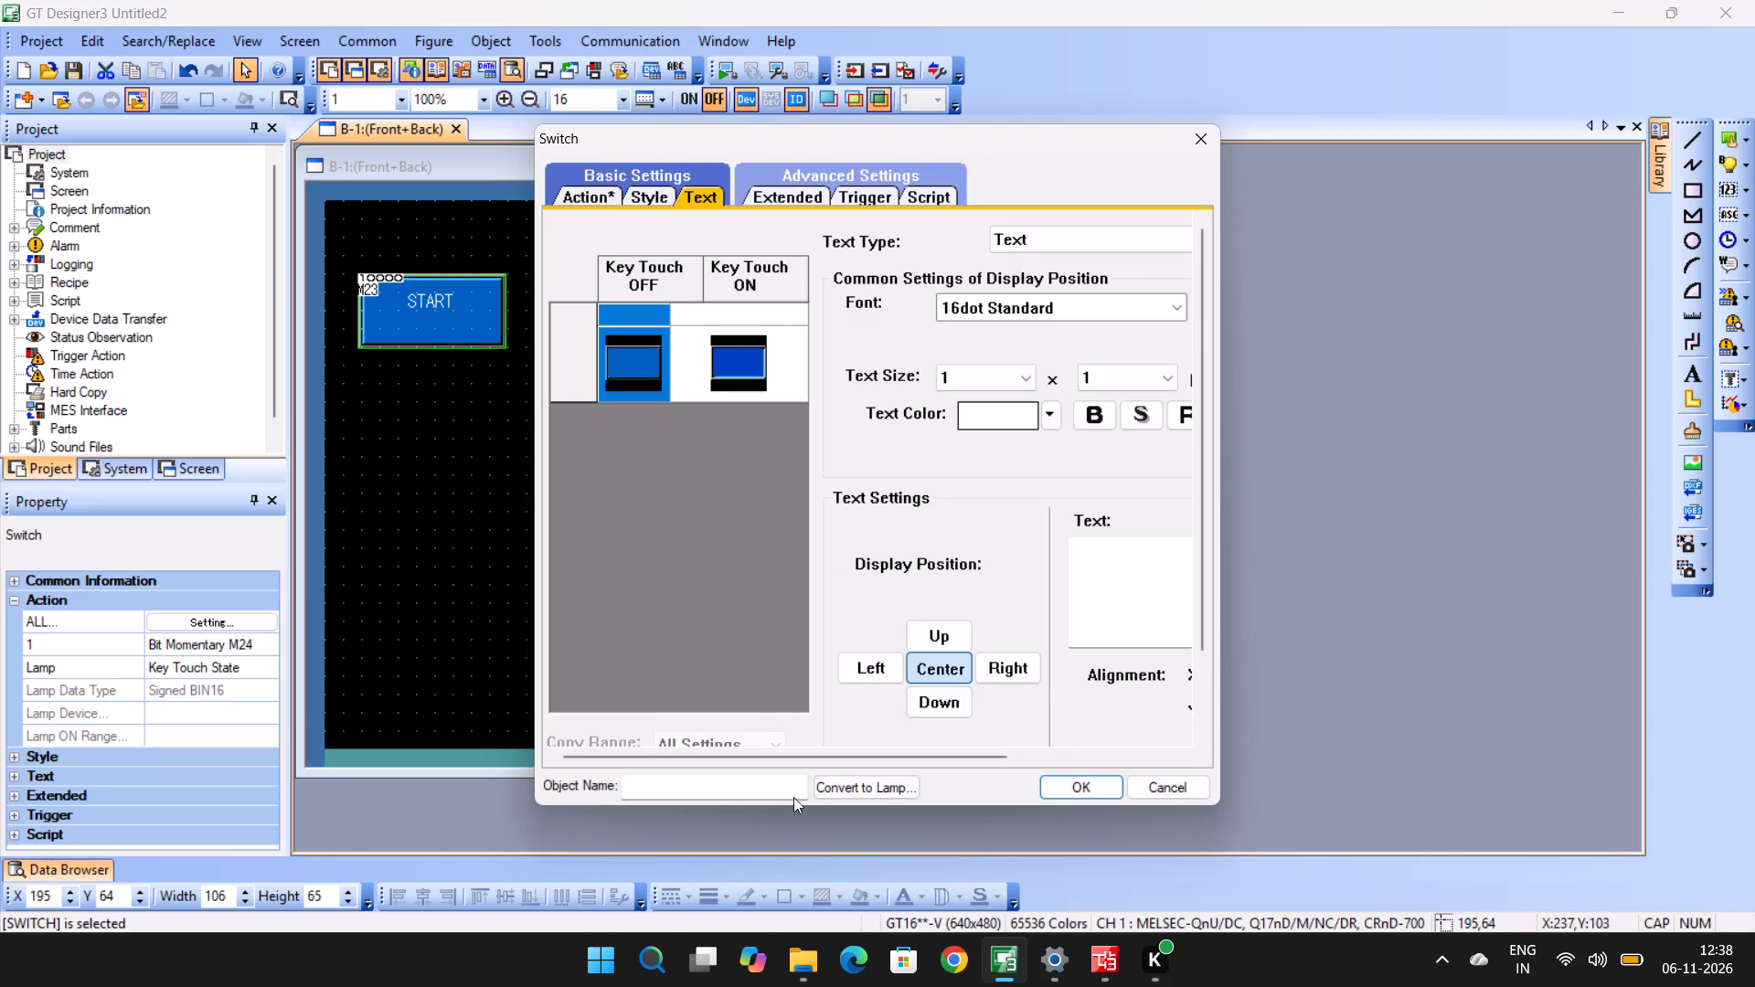
pyautogui.click(1086, 607)
pyautogui.write('STGO')
pyautogui.press('BackSpace')
pyautogui.press('BackSpace')
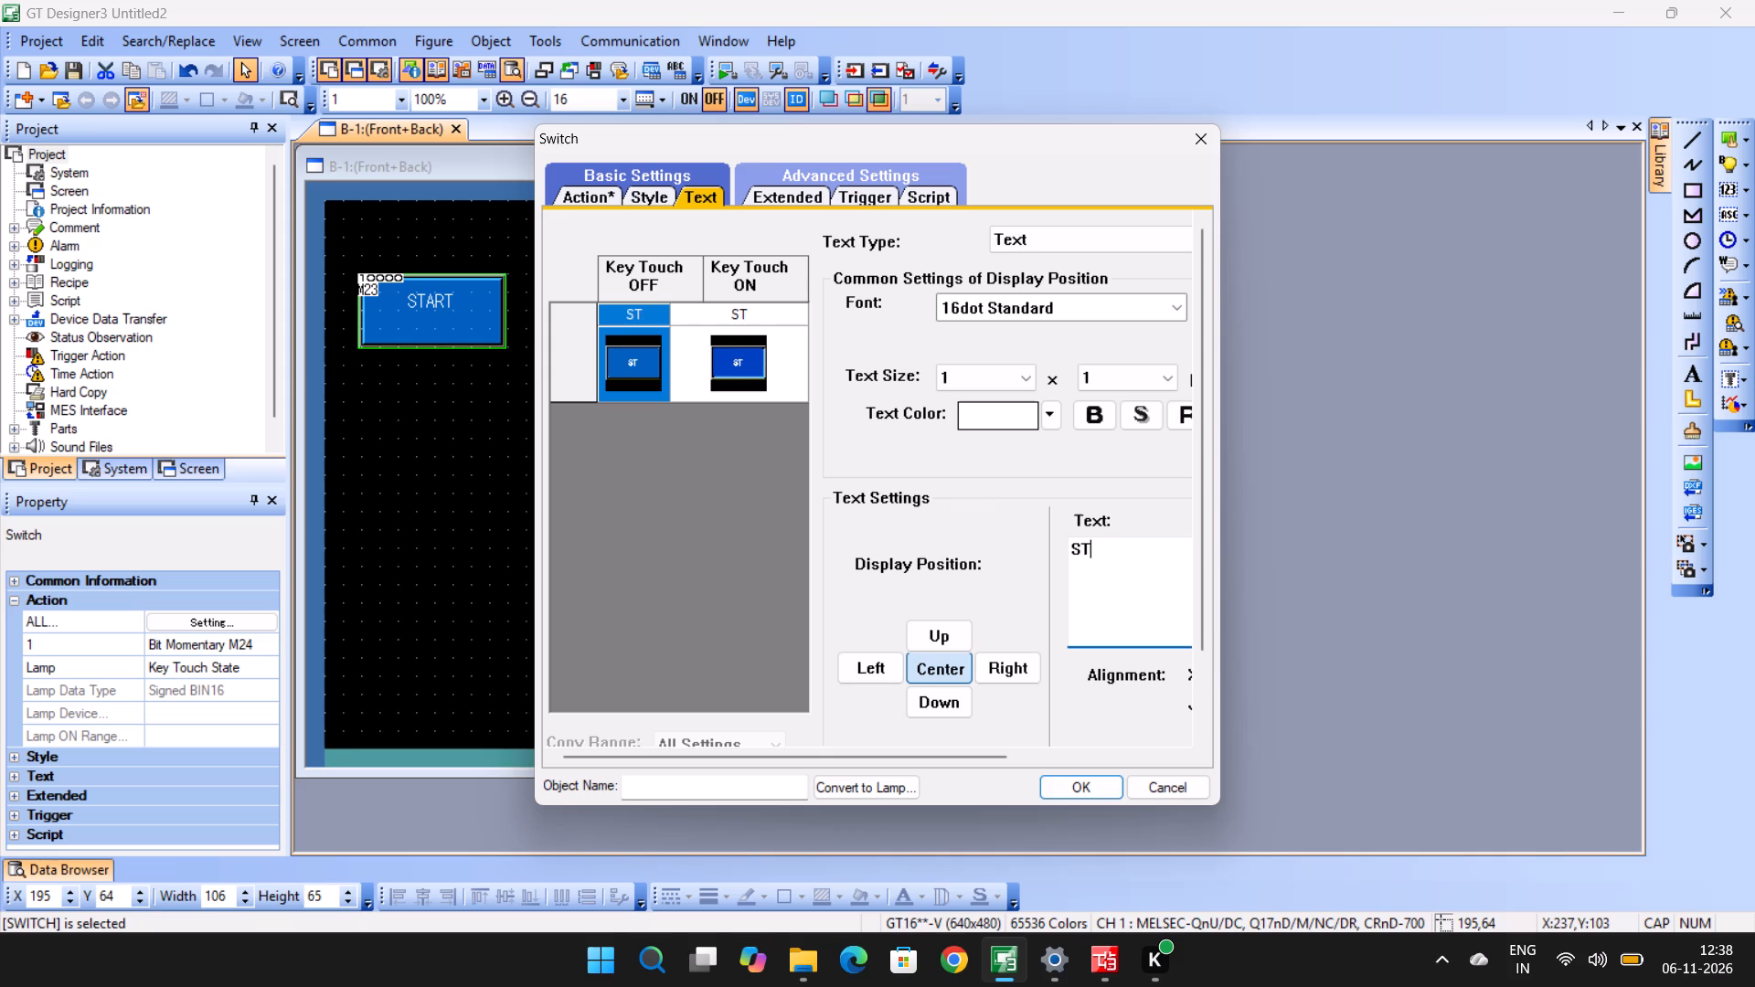
pyautogui.write('OP')
pyautogui.press('Return')
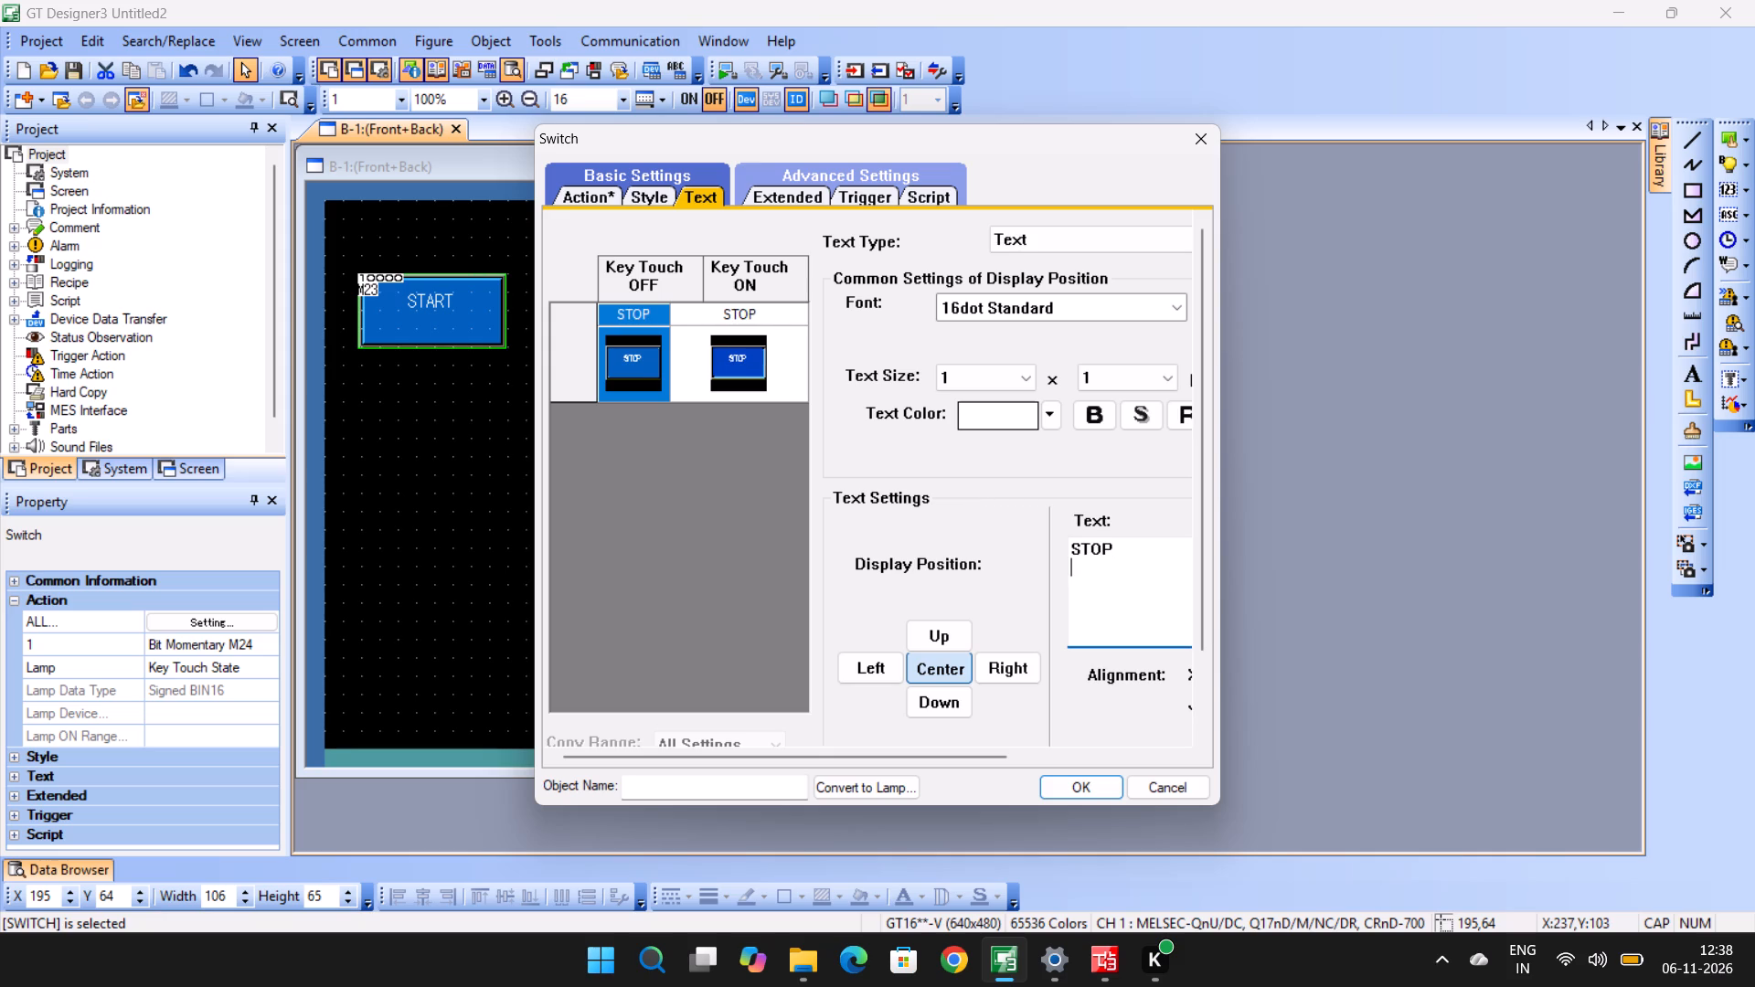
pyautogui.click(1067, 783)
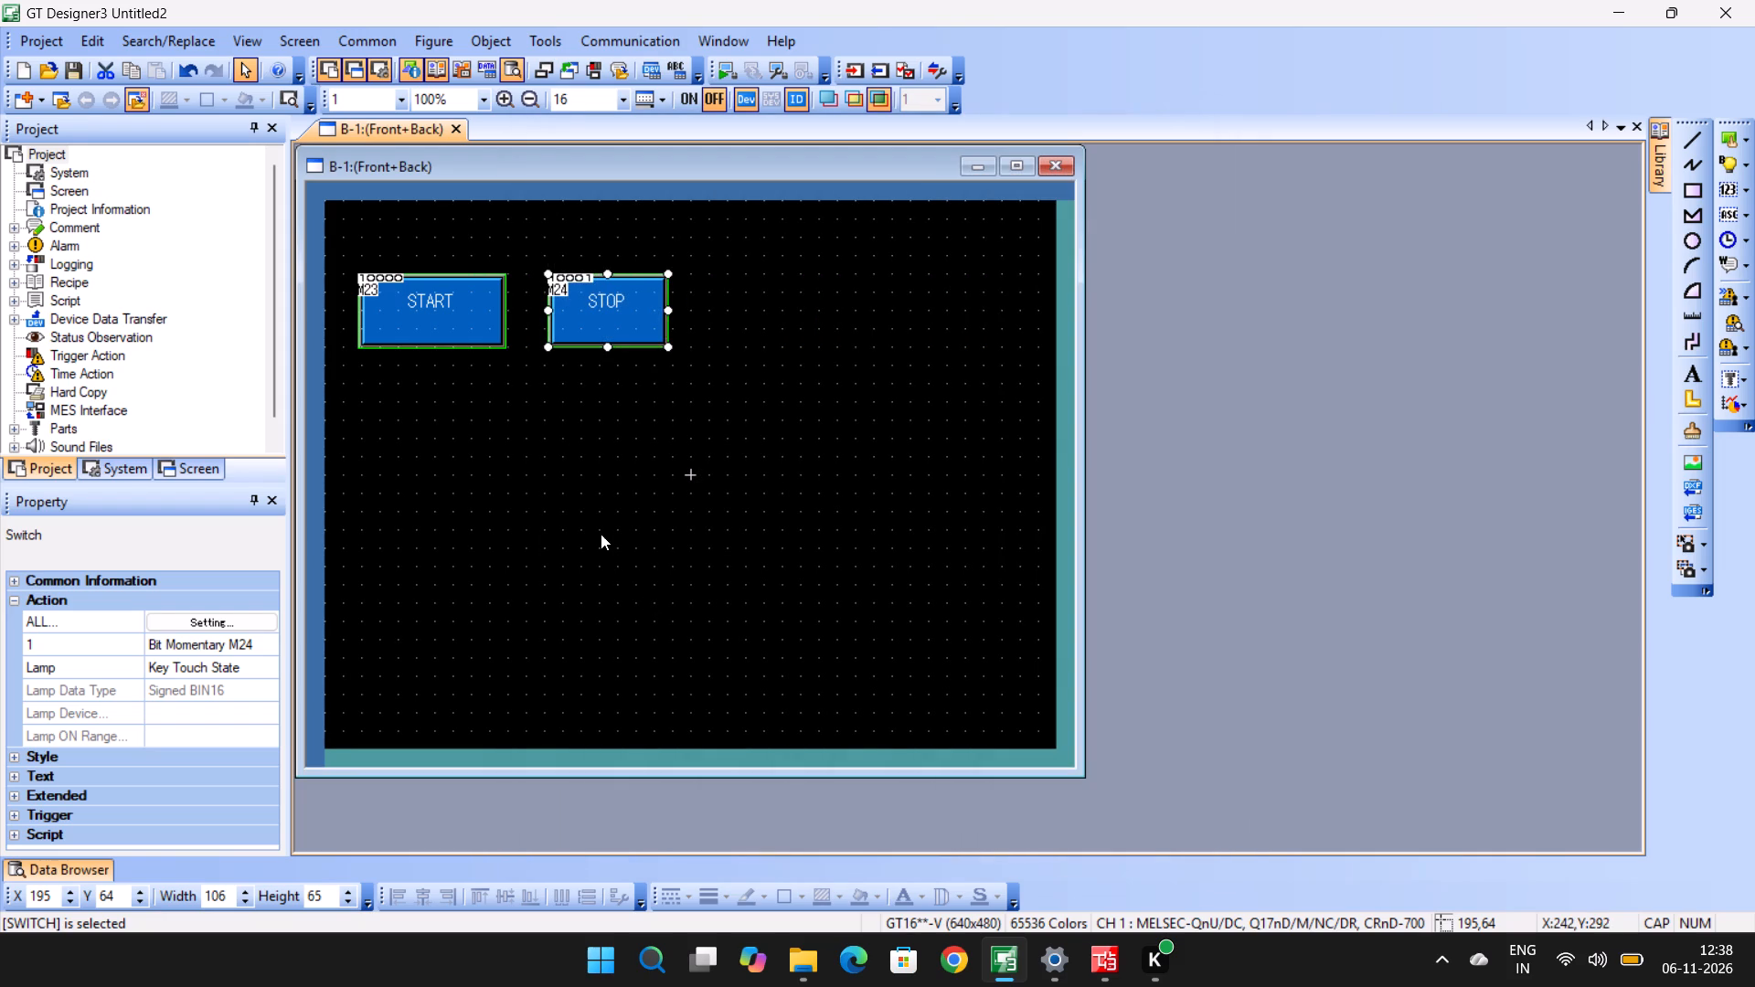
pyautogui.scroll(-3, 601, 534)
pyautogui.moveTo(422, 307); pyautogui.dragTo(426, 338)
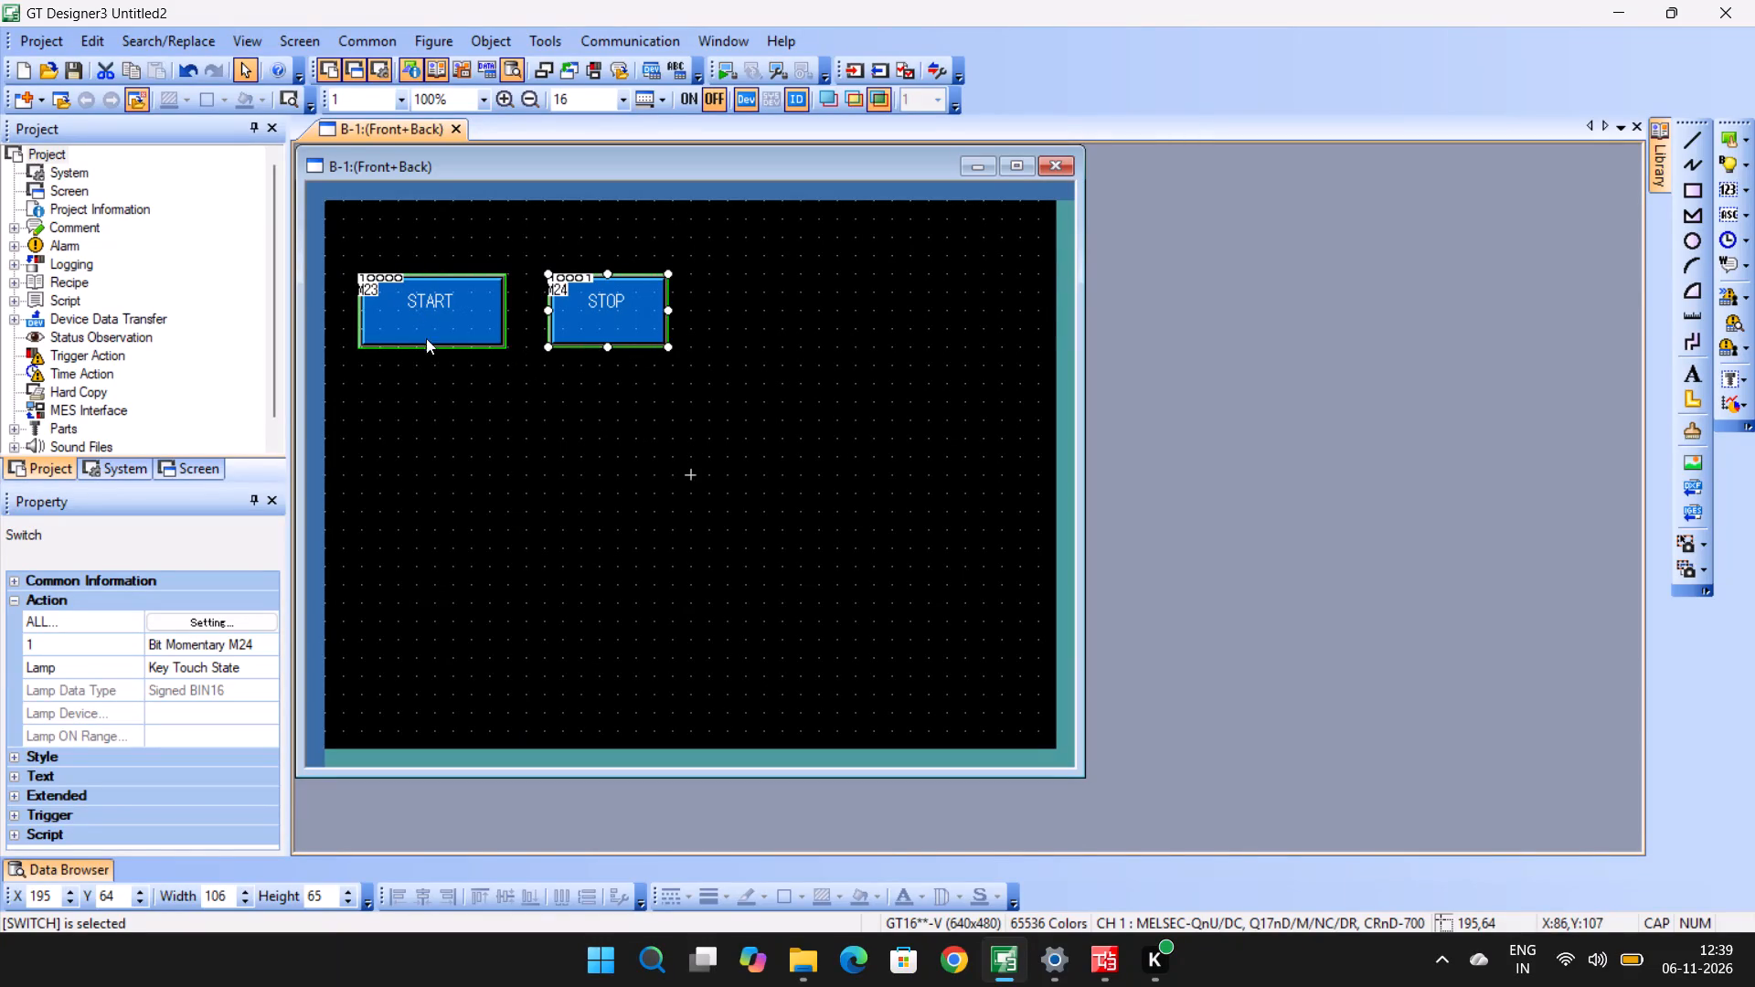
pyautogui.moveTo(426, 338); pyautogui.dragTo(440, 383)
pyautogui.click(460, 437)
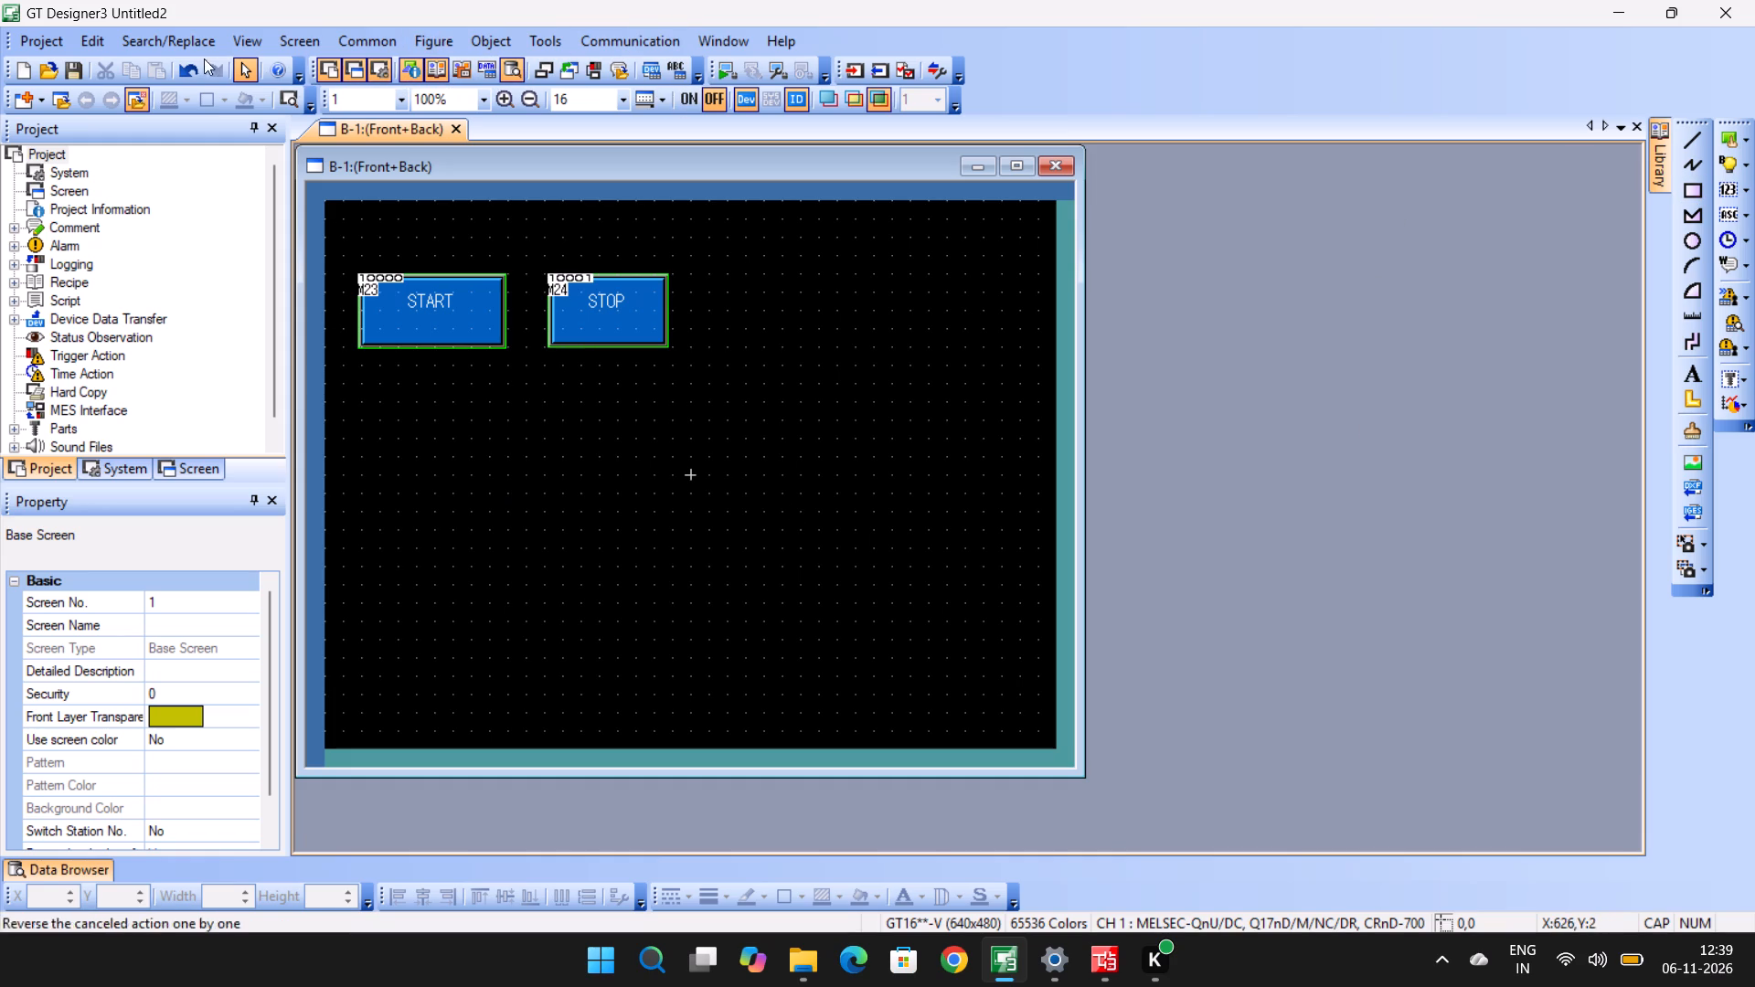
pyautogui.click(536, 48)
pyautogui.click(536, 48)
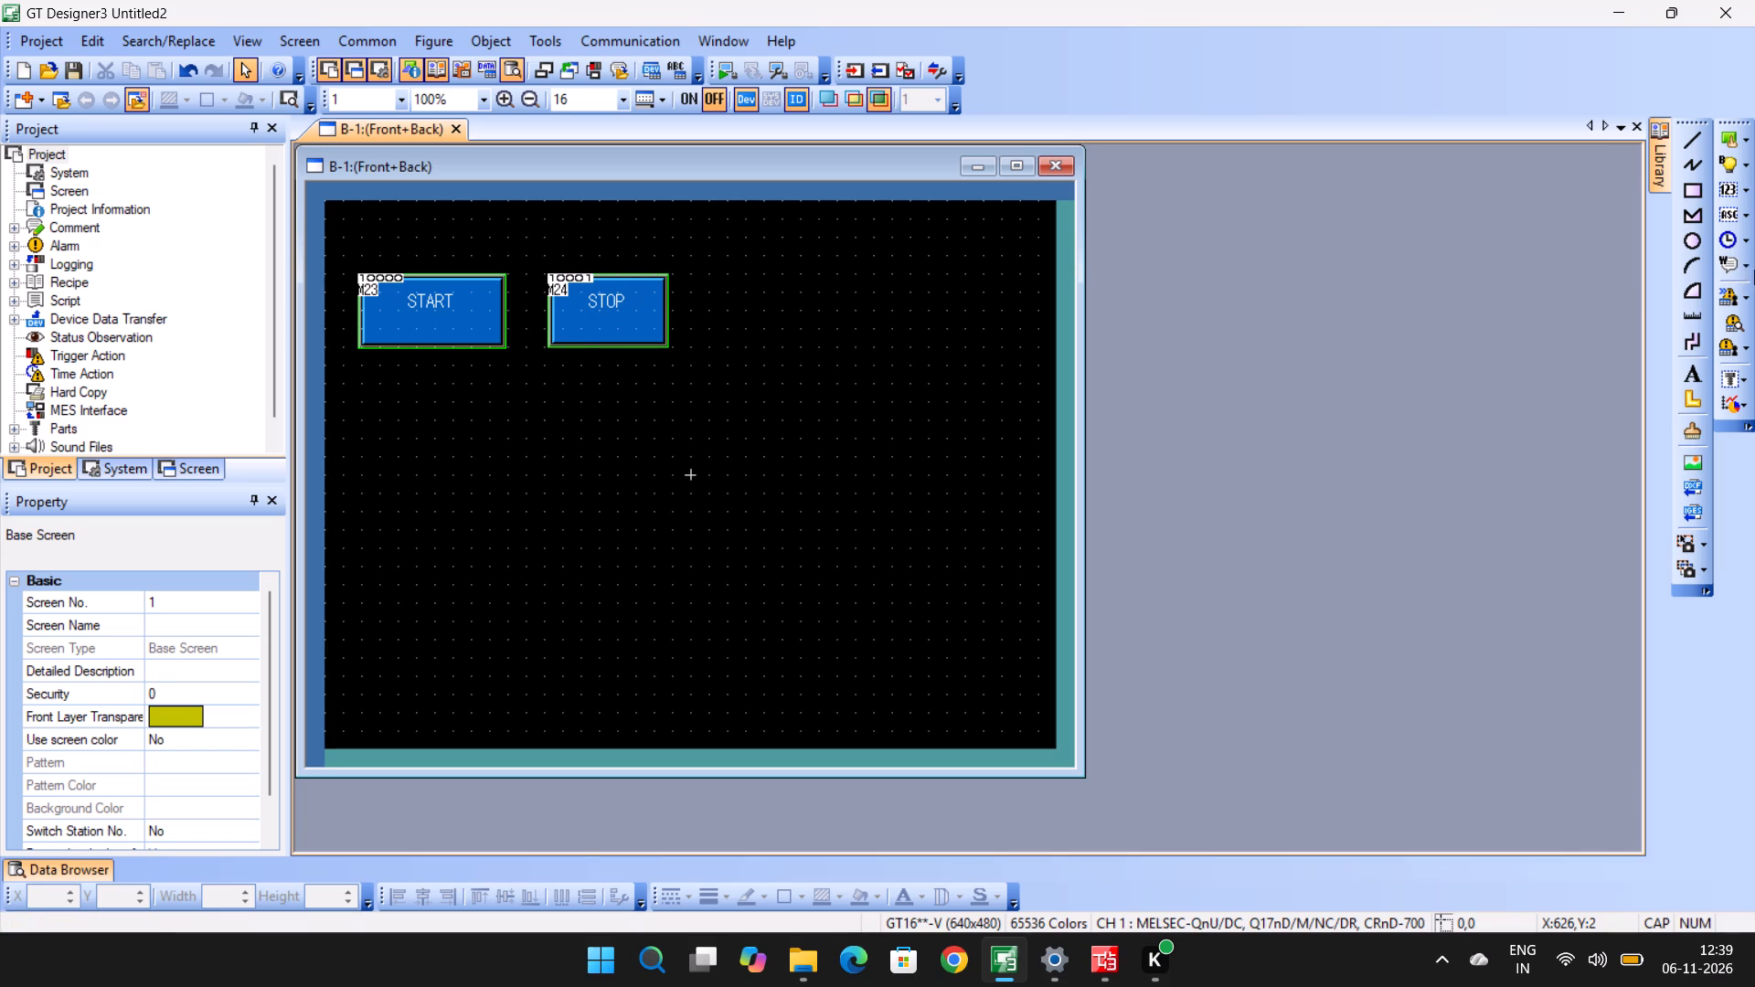
# Place an ASCII display about 48 wide by 16 high above the START switch, at about X 25, Y 11.
pyautogui.click(1716, 209)
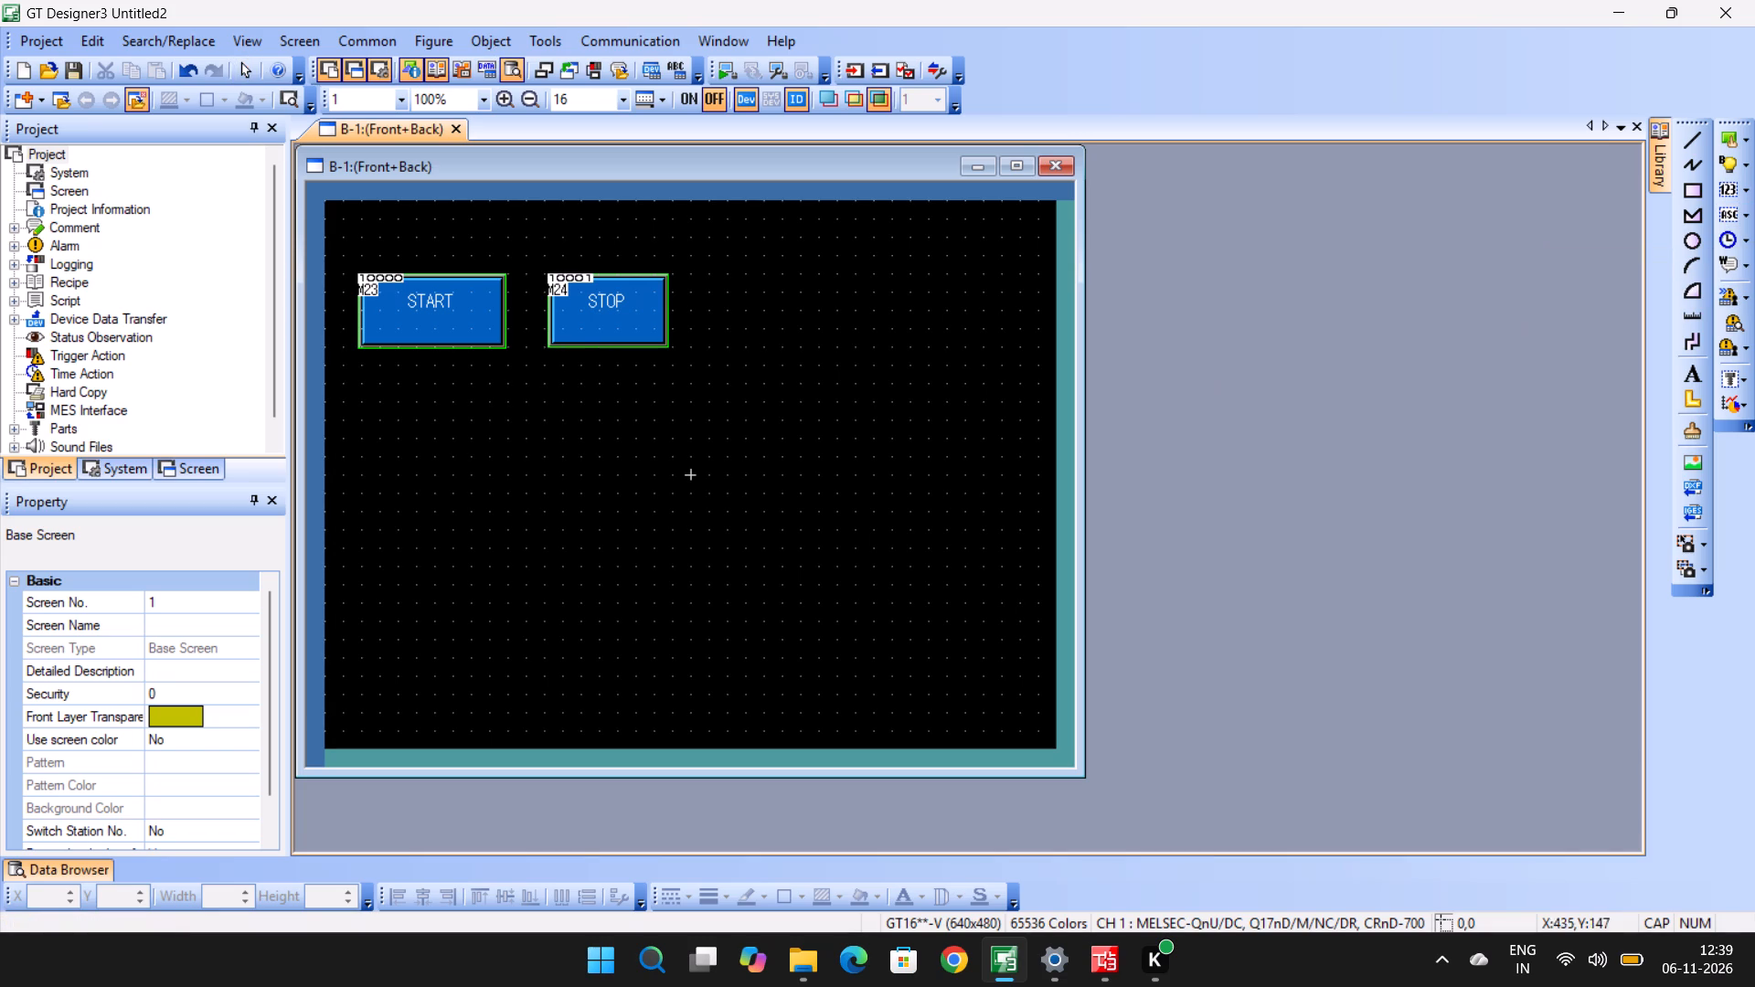
pyautogui.moveTo(353, 213); pyautogui.dragTo(437, 241)
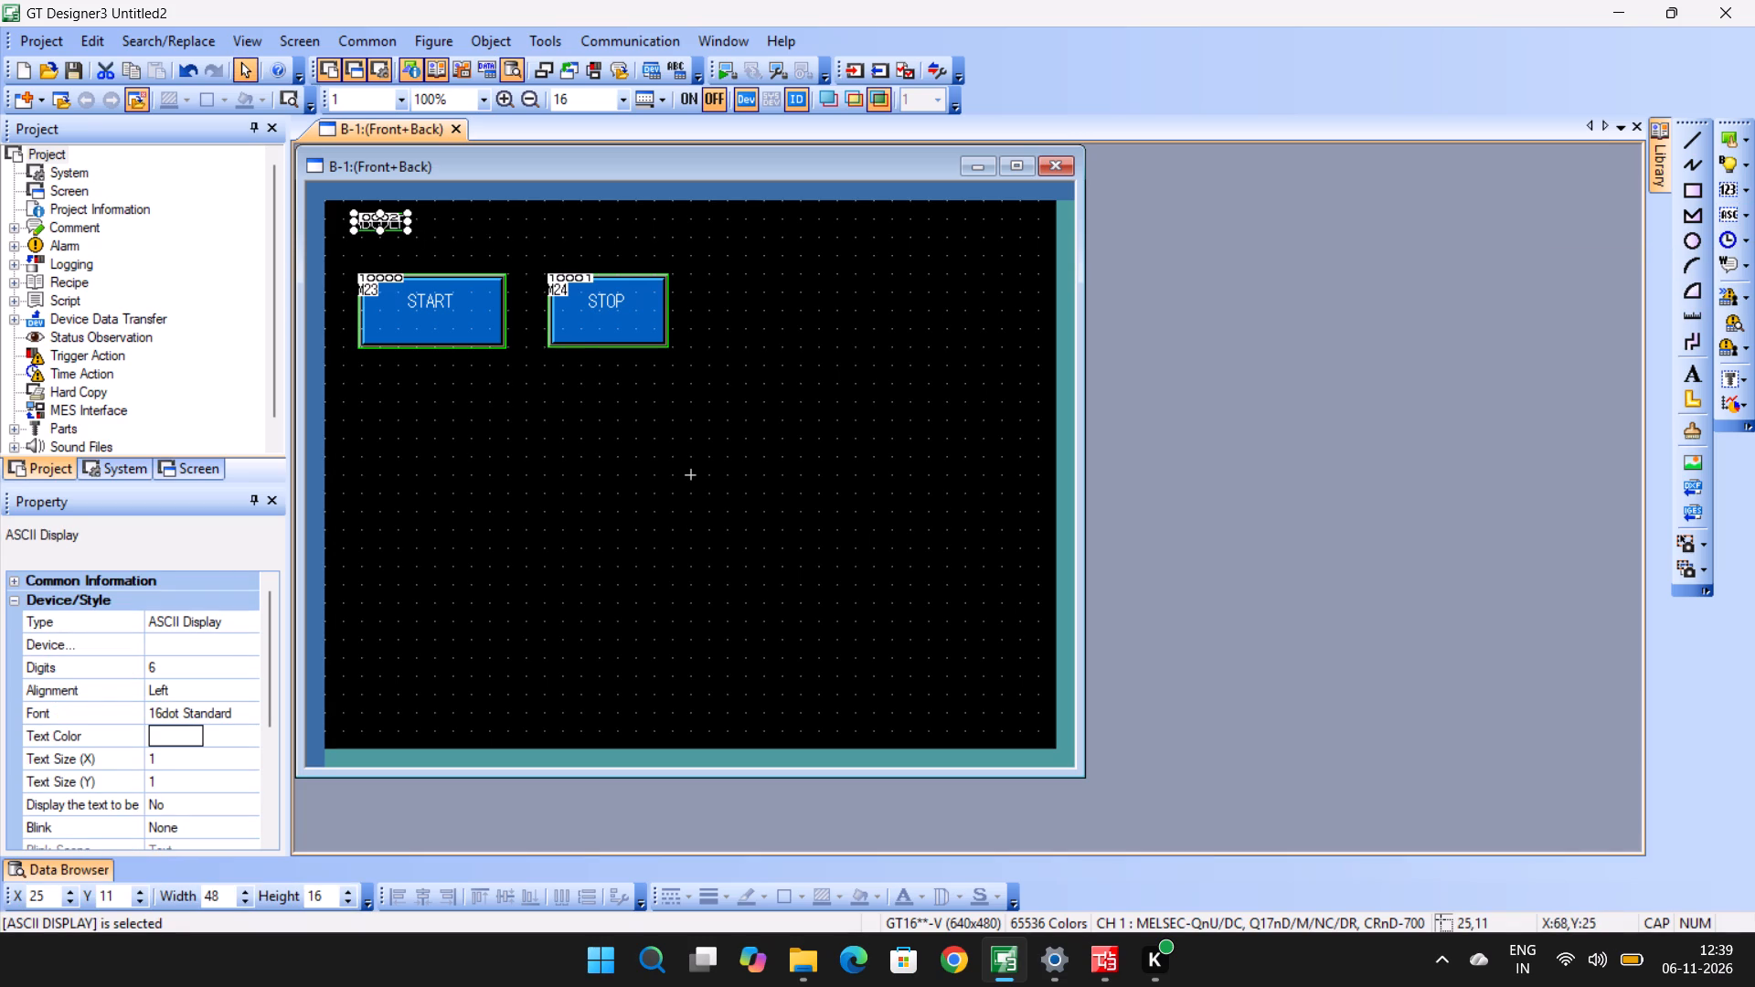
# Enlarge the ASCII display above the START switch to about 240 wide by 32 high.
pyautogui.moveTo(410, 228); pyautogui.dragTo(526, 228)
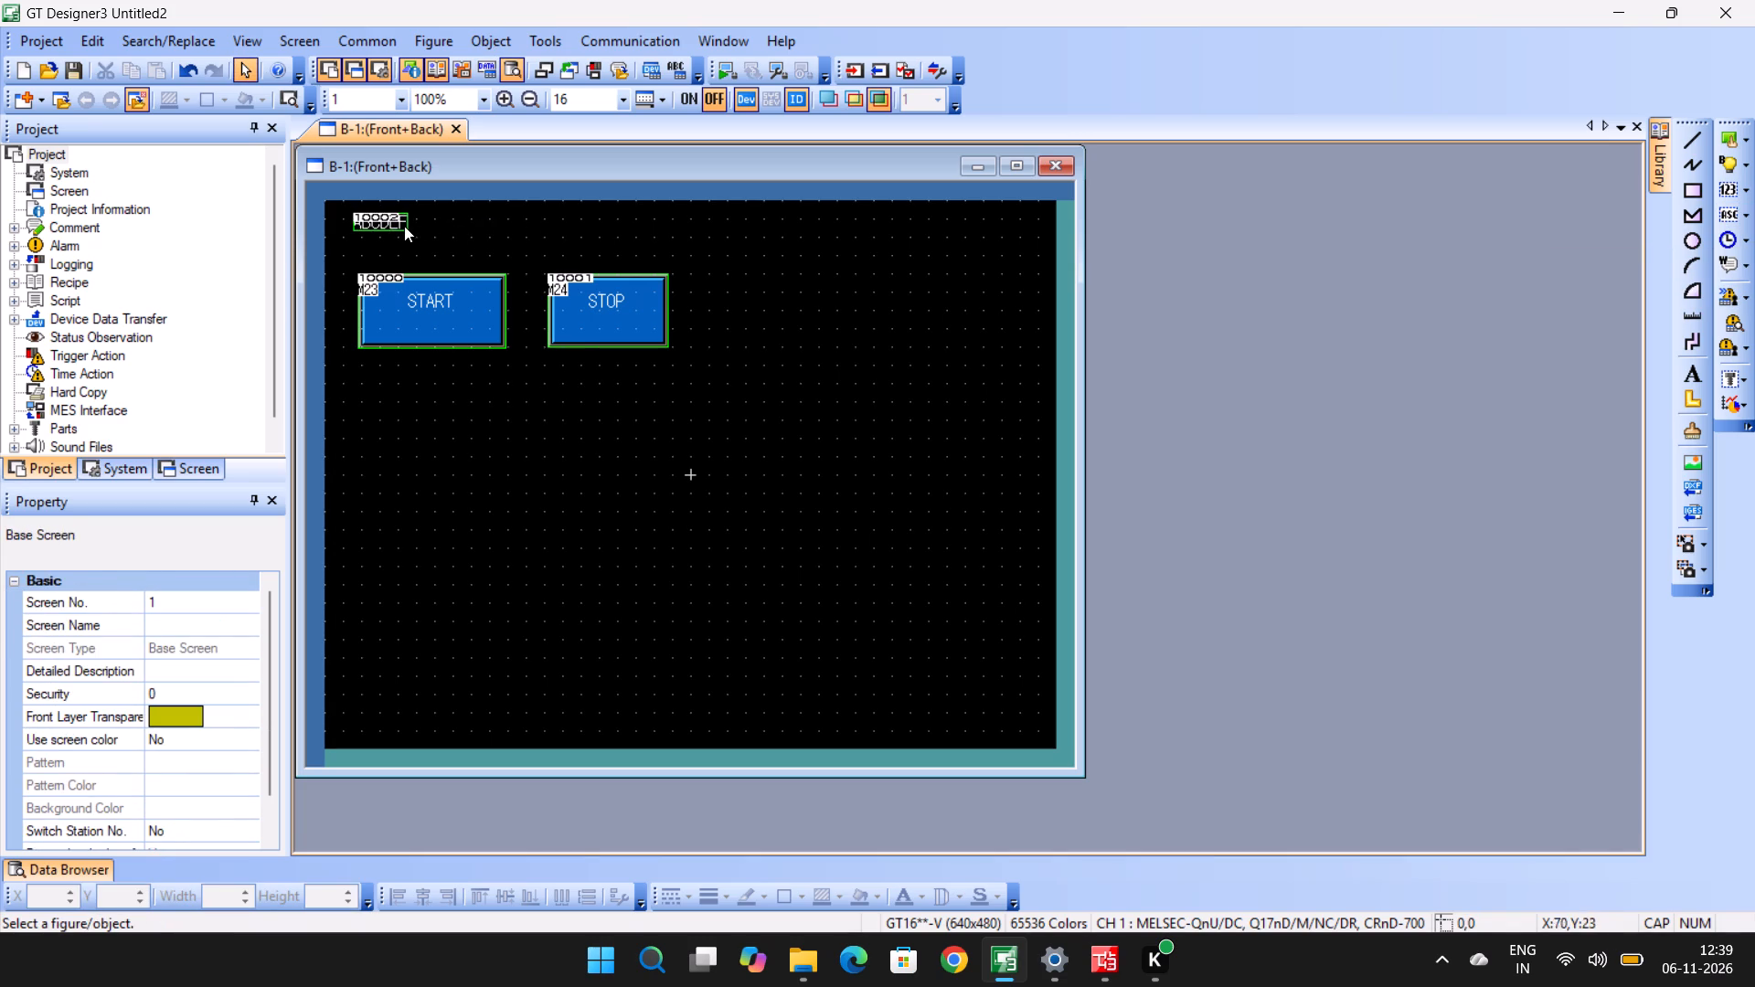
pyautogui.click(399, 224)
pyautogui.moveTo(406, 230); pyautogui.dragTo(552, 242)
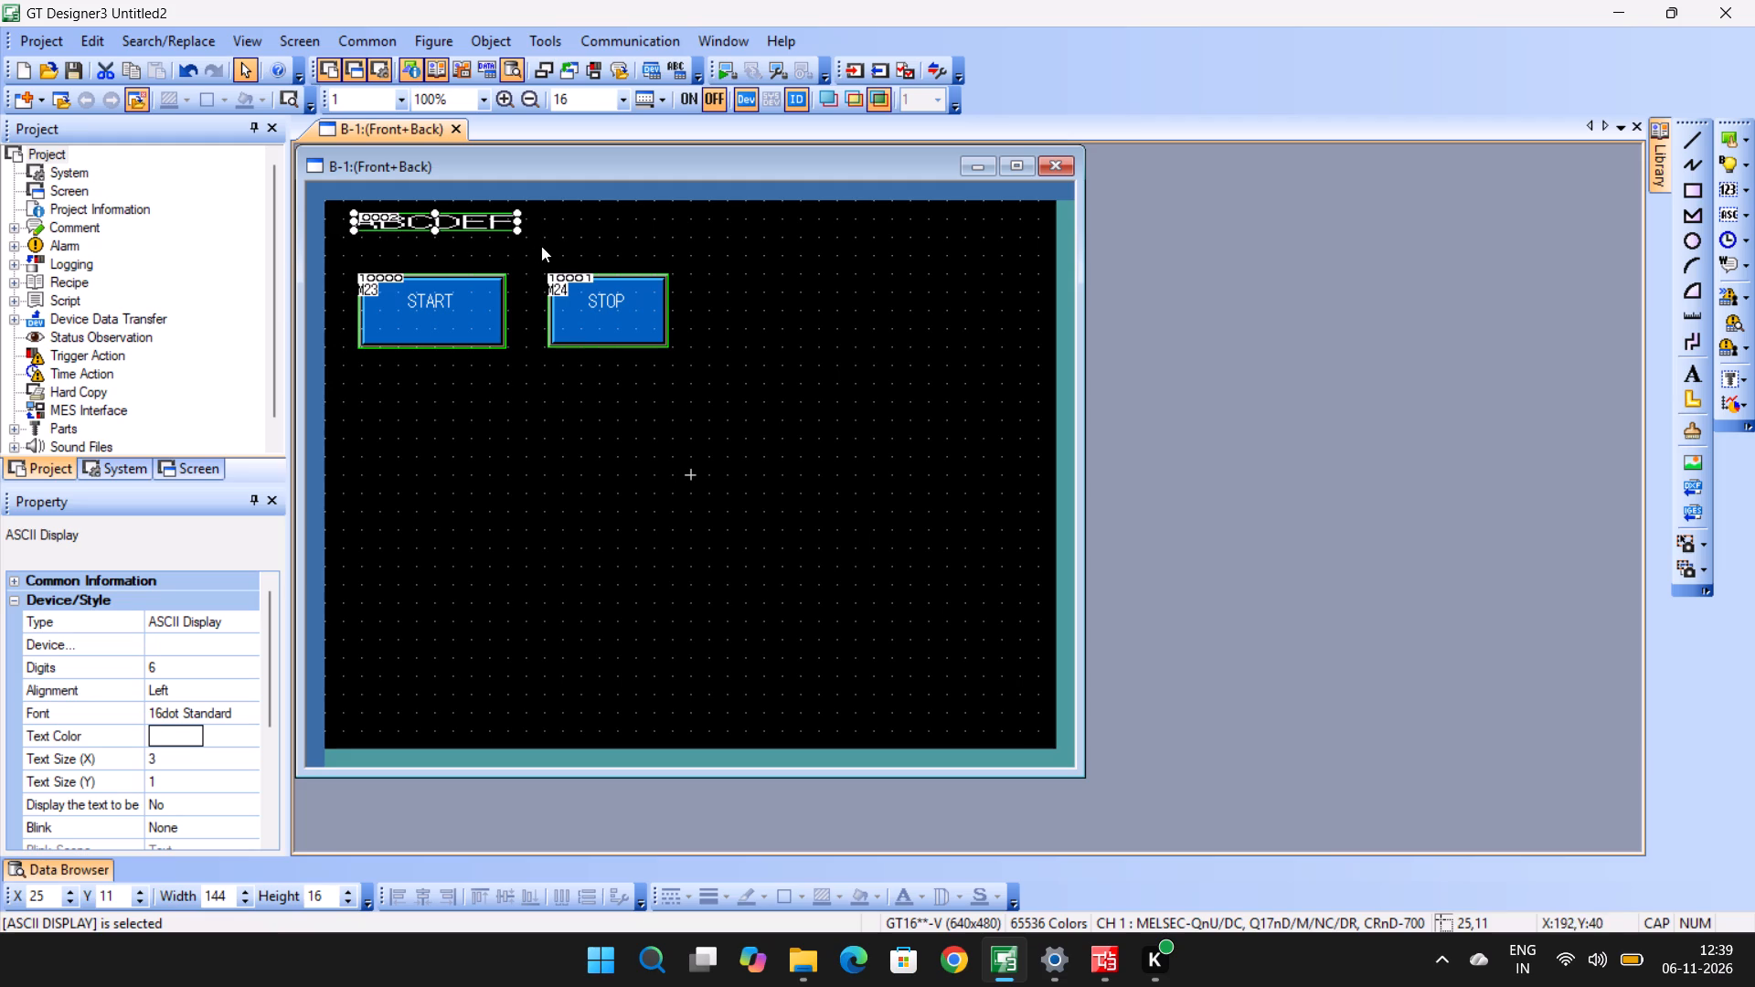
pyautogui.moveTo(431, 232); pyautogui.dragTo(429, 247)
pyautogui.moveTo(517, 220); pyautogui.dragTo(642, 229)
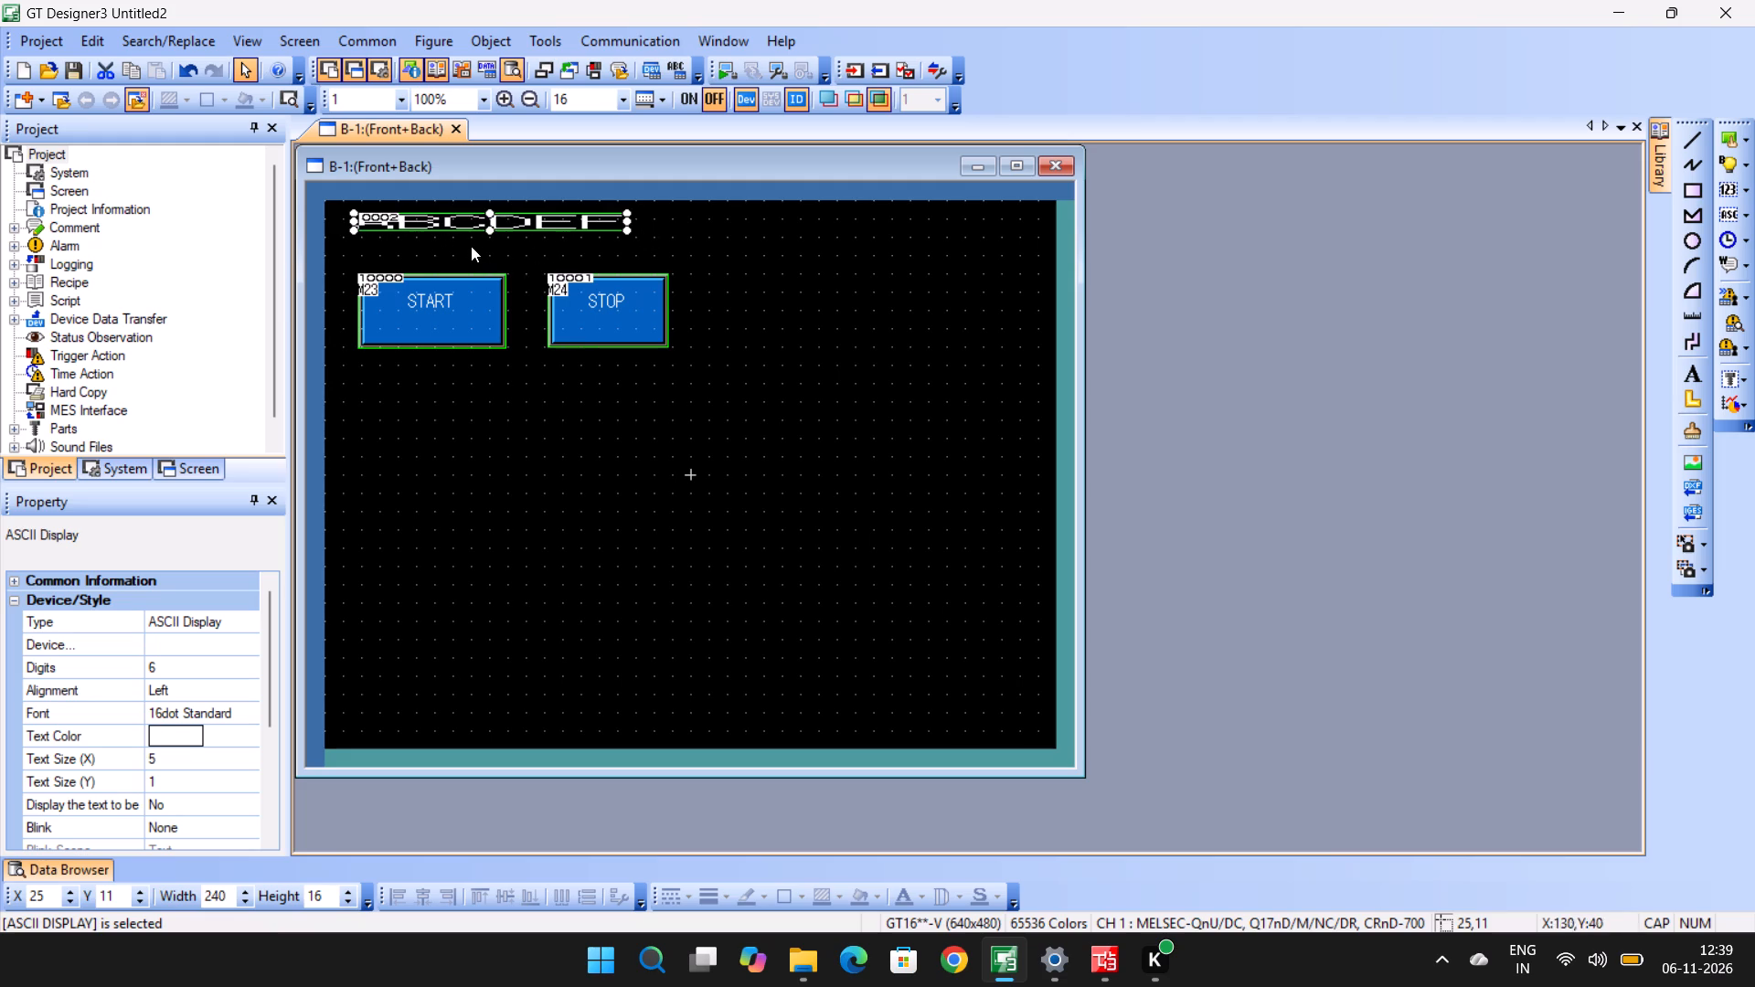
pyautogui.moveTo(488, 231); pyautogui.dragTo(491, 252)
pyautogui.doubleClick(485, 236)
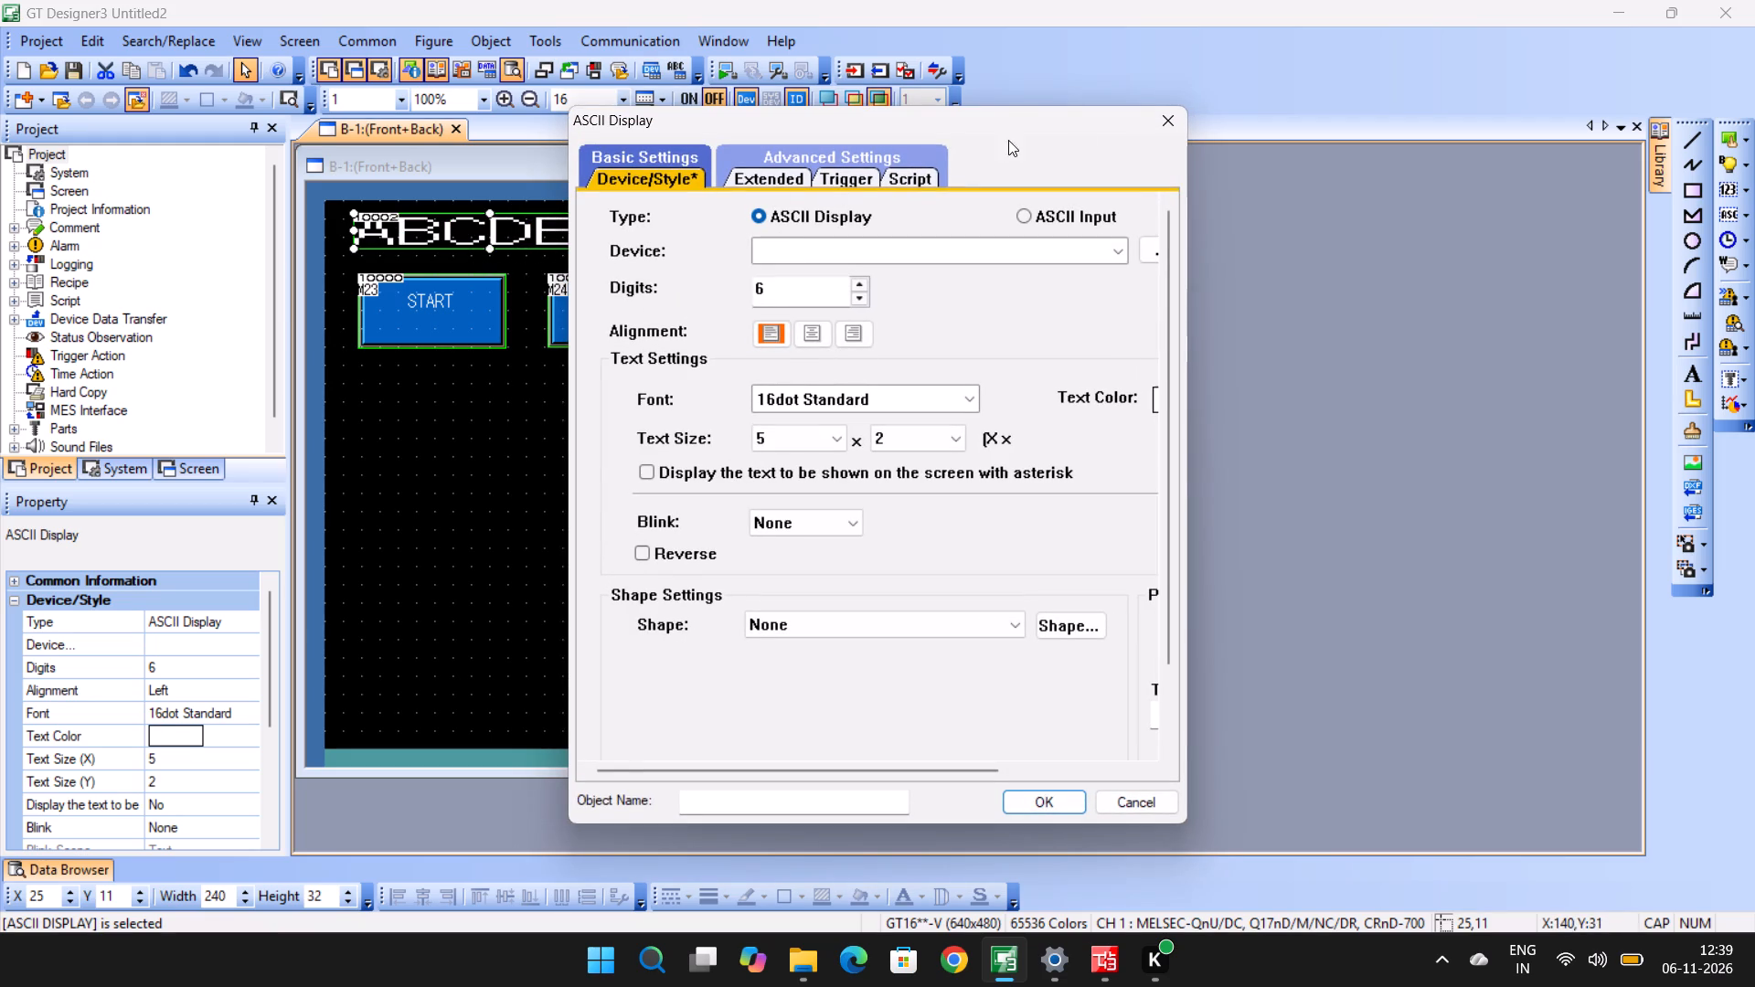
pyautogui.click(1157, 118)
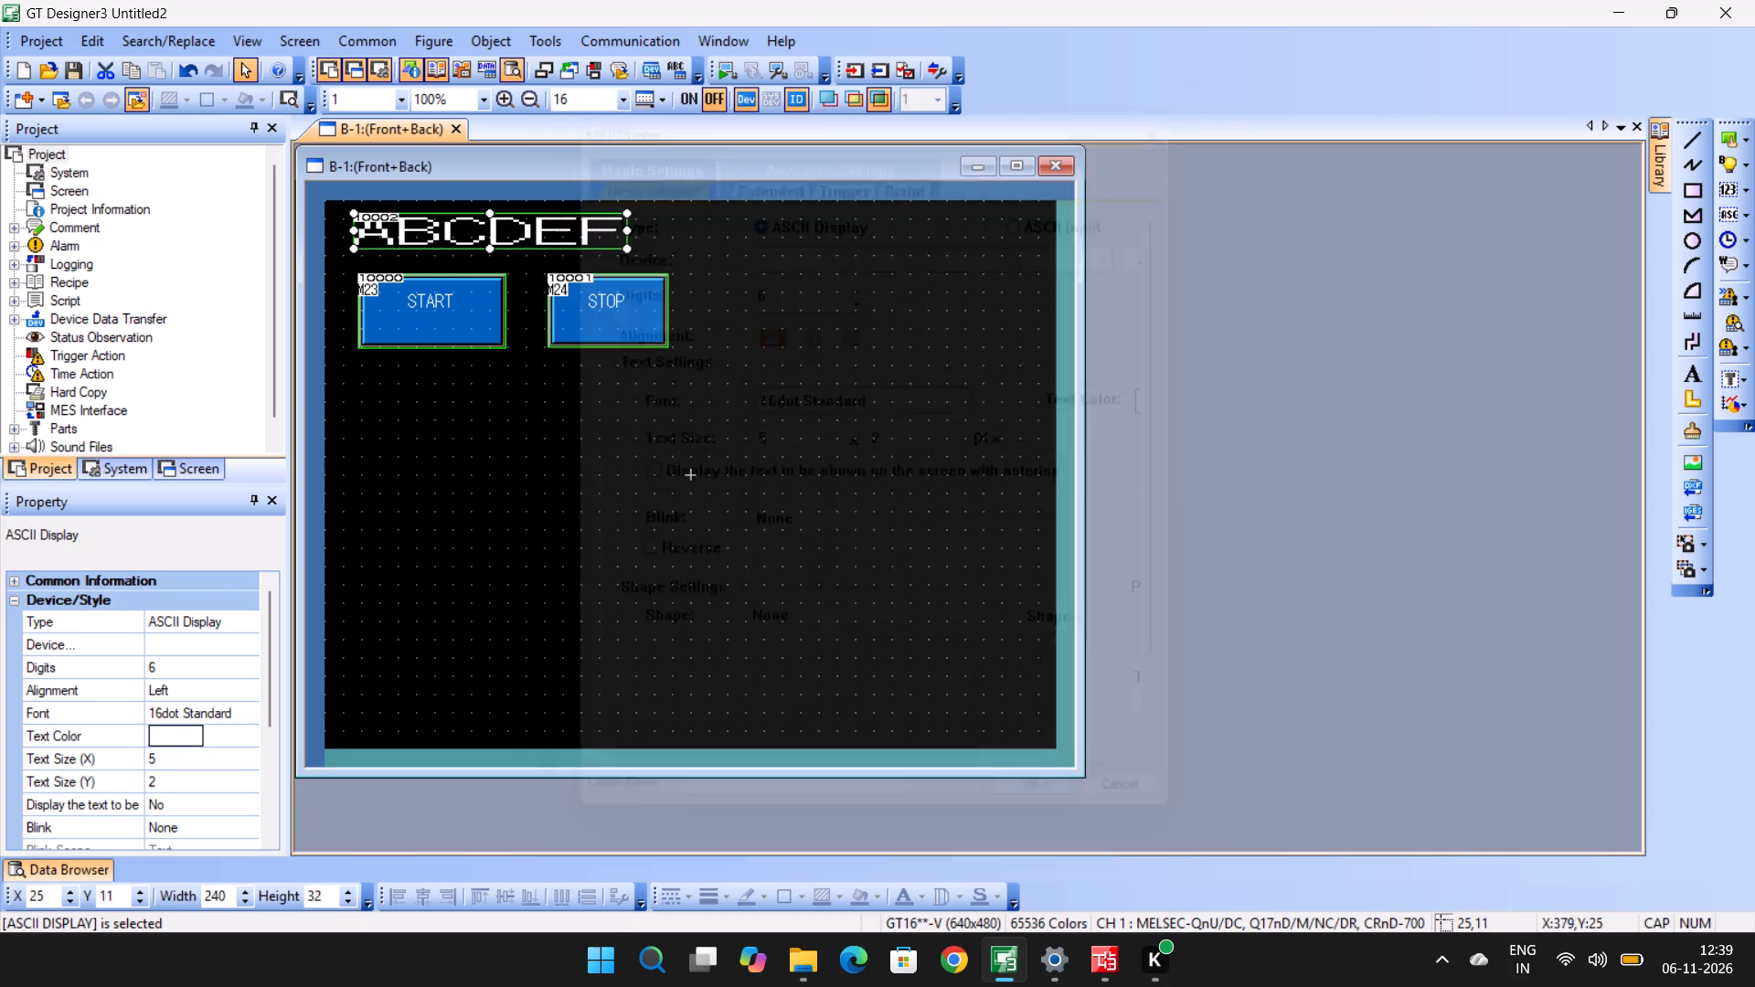
# Delete the ASCII display above the START switch.
pyautogui.rightClick(569, 237)
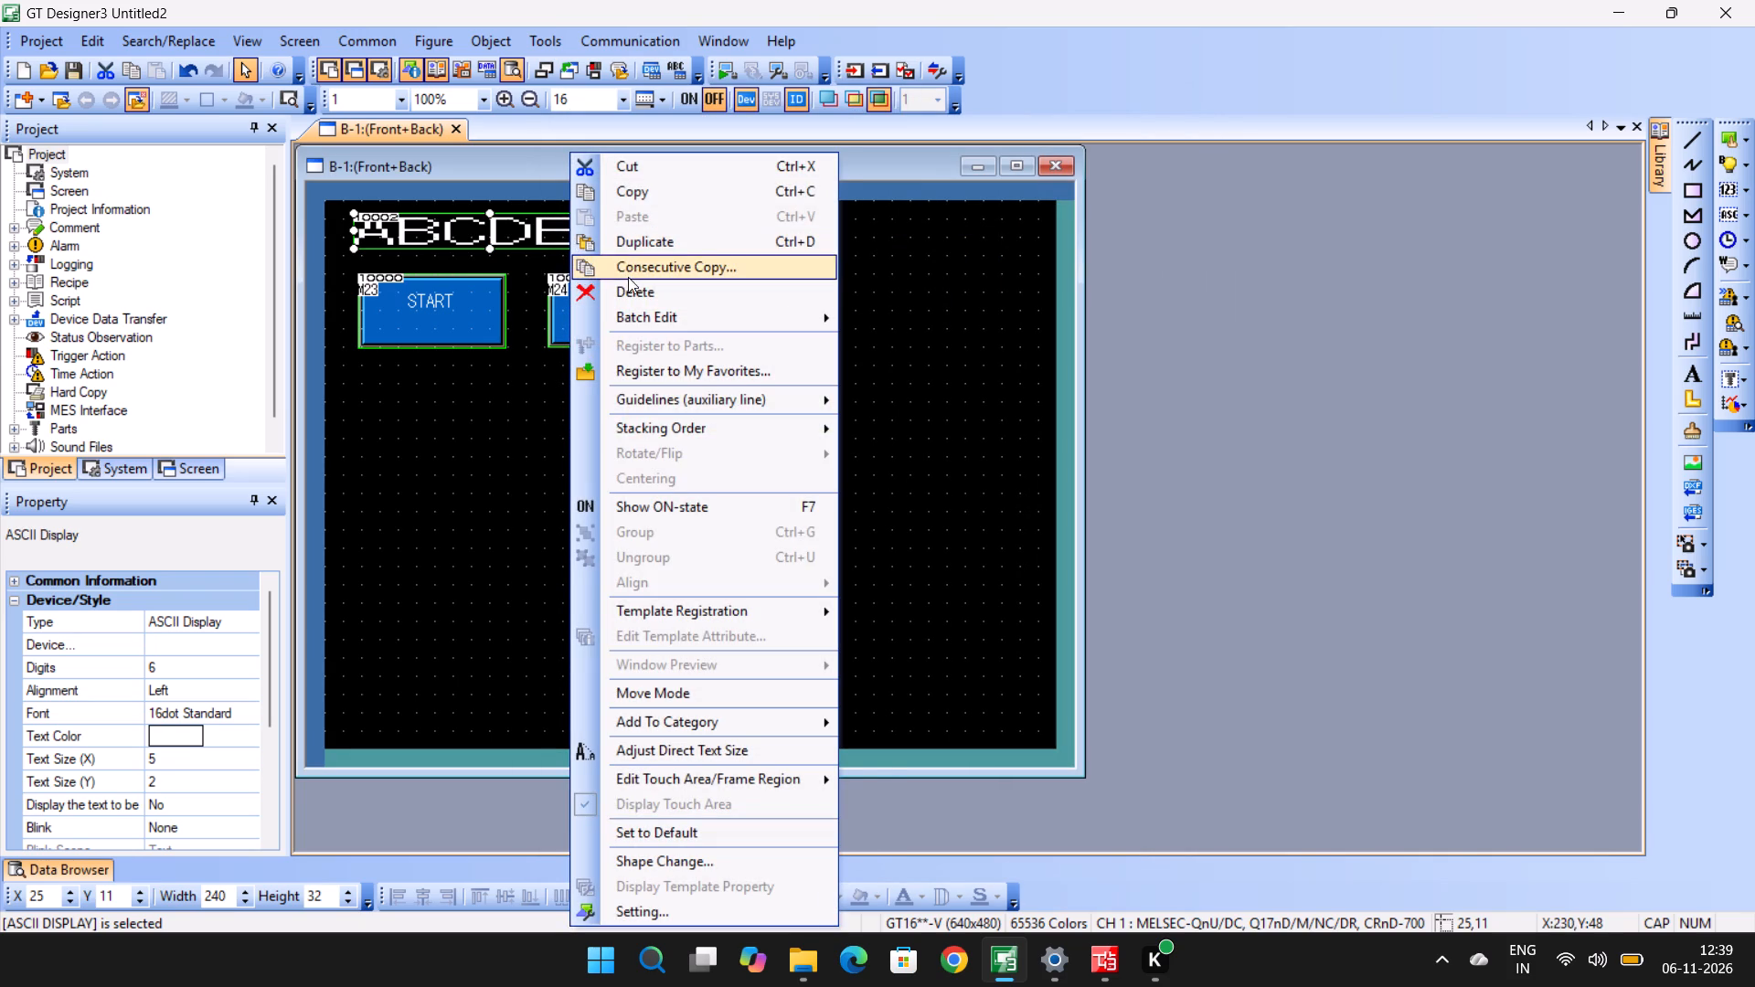
pyautogui.click(628, 283)
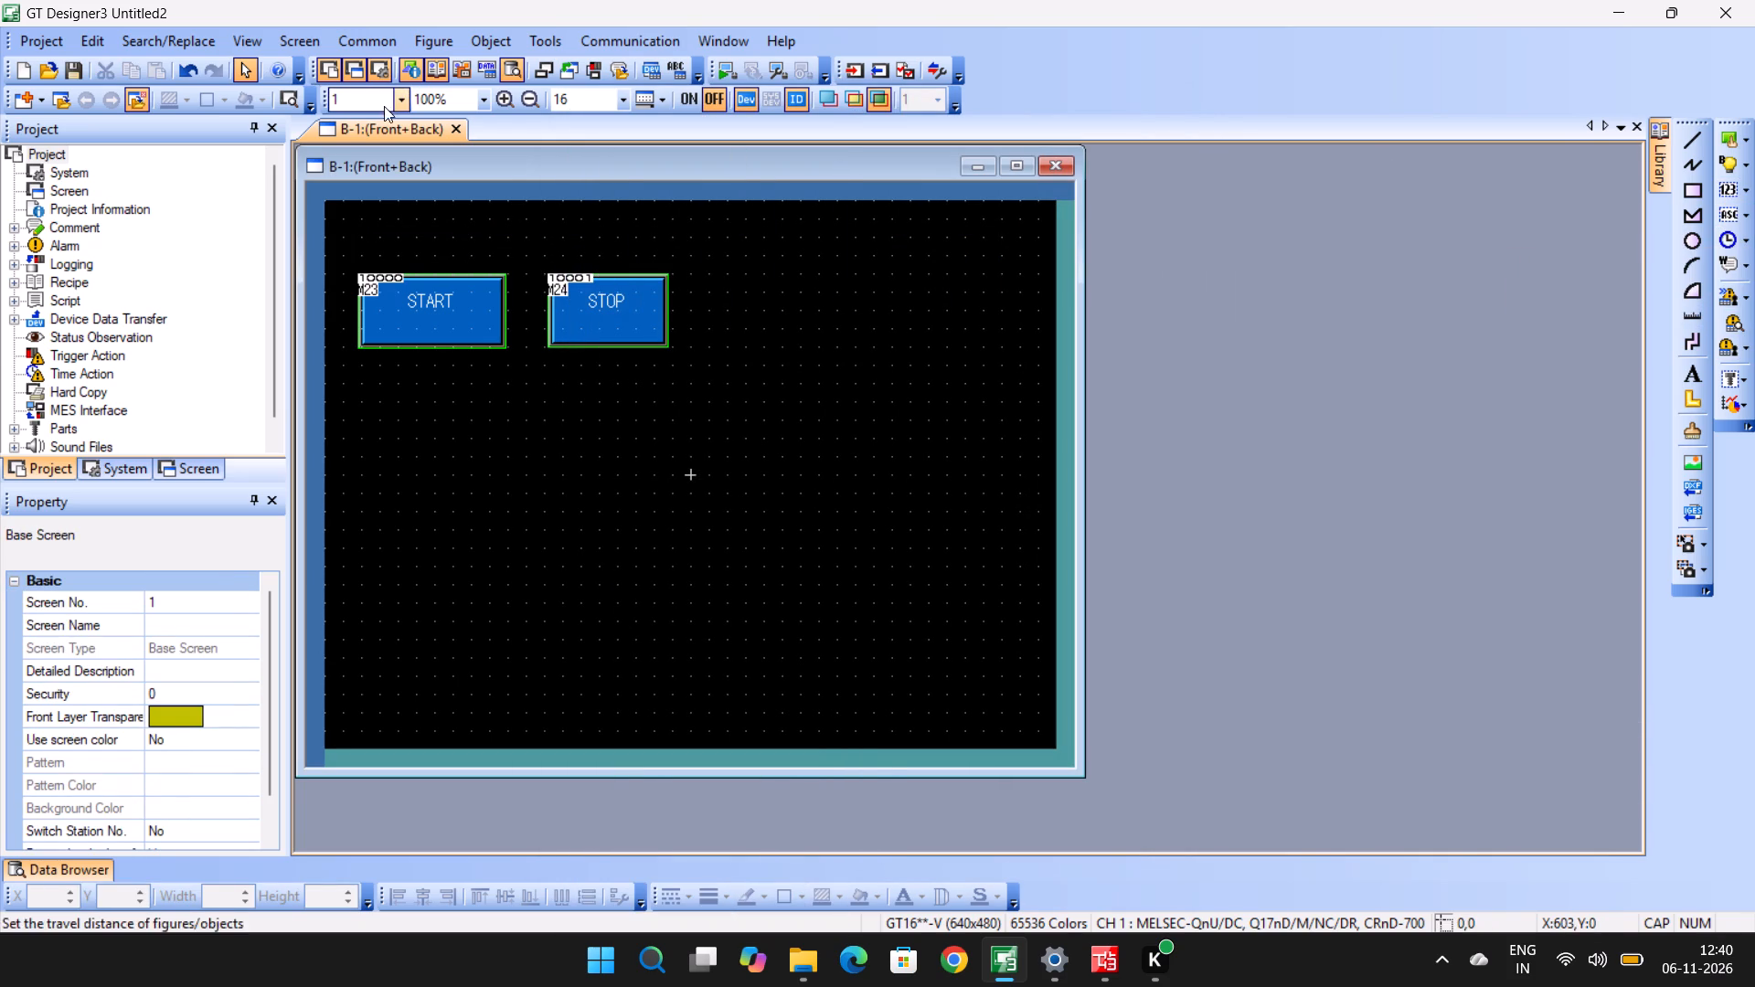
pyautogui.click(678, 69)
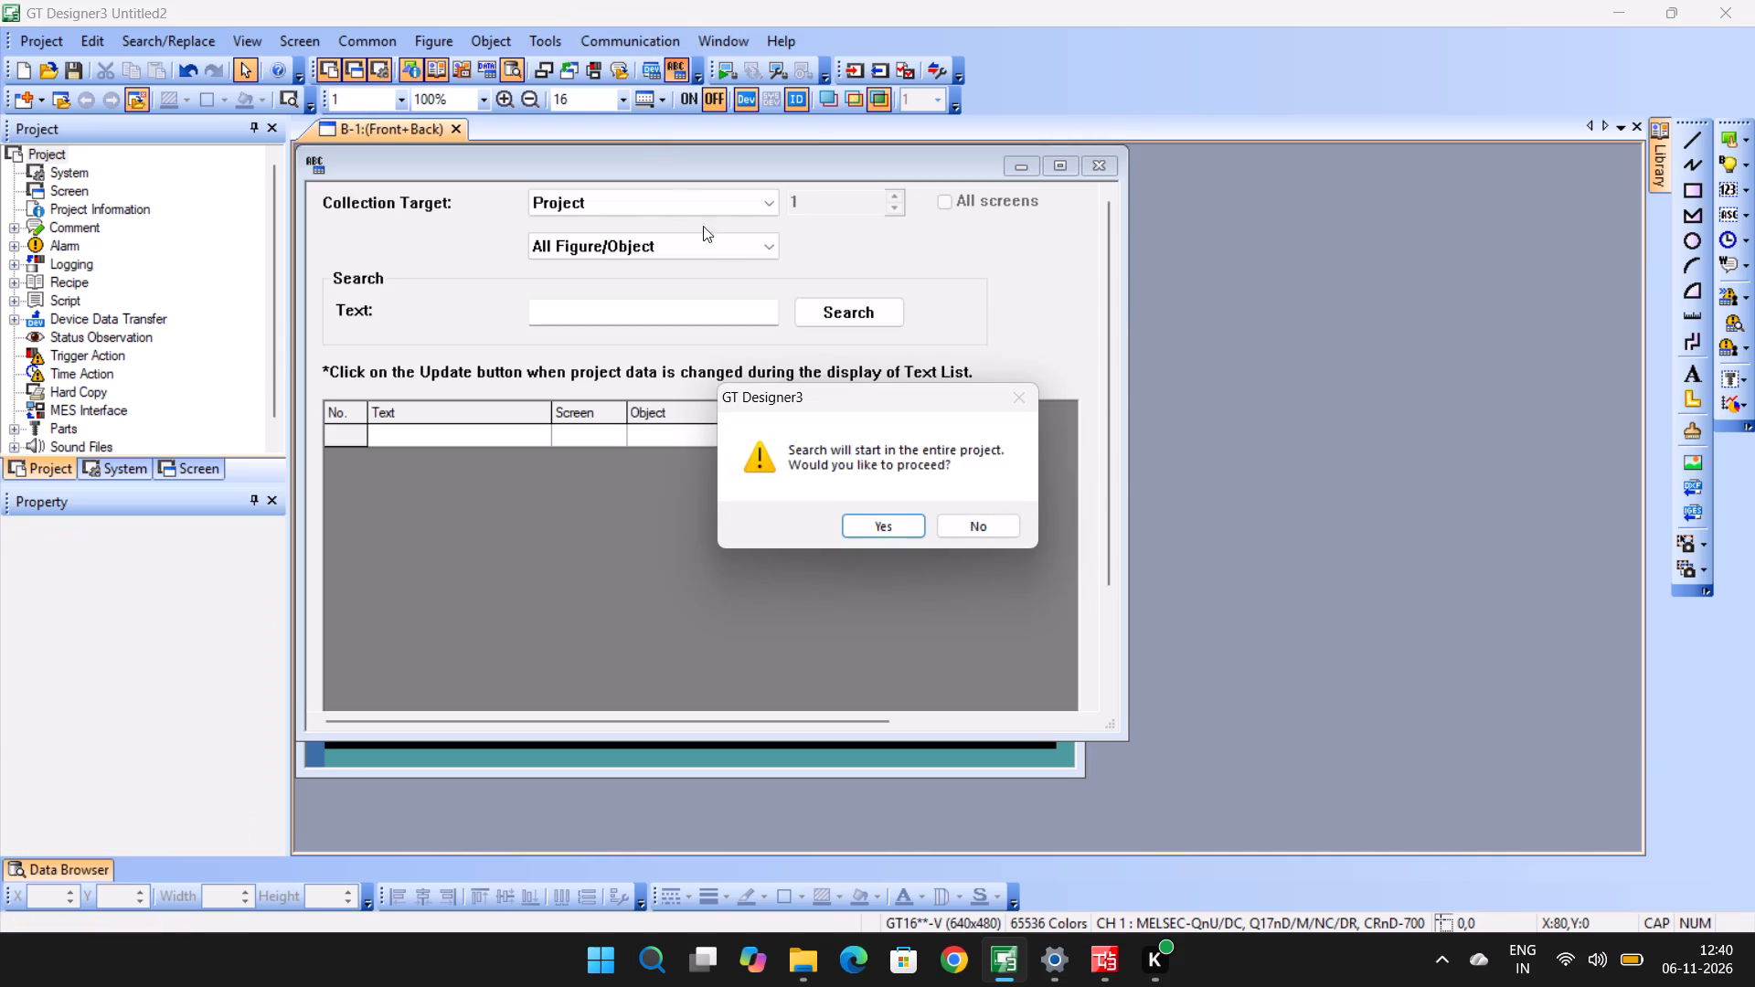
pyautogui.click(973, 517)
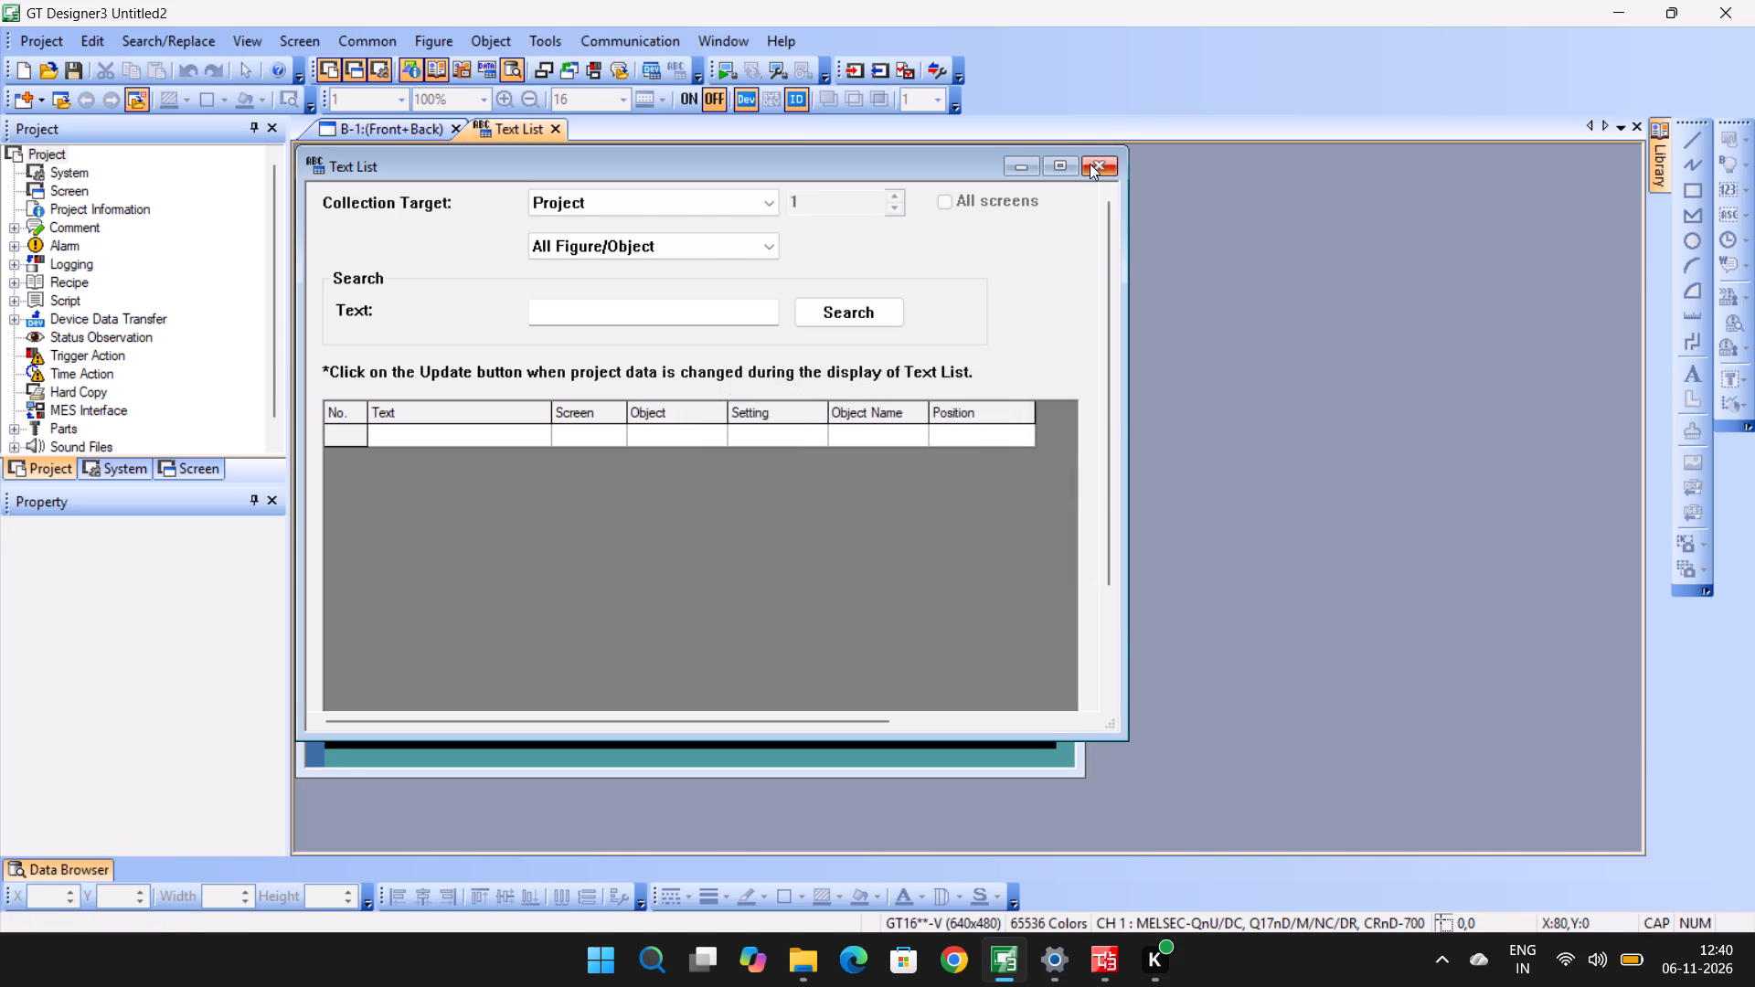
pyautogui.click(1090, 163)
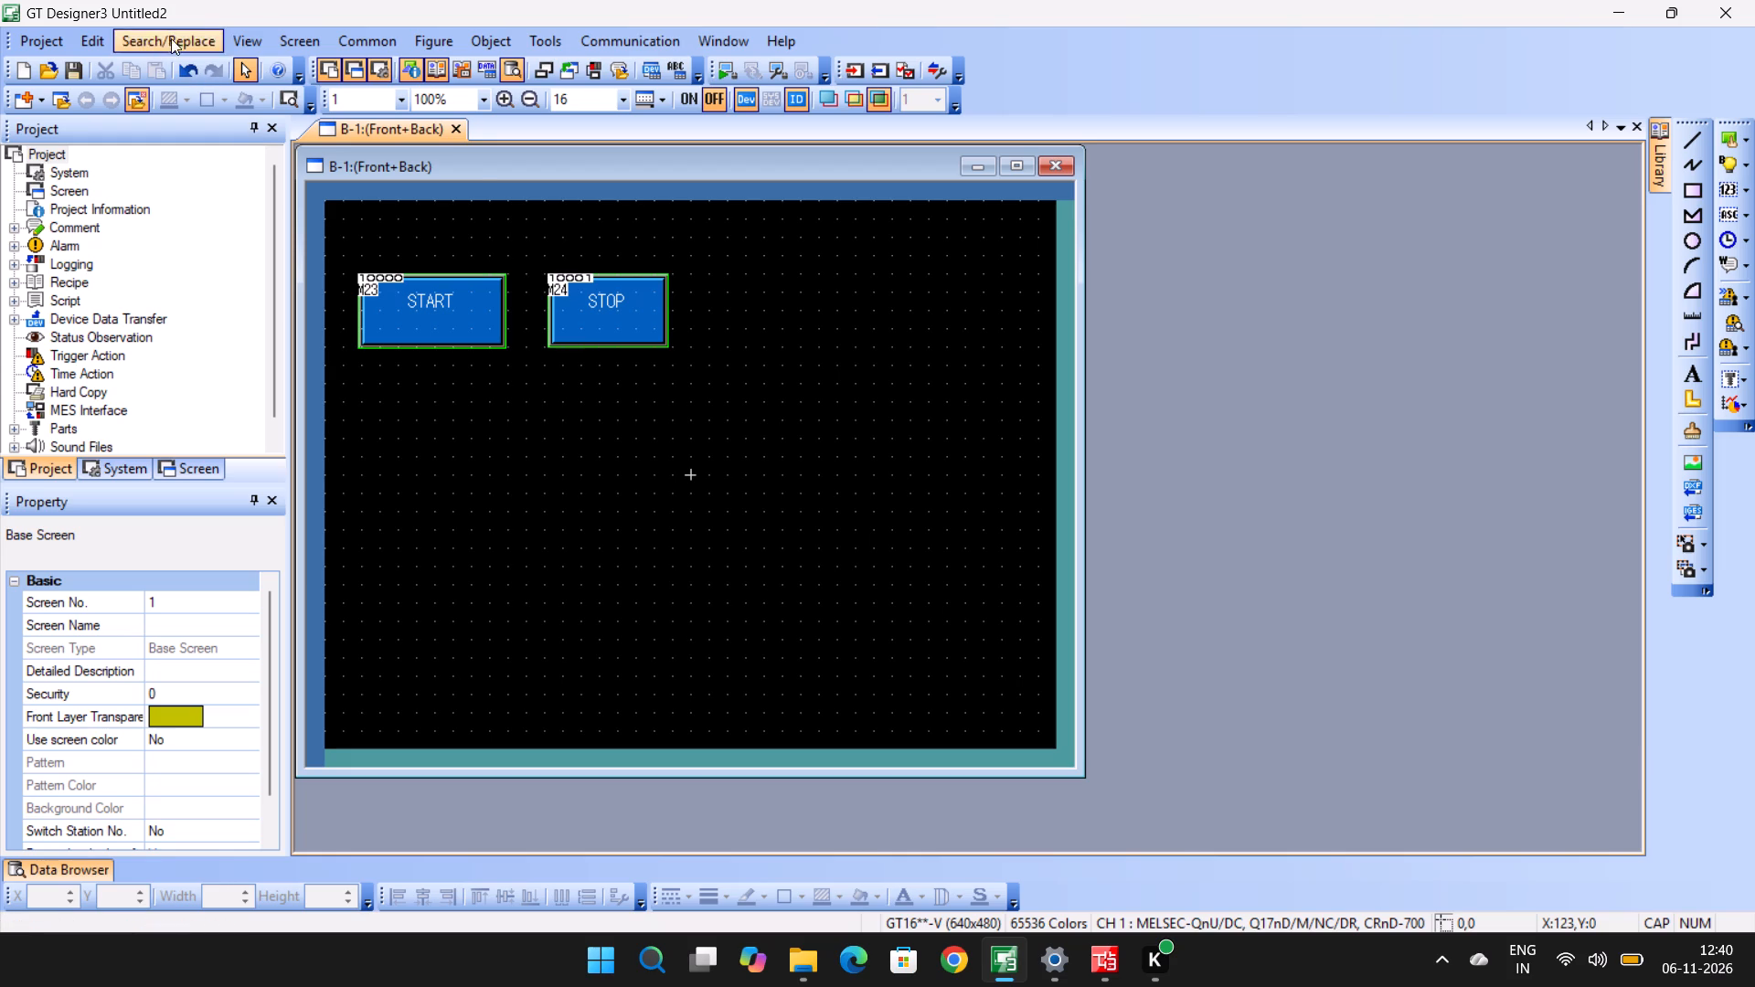
# Place the text AI CONVEYOR AUTOMATION above the switches at about X 46, Y 20, ending it with a line break.
pyautogui.click(292, 35)
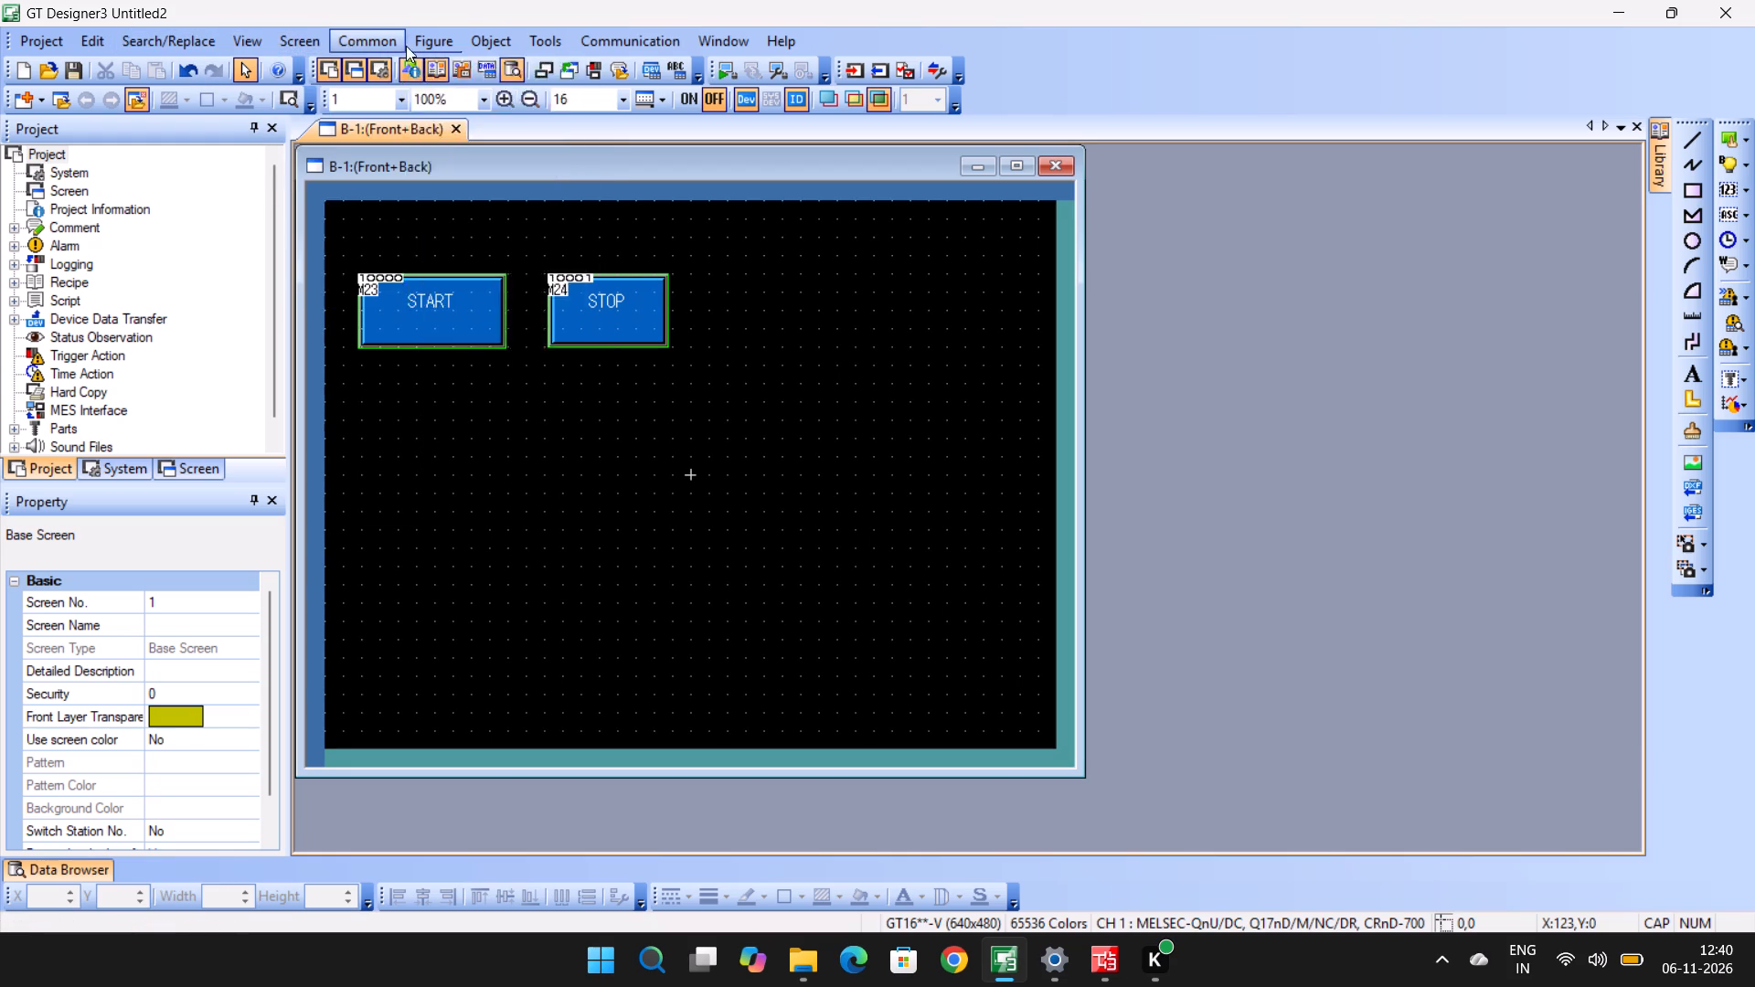
pyautogui.click(435, 62)
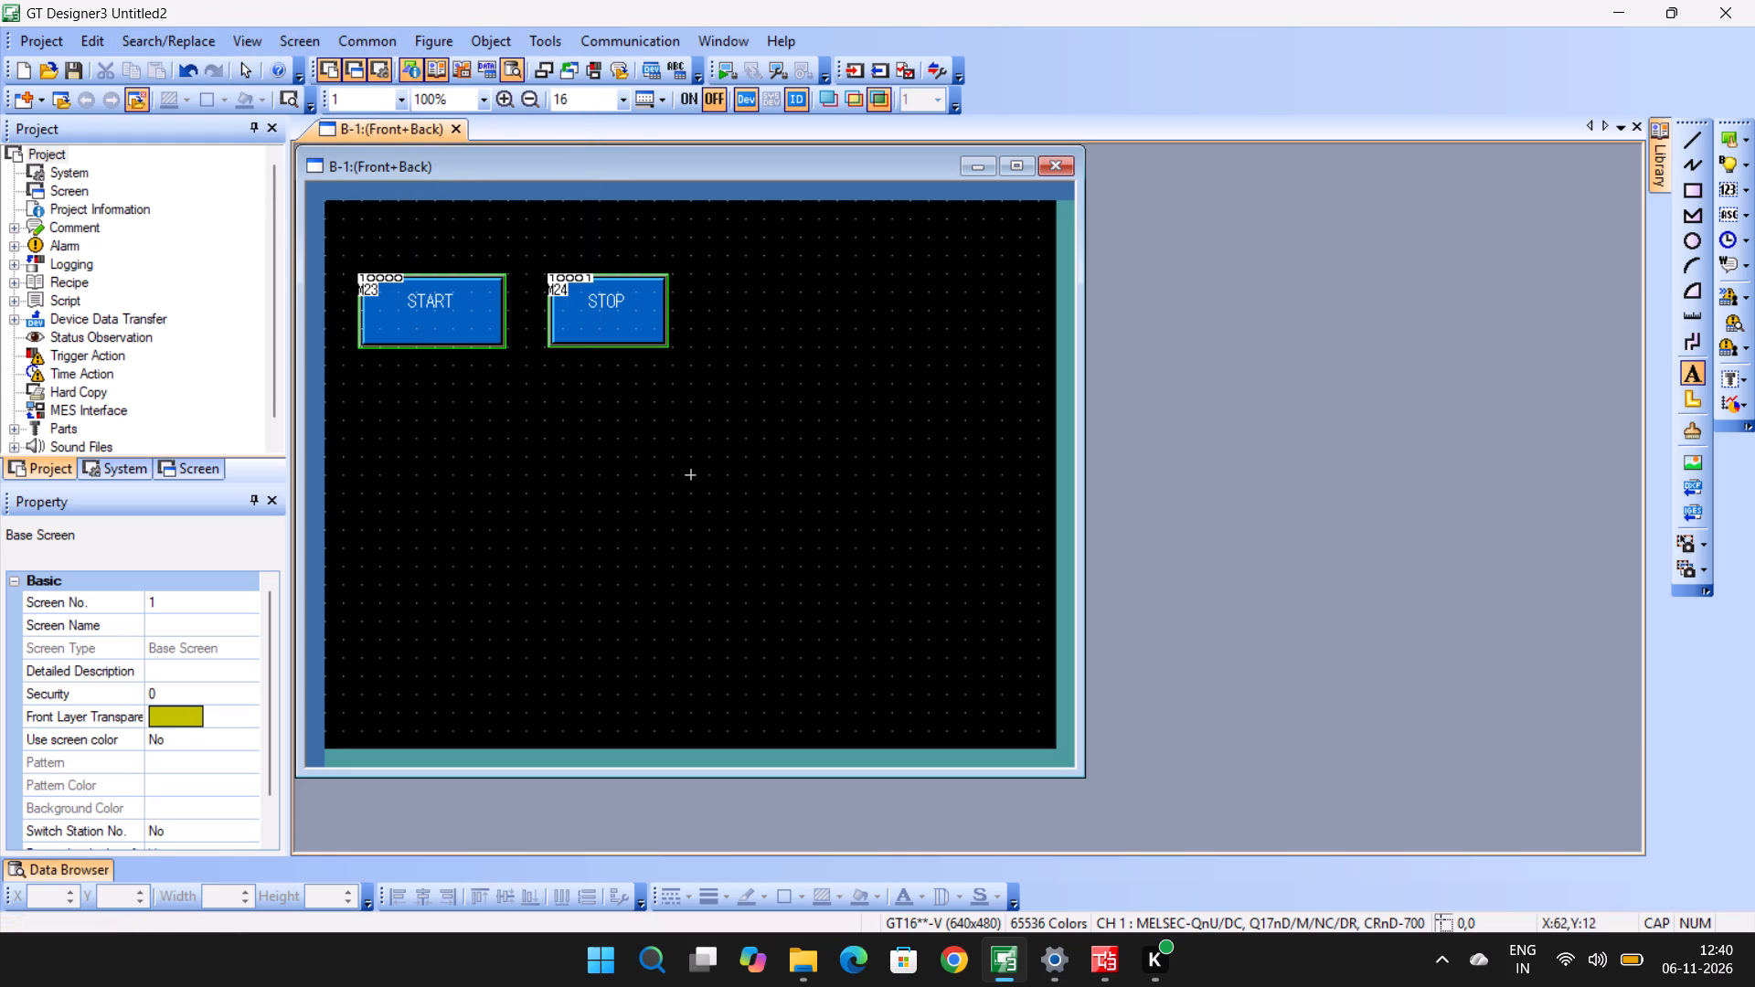
pyautogui.moveTo(378, 222); pyautogui.dragTo(468, 233)
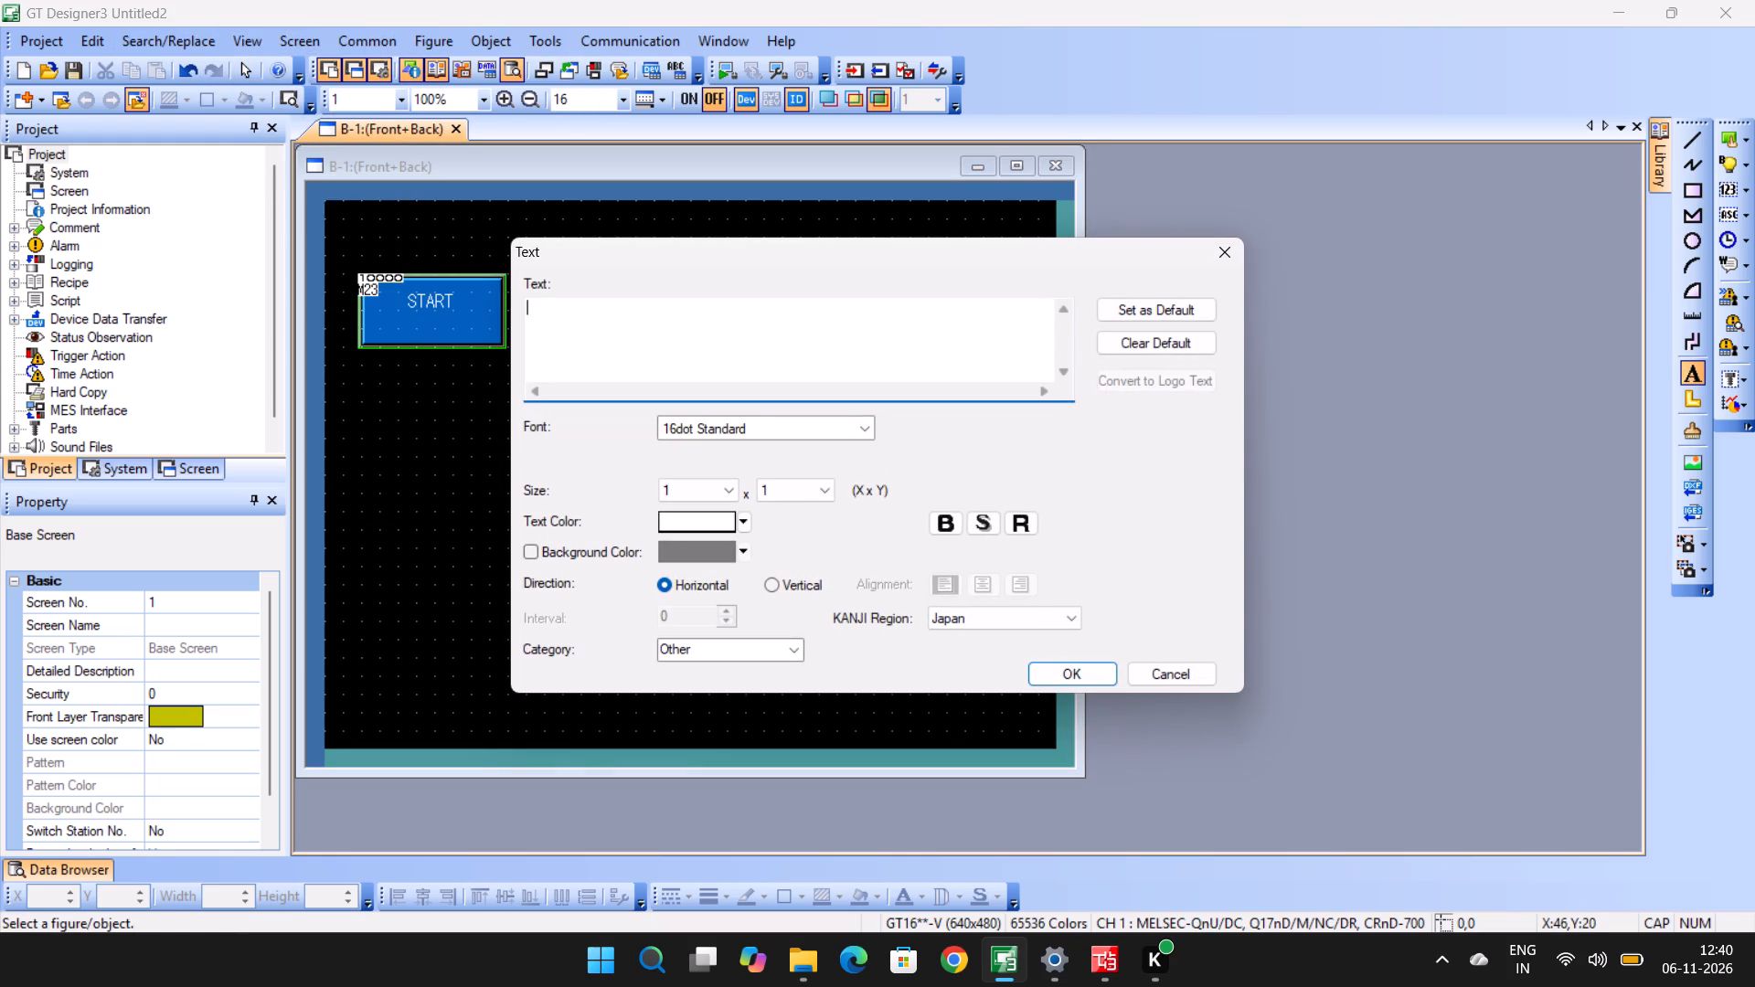
pyautogui.write('AI')
pyautogui.press('space')
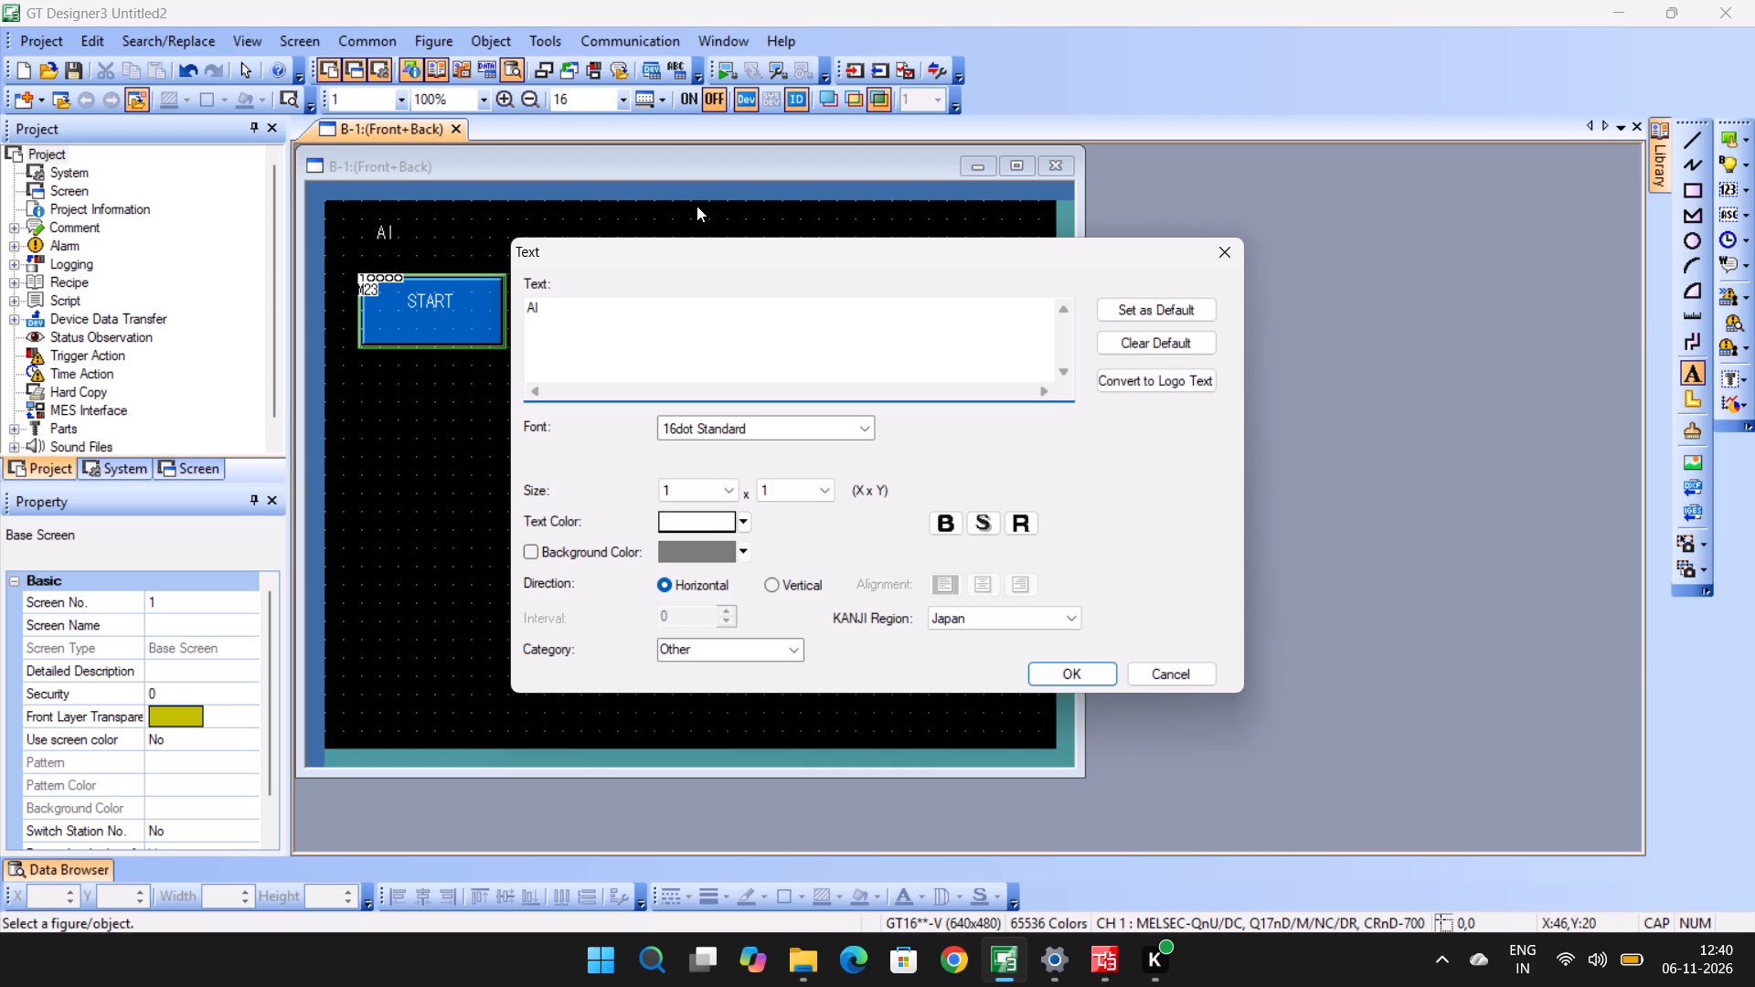
pyautogui.press('c')
pyautogui.write('ONV')
pyautogui.write('VE')
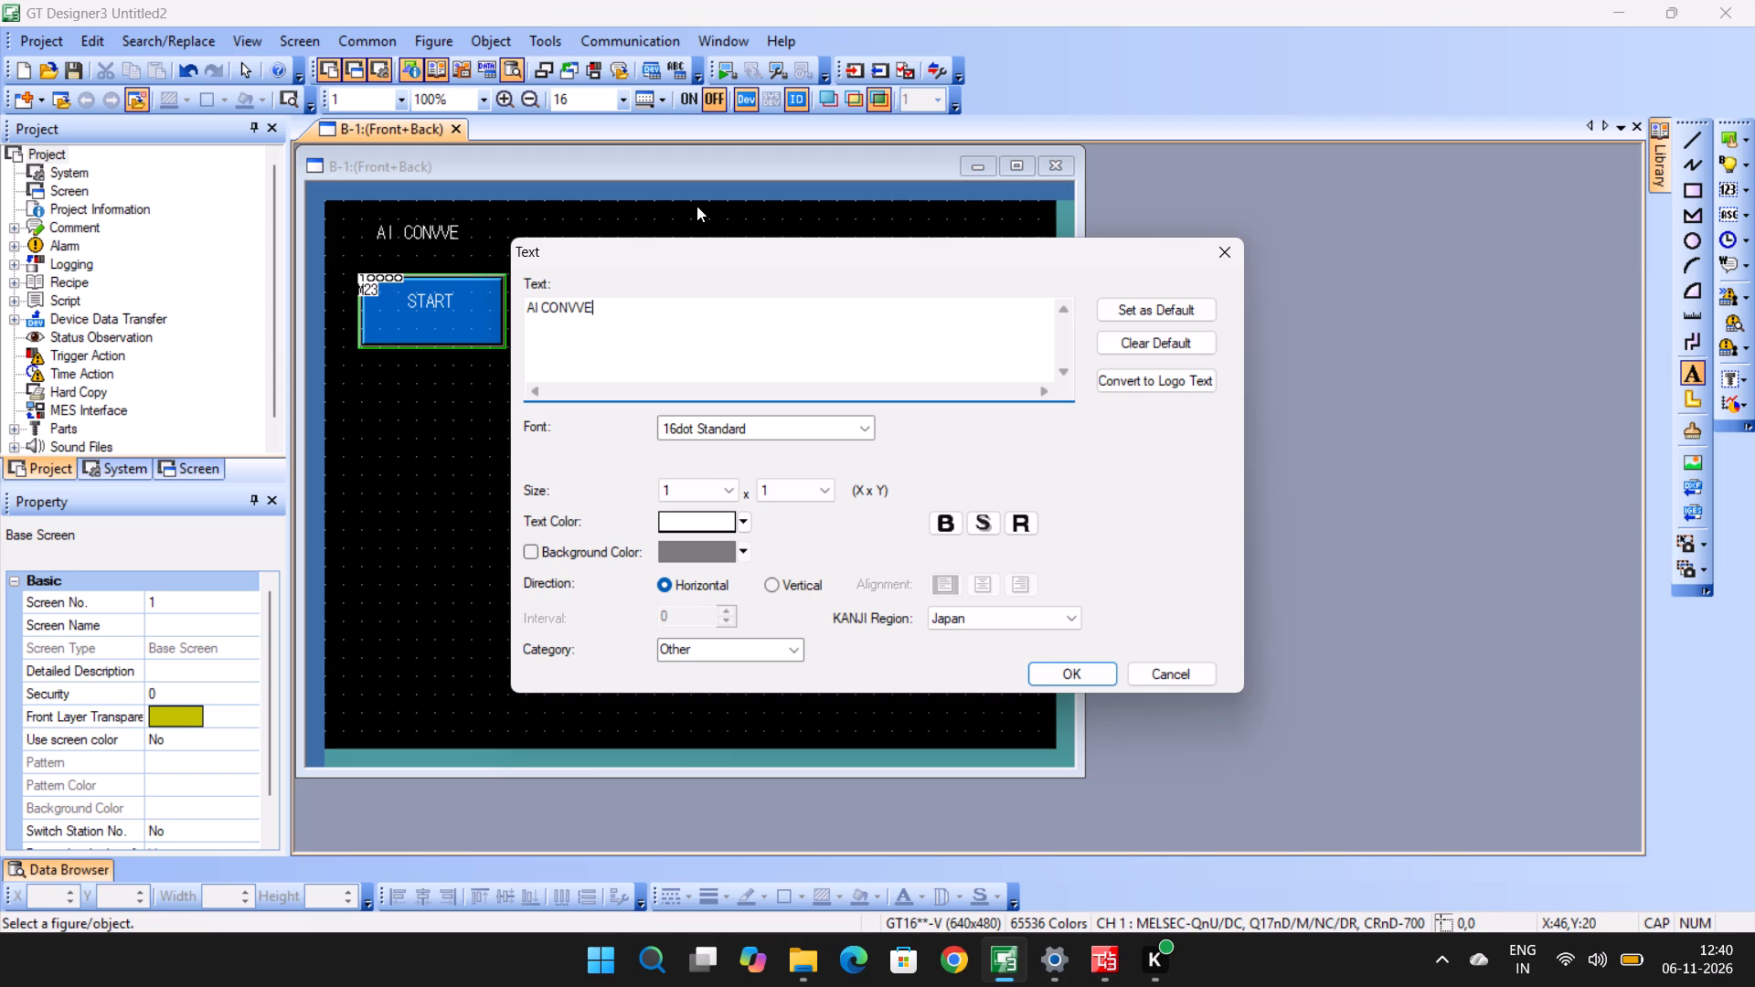
pyautogui.press('BackSpace')
pyautogui.press('BackSpace')
pyautogui.press('e')
pyautogui.write('YOR')
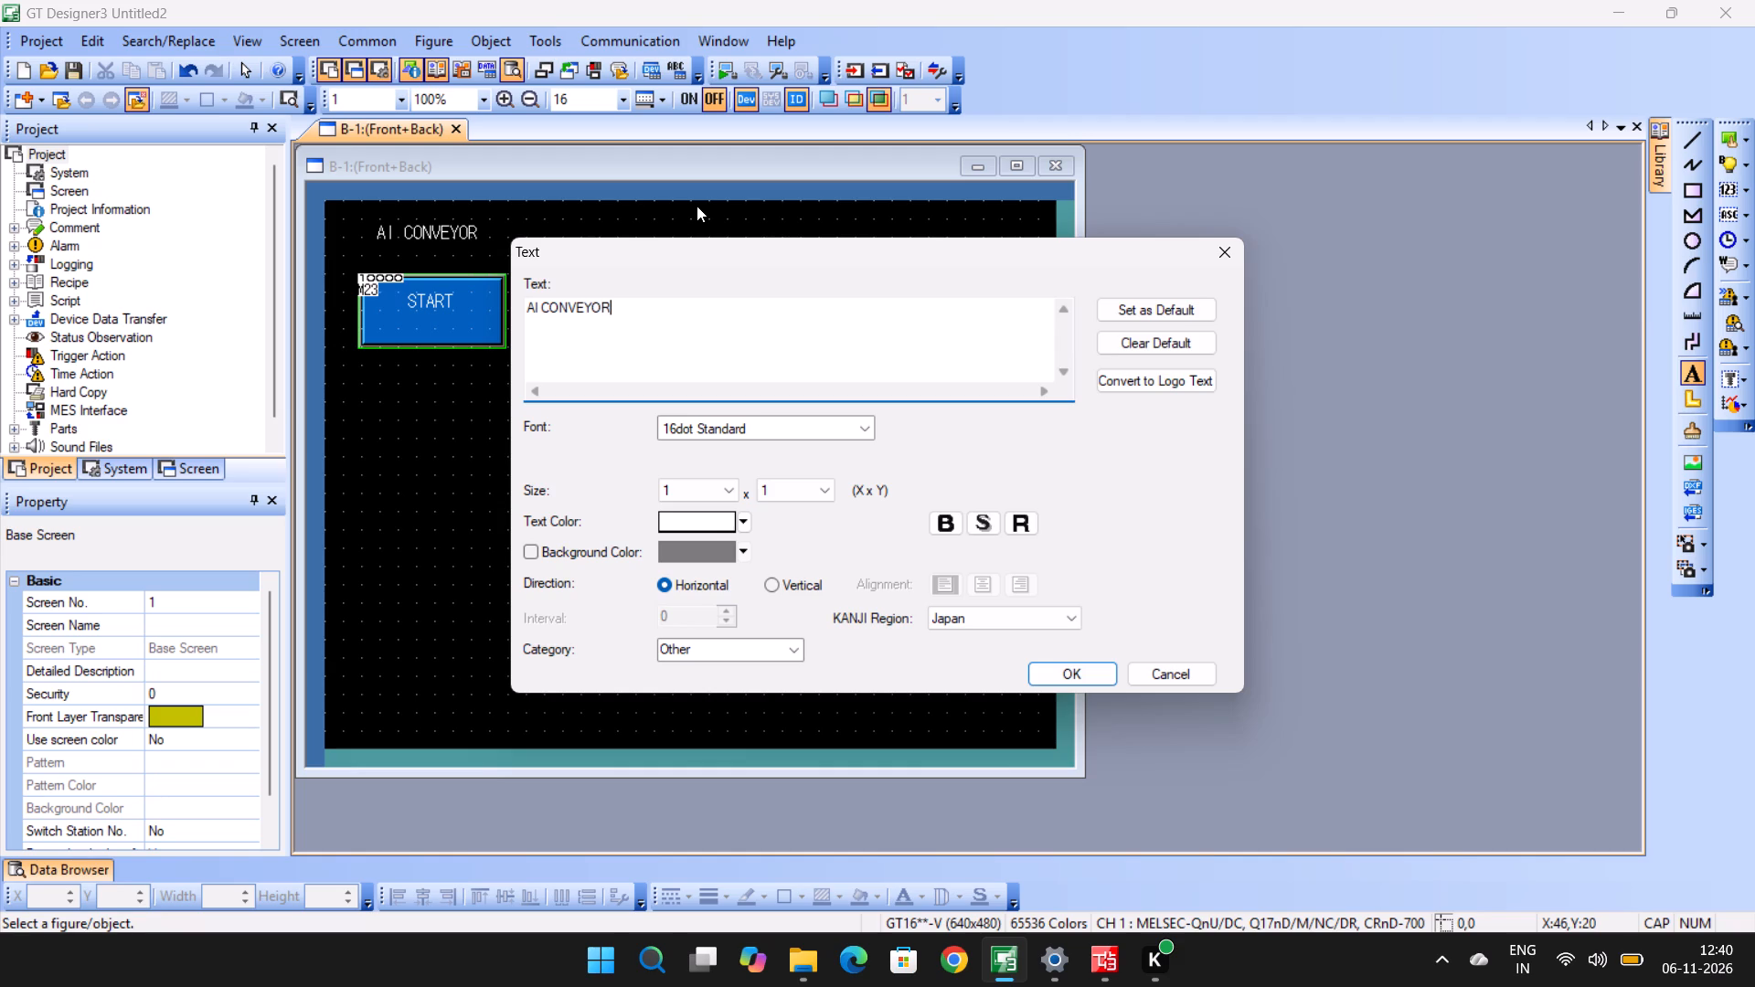
pyautogui.press('Return')
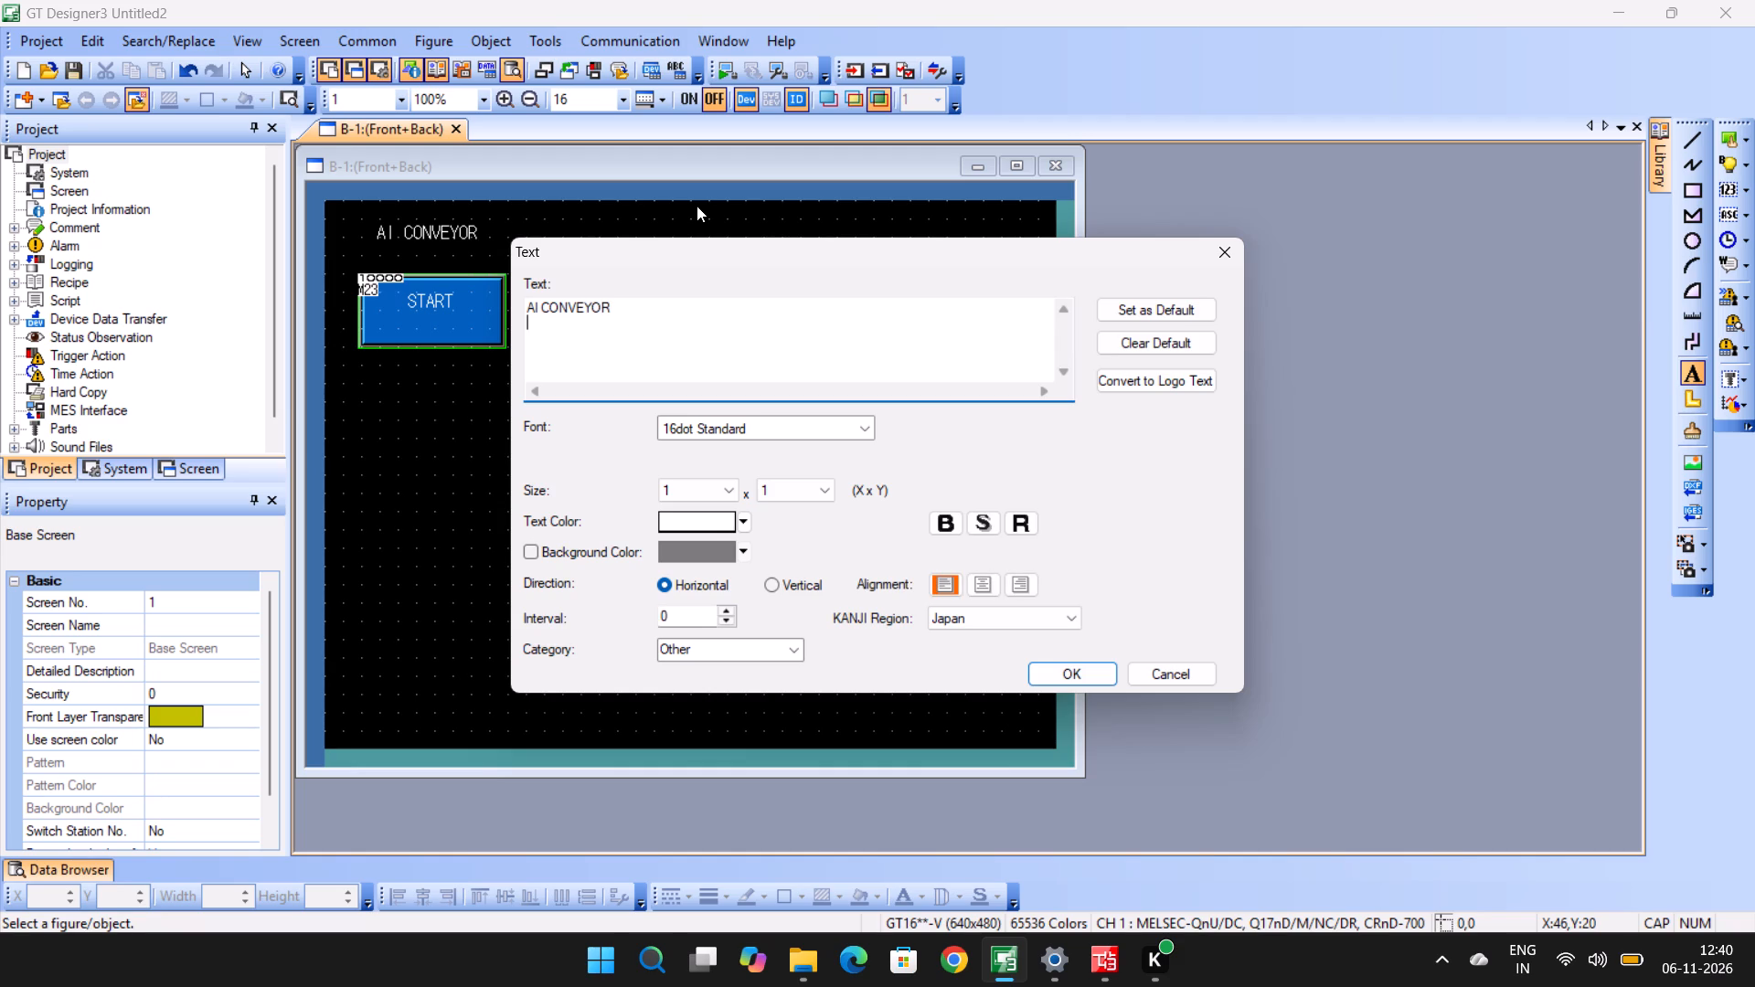
pyautogui.press('Left')
pyautogui.press('space')
pyautogui.write('AU')
pyautogui.write('TO')
pyautogui.write('MA')
pyautogui.write('TION')
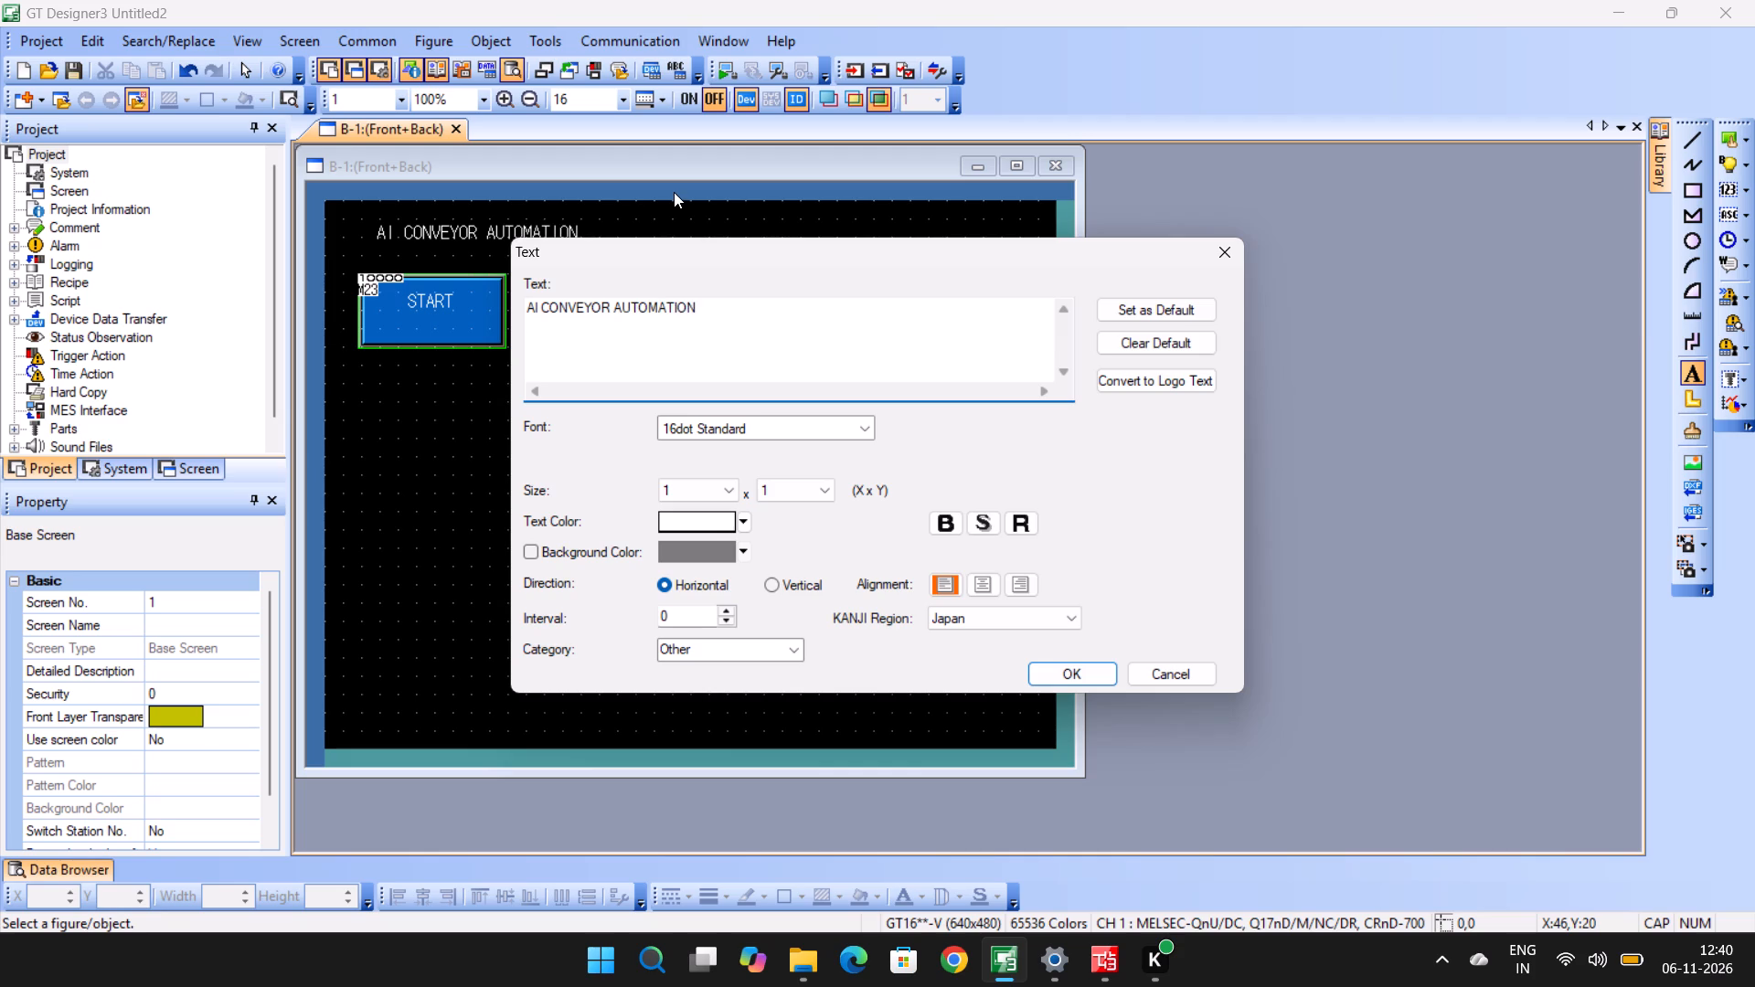
pyautogui.click(1068, 667)
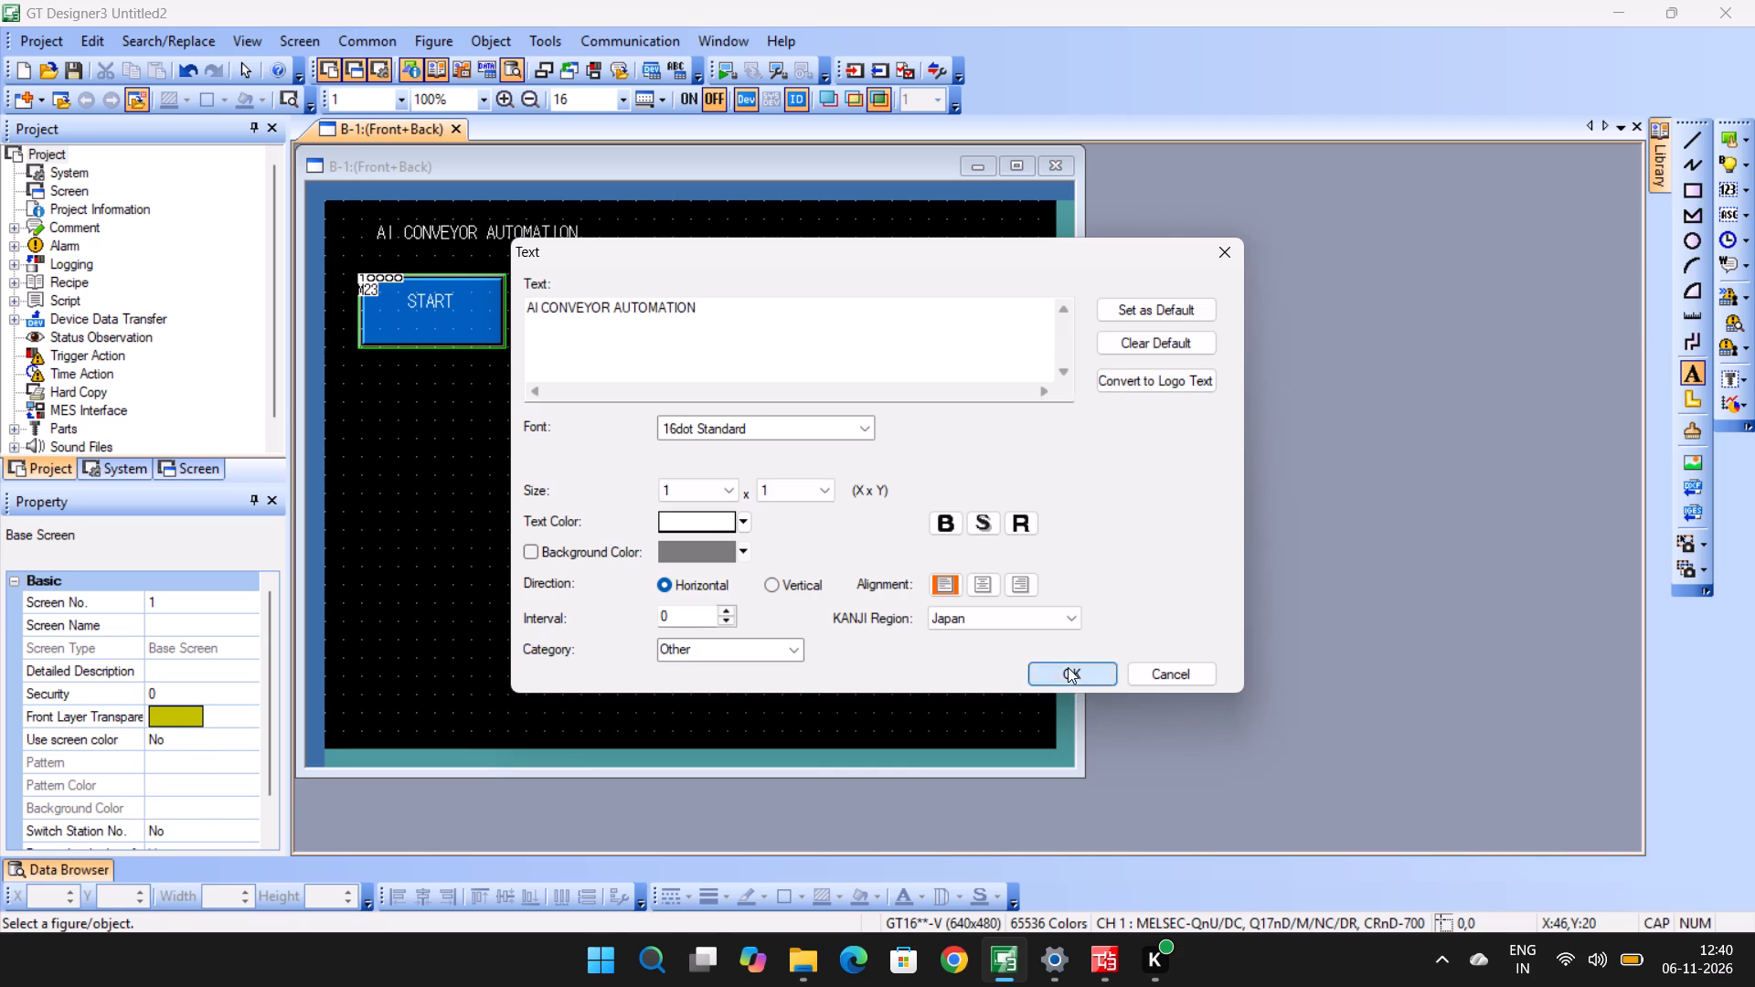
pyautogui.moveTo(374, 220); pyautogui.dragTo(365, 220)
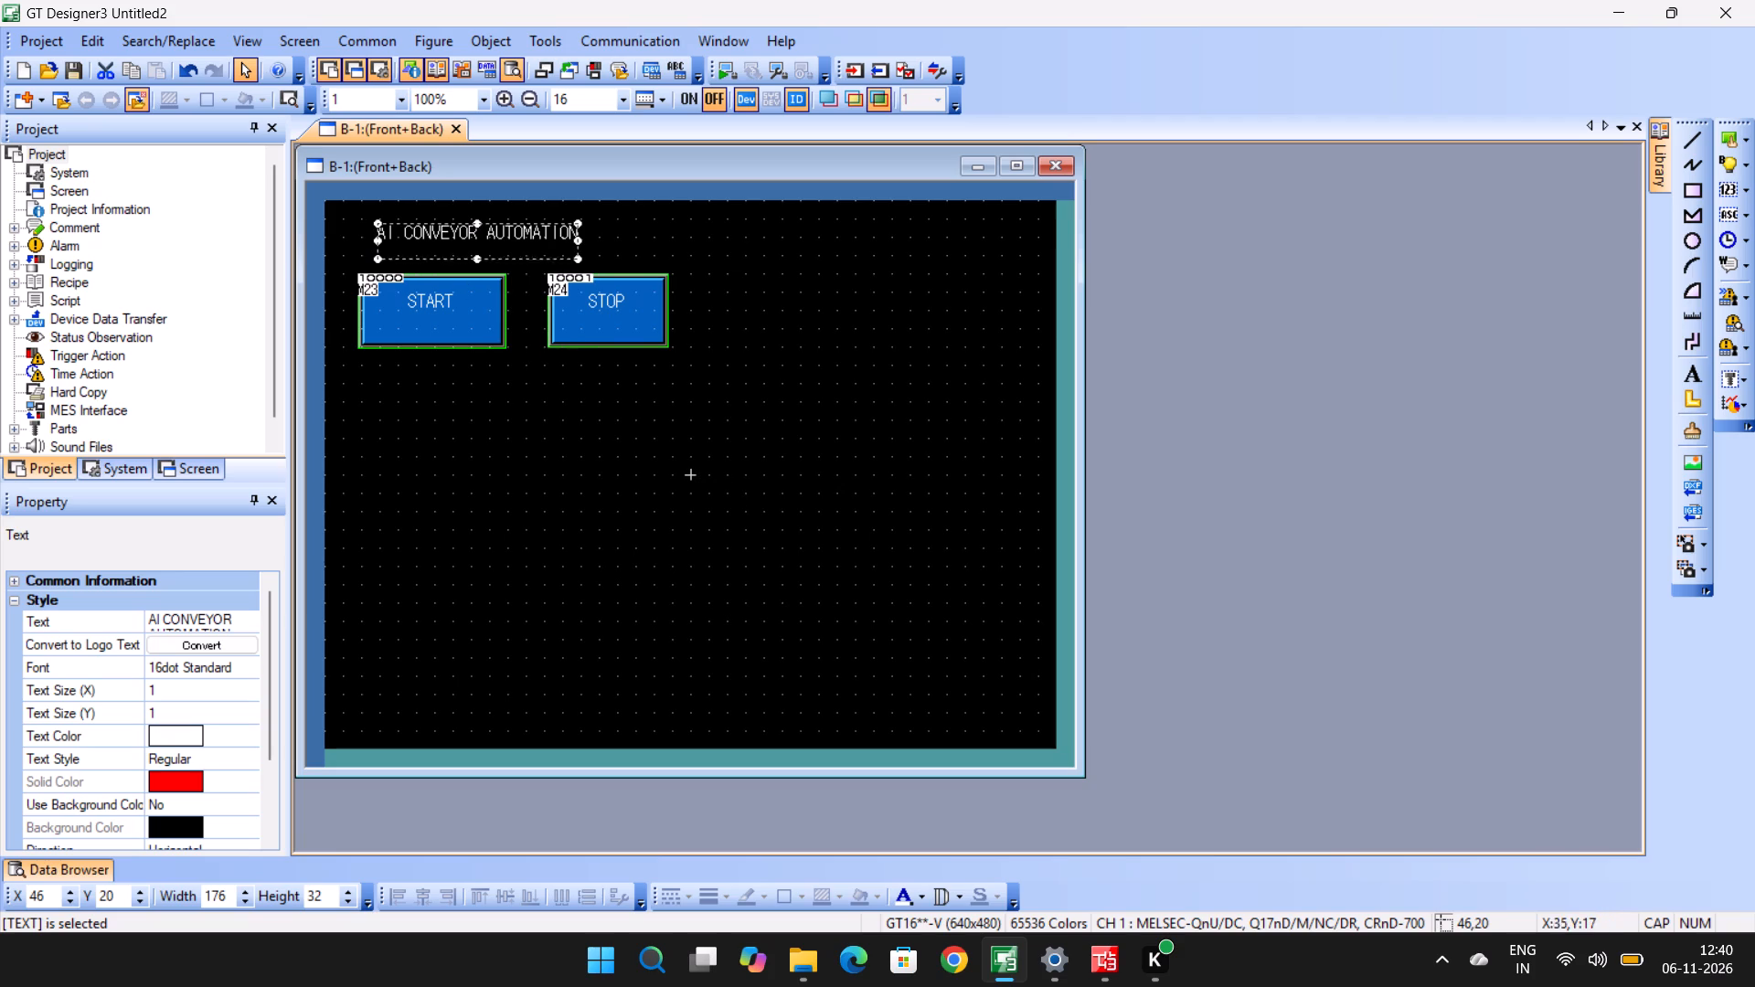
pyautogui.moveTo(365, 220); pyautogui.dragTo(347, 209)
# Set the AI CONVEYOR AUTOMATION text to bold style and centre alignment.
pyautogui.doubleClick(421, 235)
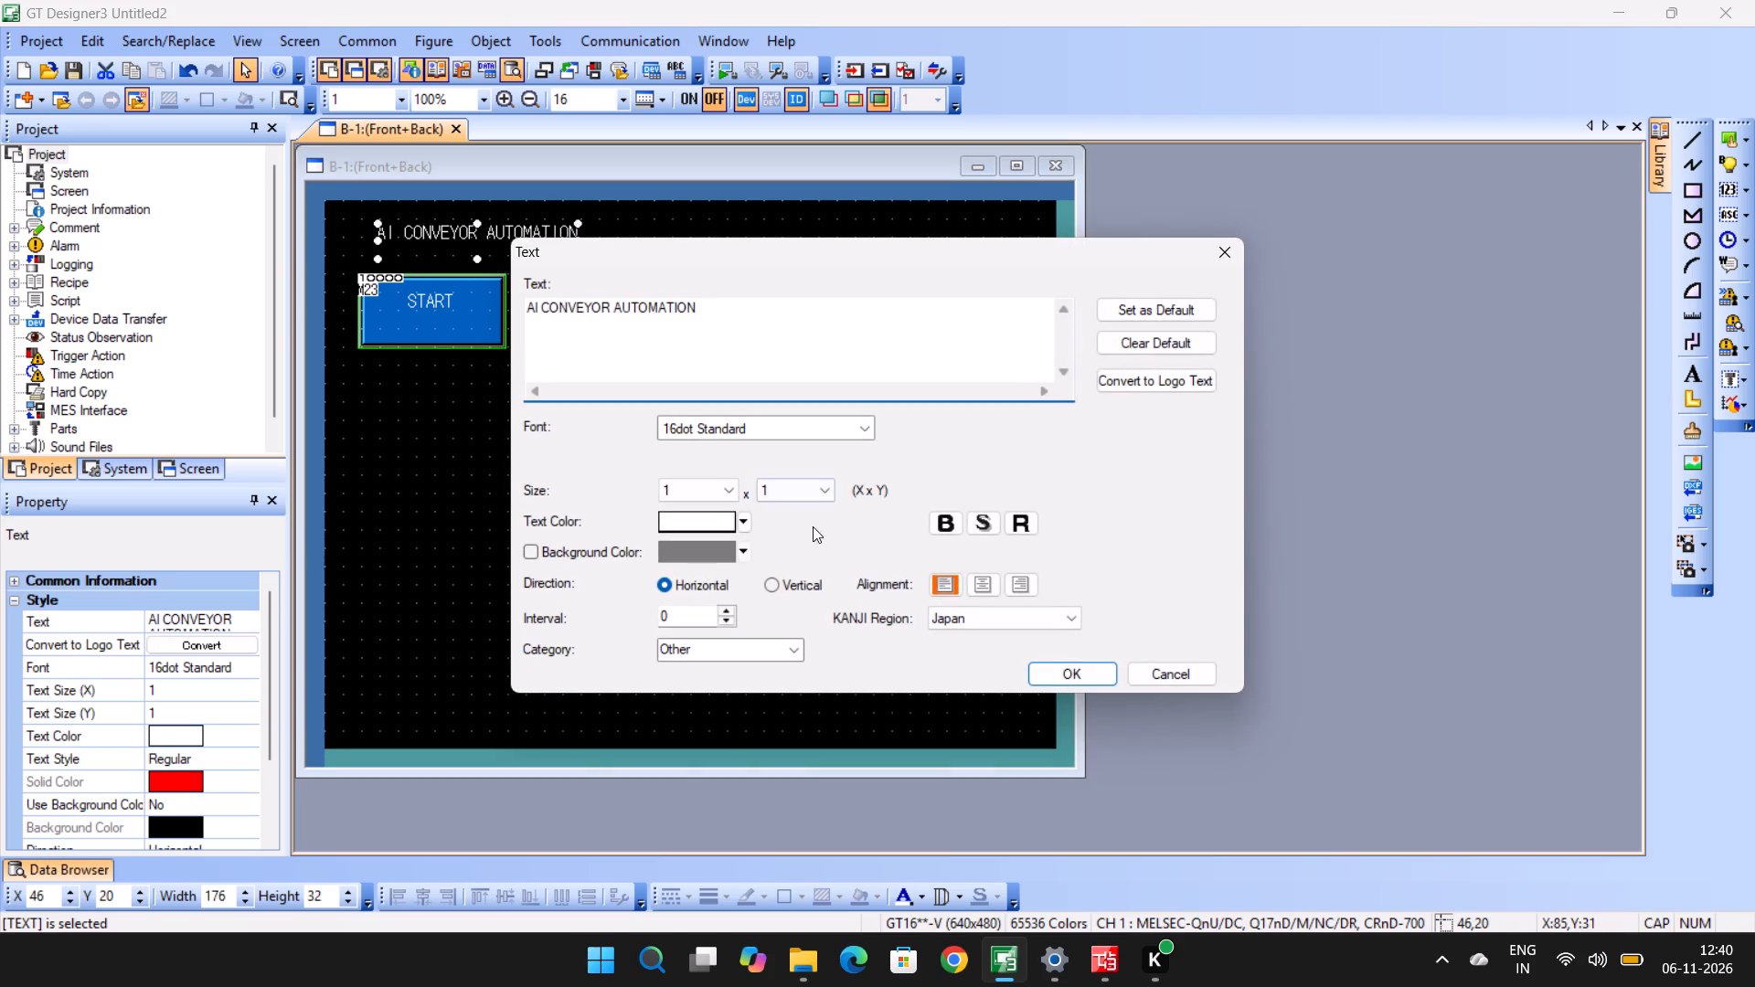
pyautogui.click(962, 518)
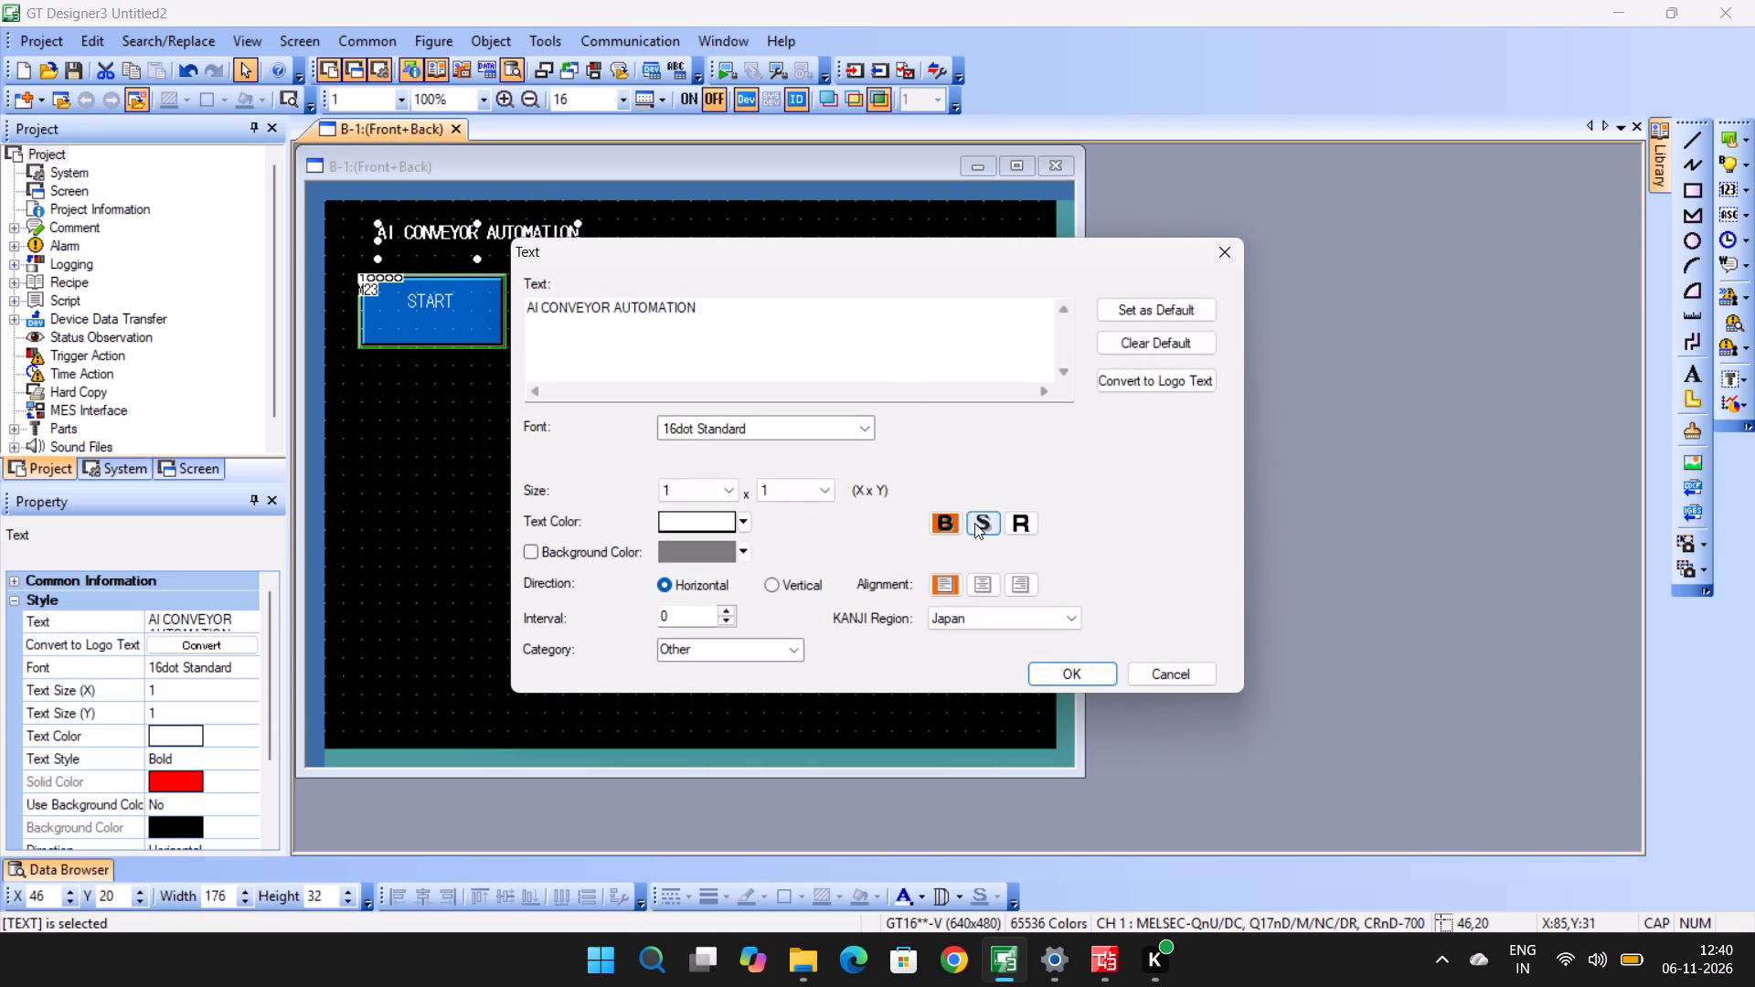
pyautogui.click(976, 524)
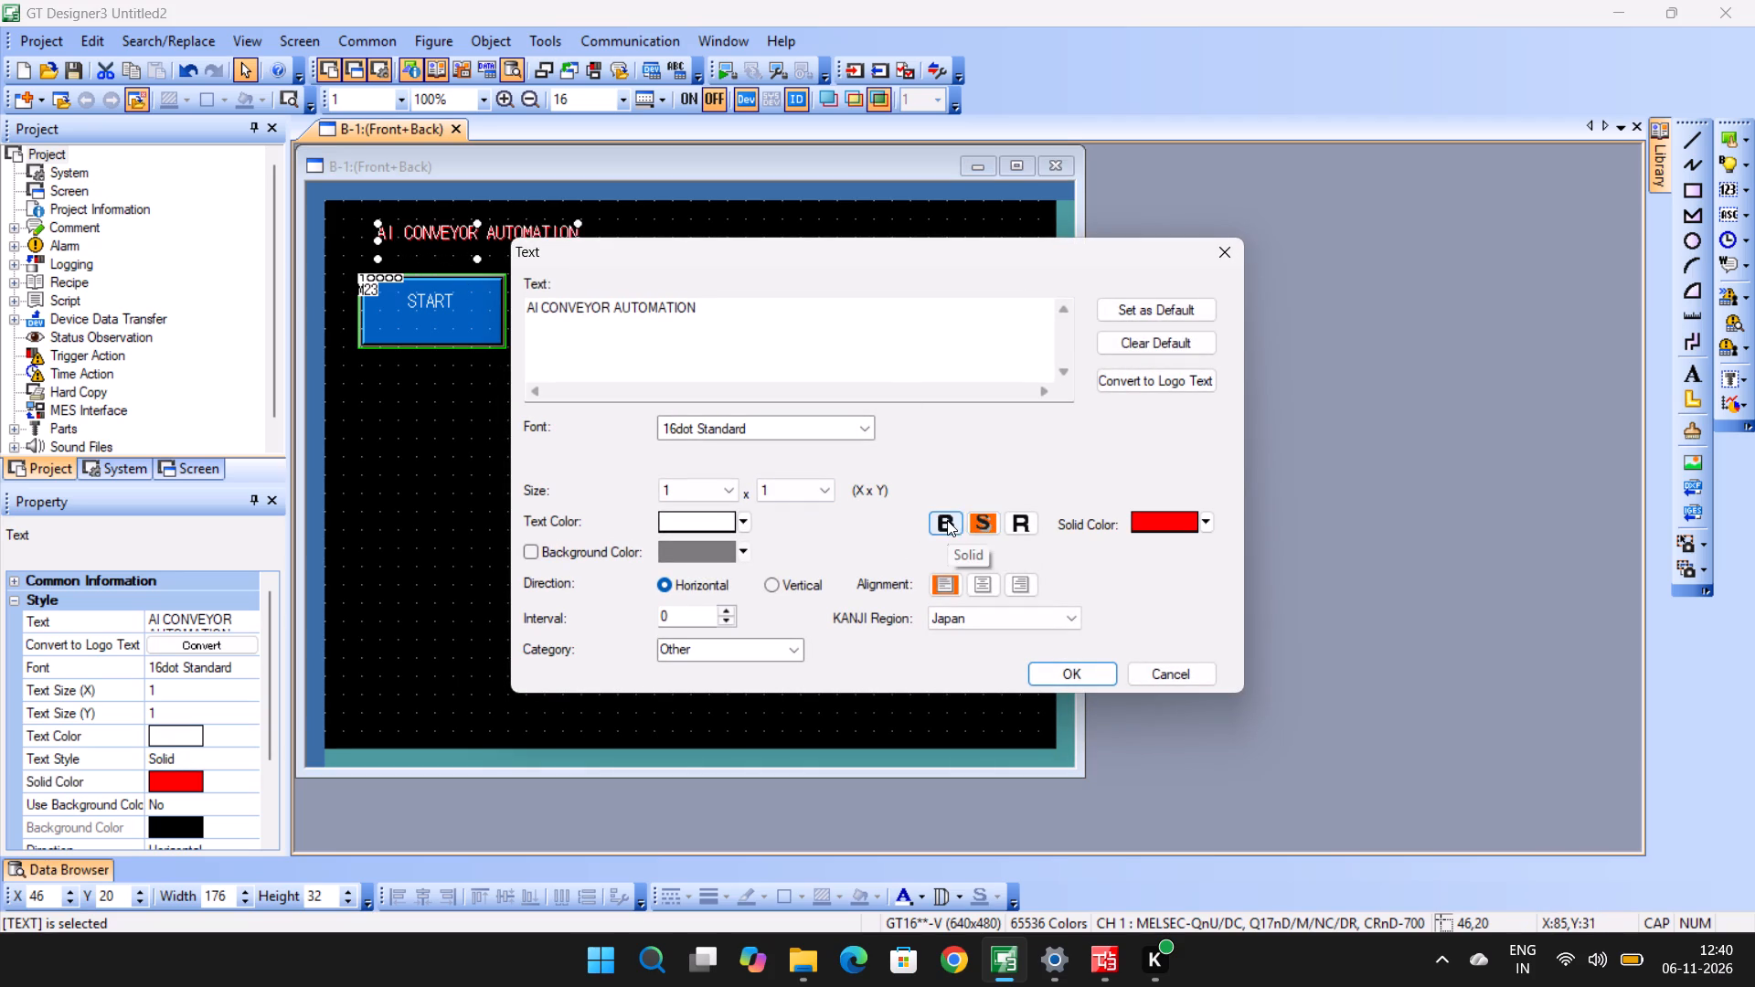
pyautogui.click(955, 519)
pyautogui.click(979, 587)
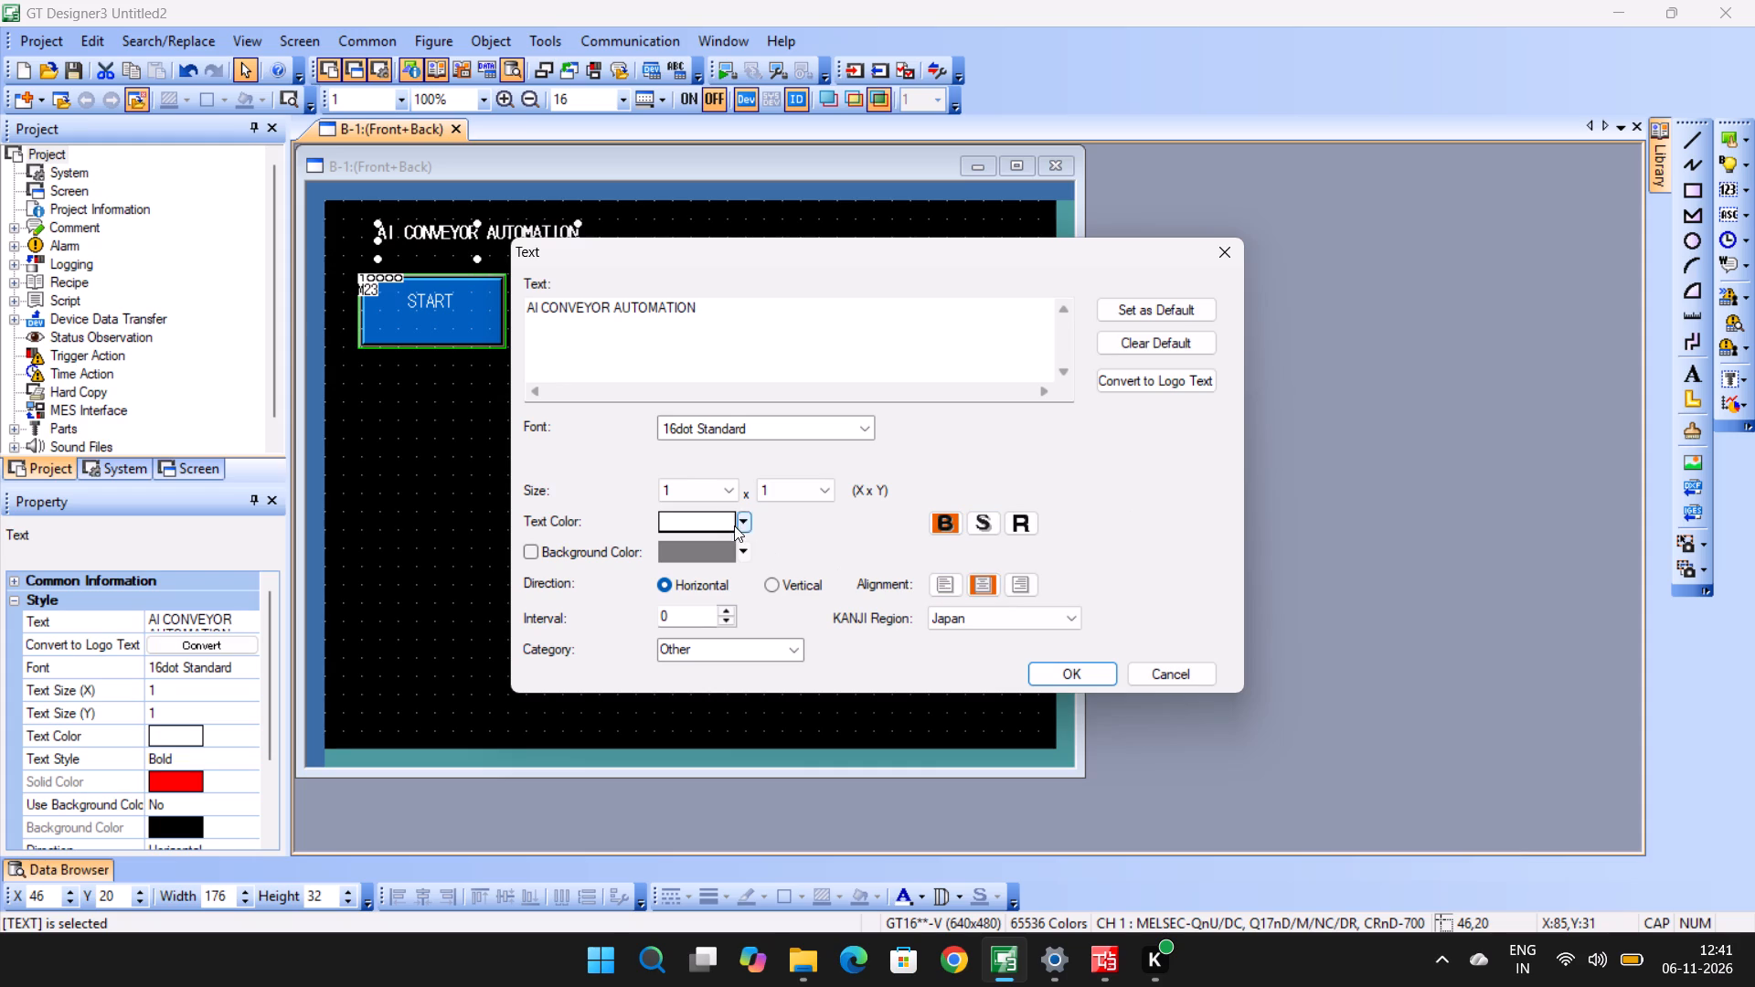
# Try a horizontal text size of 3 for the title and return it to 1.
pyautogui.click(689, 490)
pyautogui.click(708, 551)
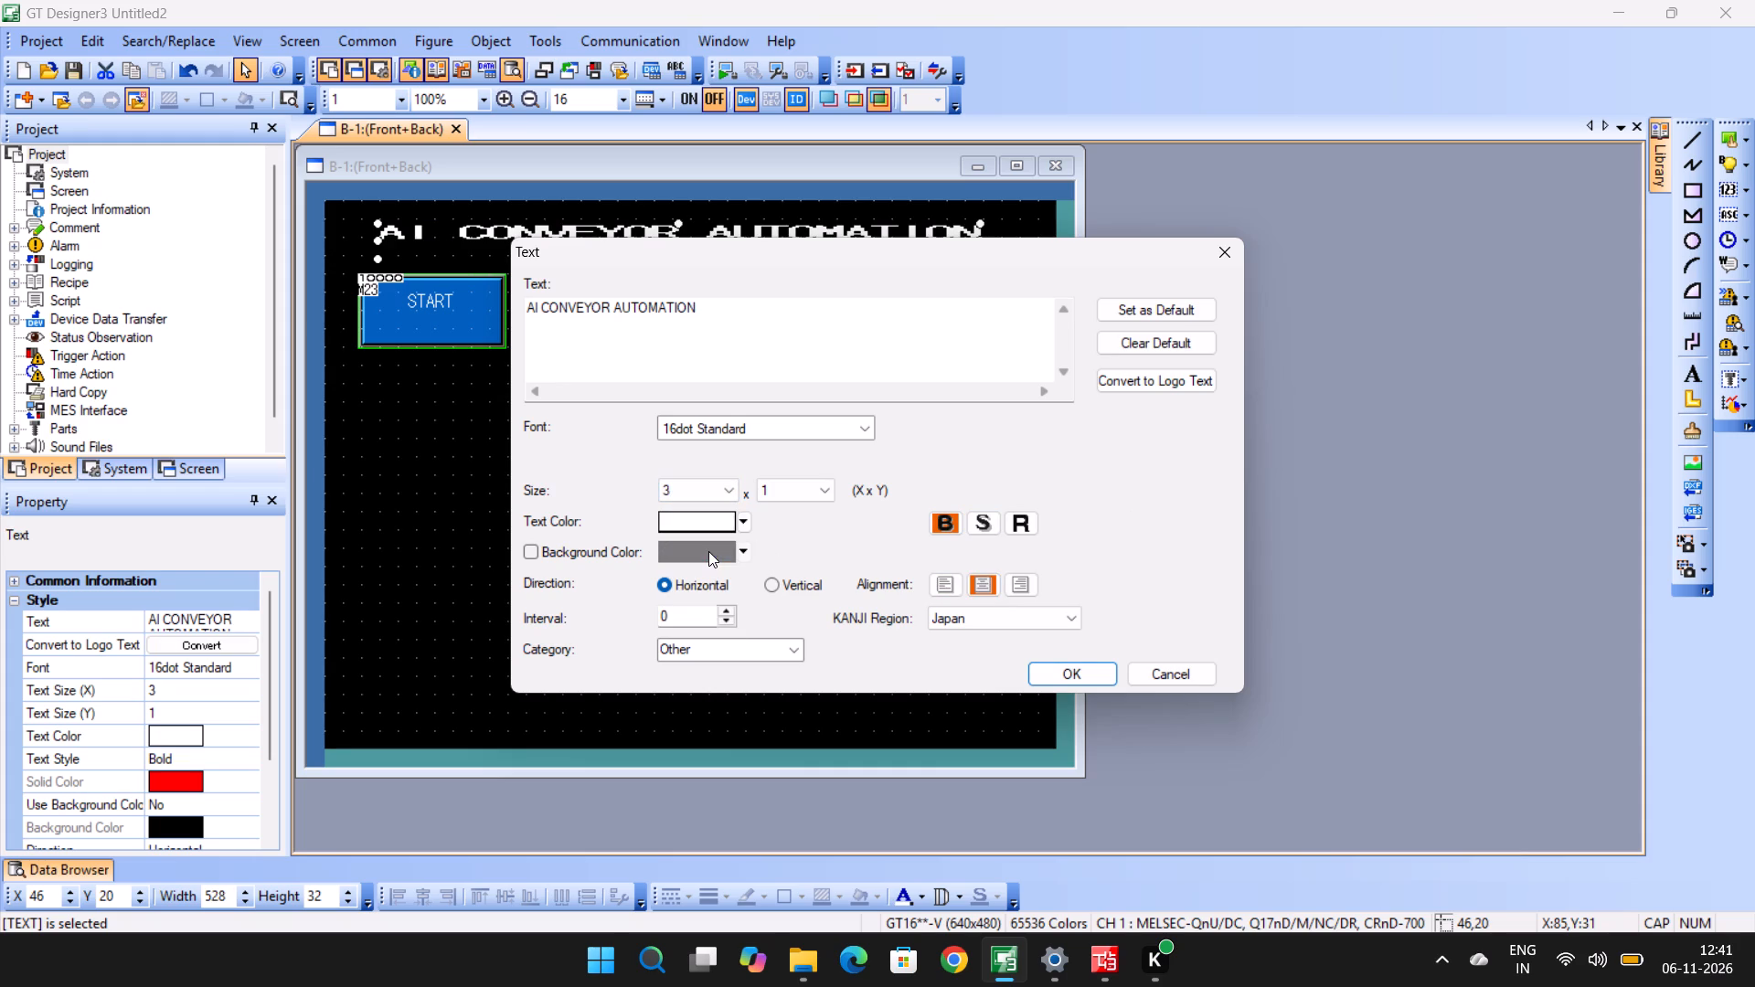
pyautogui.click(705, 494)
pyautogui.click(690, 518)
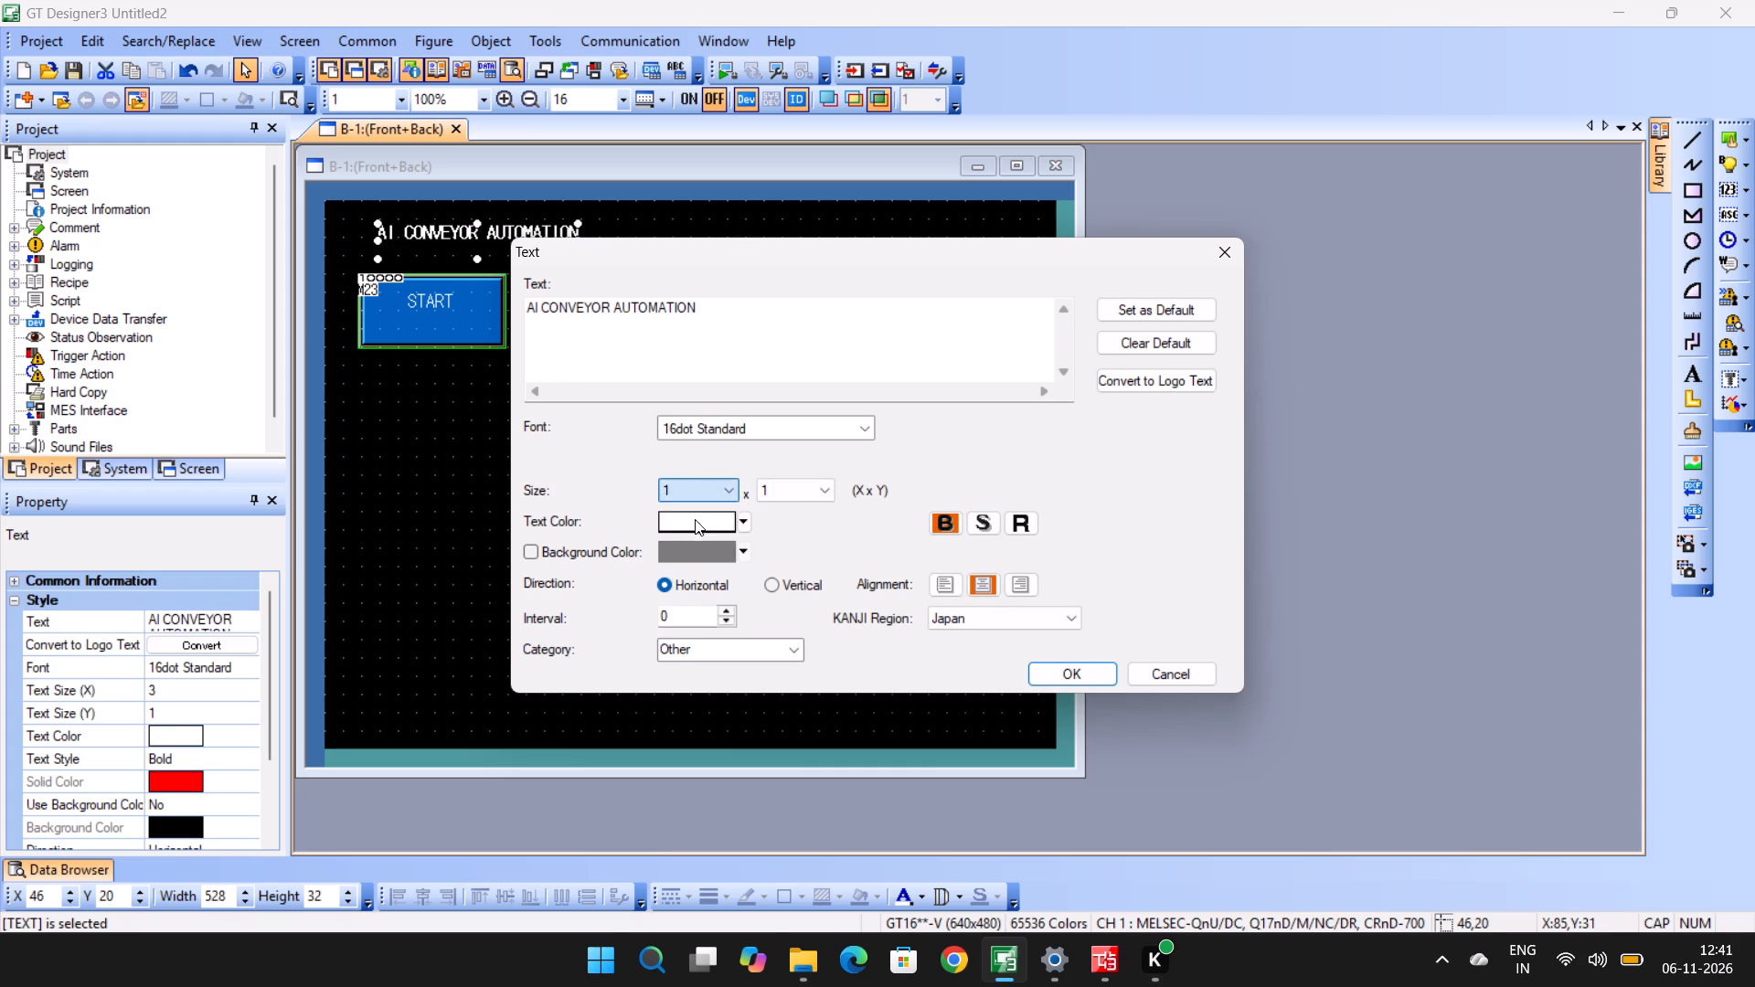
# Set the title's vertical text size to 3.
pyautogui.click(793, 488)
pyautogui.click(796, 529)
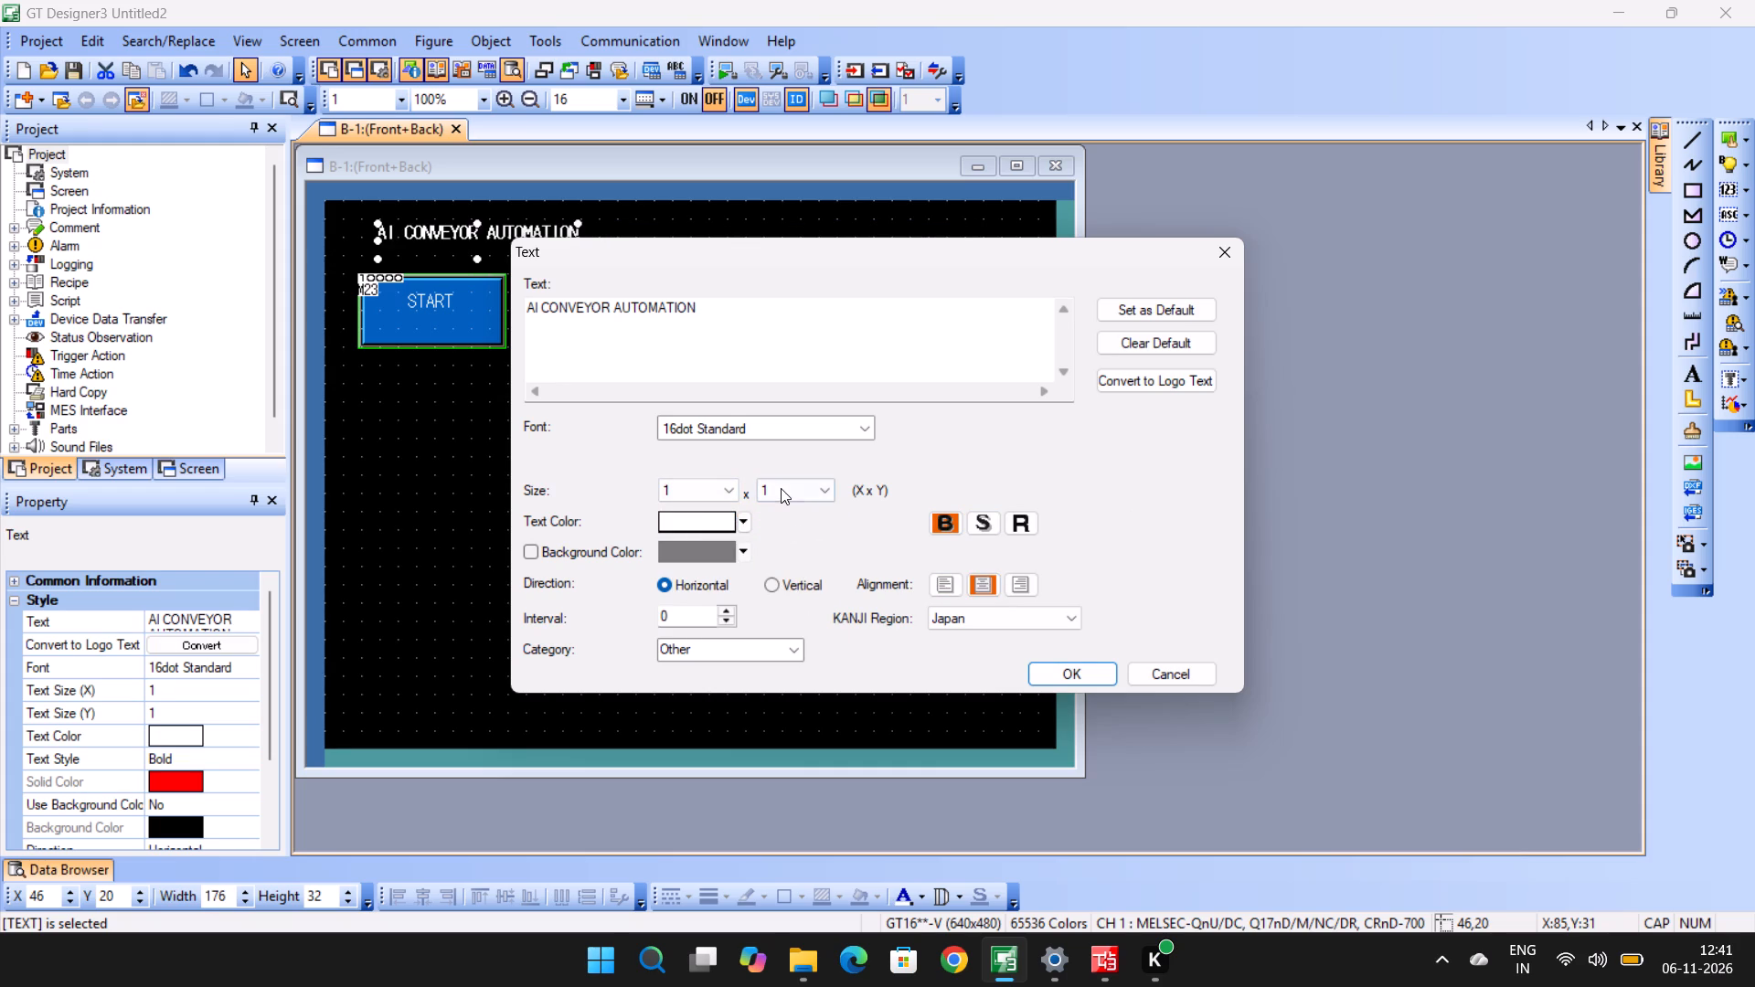
pyautogui.click(781, 488)
pyautogui.click(792, 550)
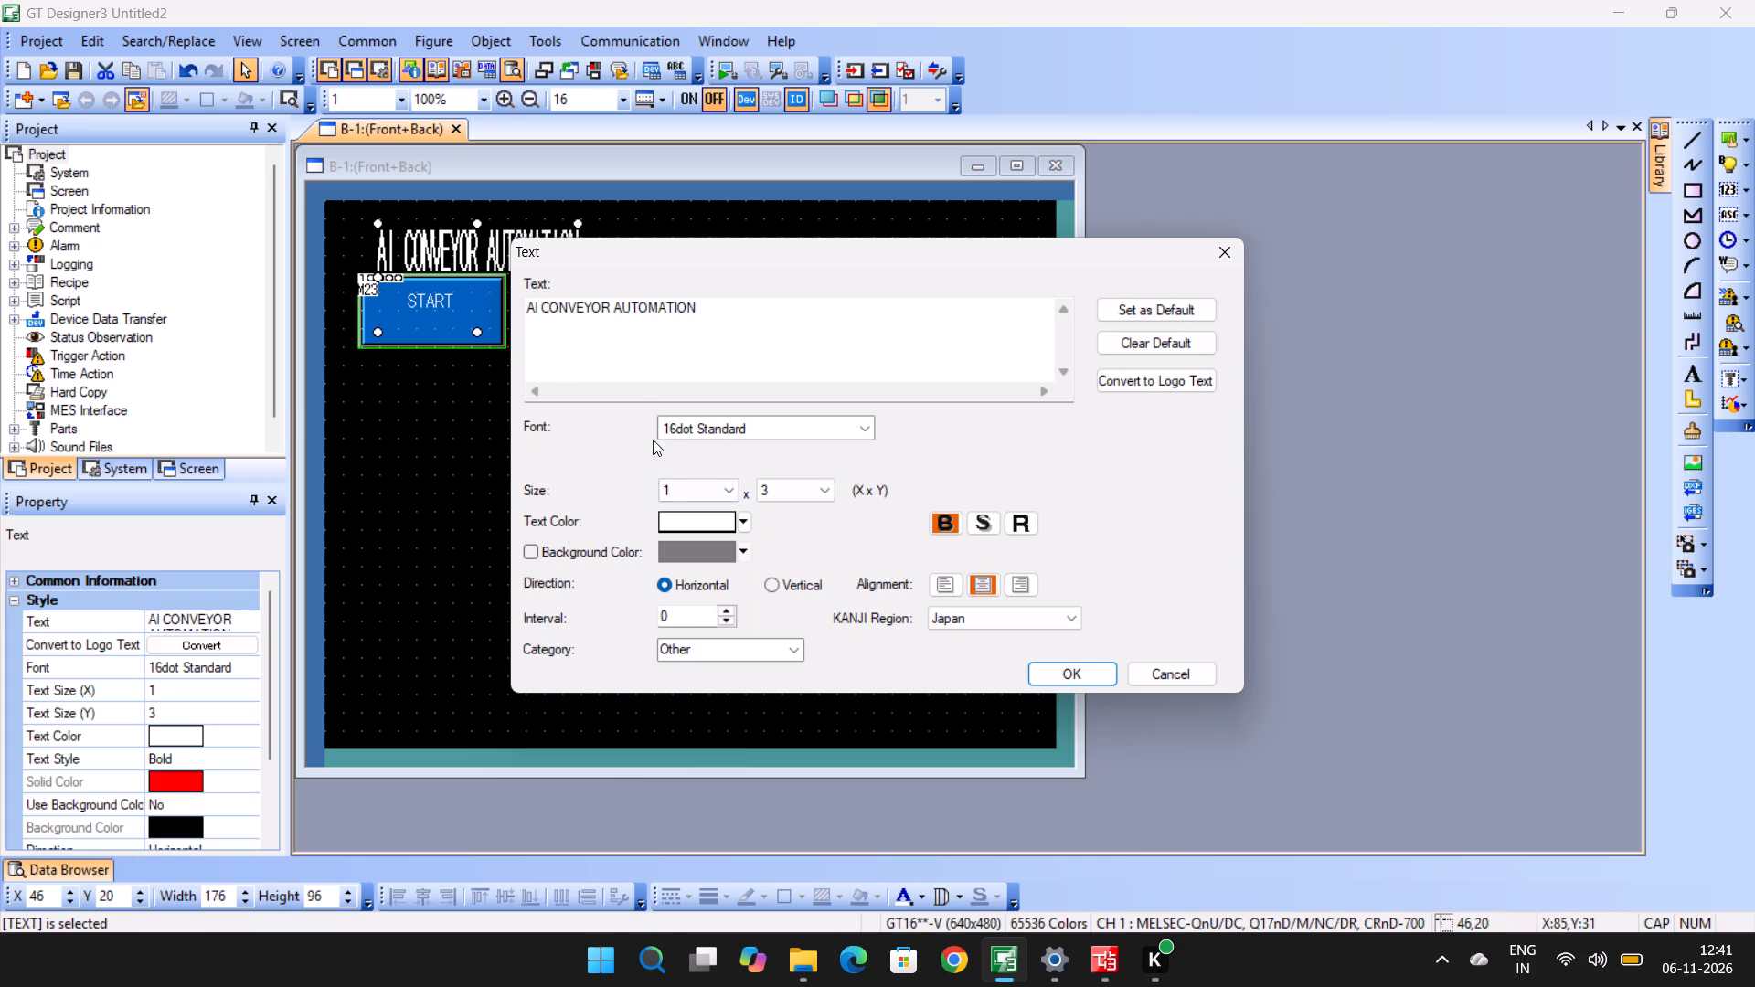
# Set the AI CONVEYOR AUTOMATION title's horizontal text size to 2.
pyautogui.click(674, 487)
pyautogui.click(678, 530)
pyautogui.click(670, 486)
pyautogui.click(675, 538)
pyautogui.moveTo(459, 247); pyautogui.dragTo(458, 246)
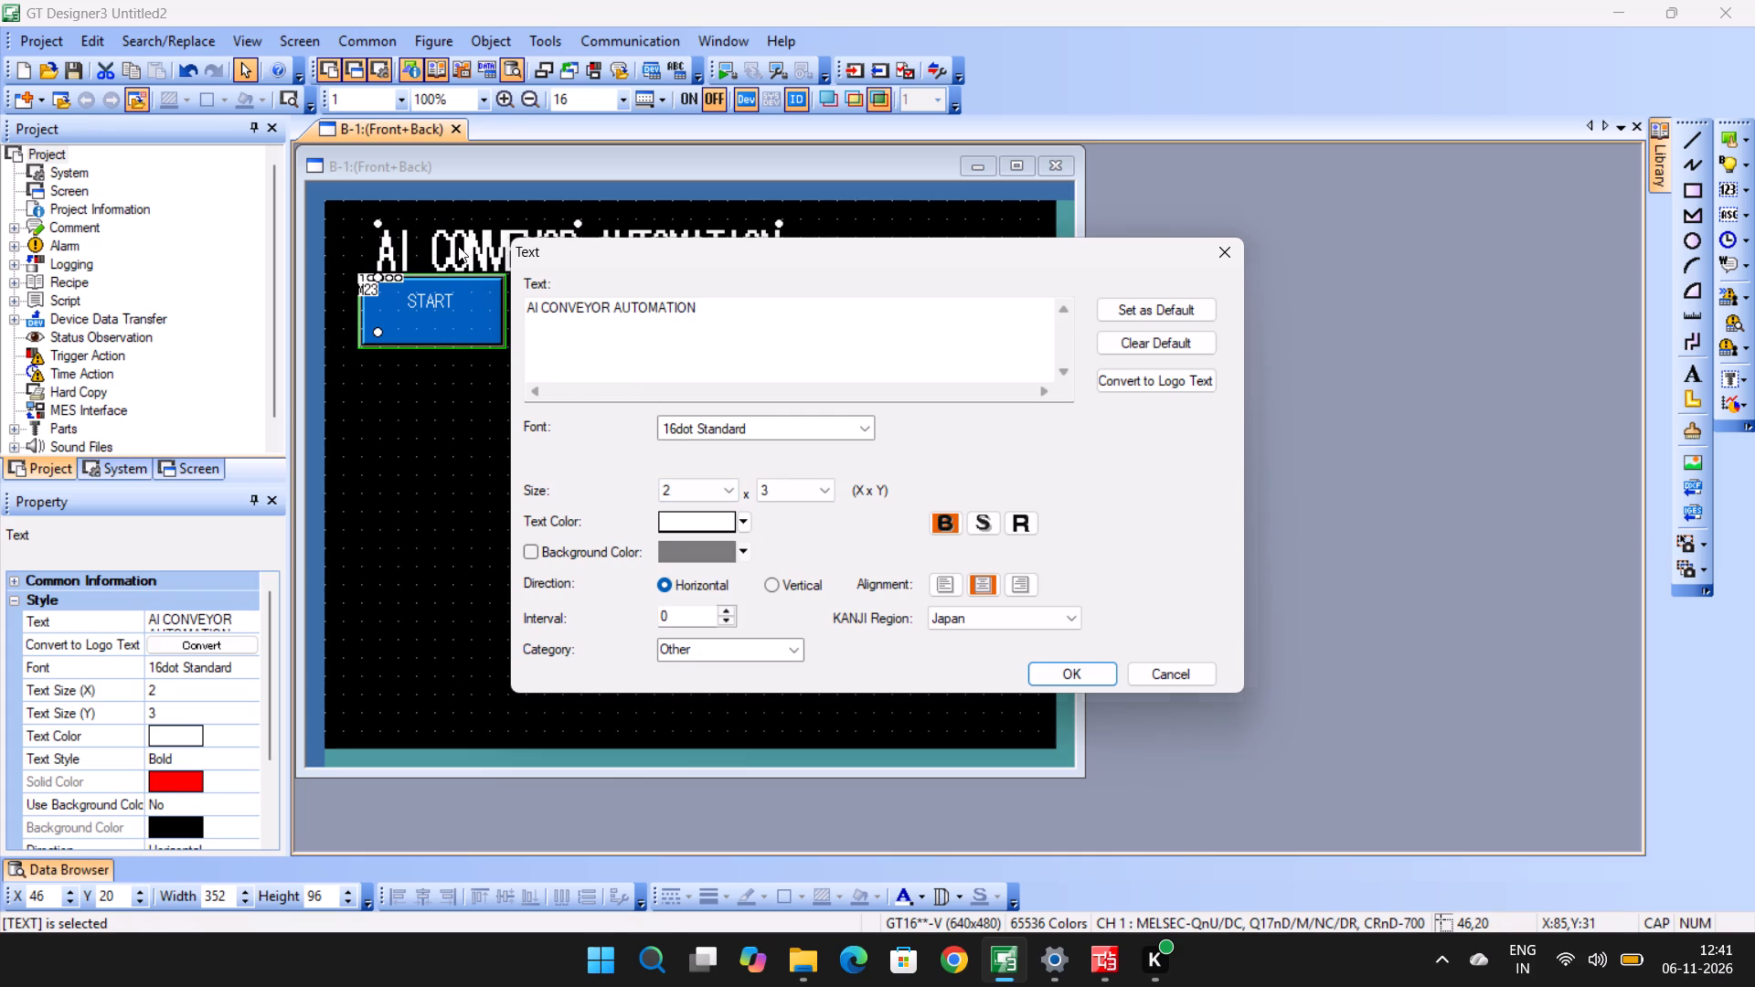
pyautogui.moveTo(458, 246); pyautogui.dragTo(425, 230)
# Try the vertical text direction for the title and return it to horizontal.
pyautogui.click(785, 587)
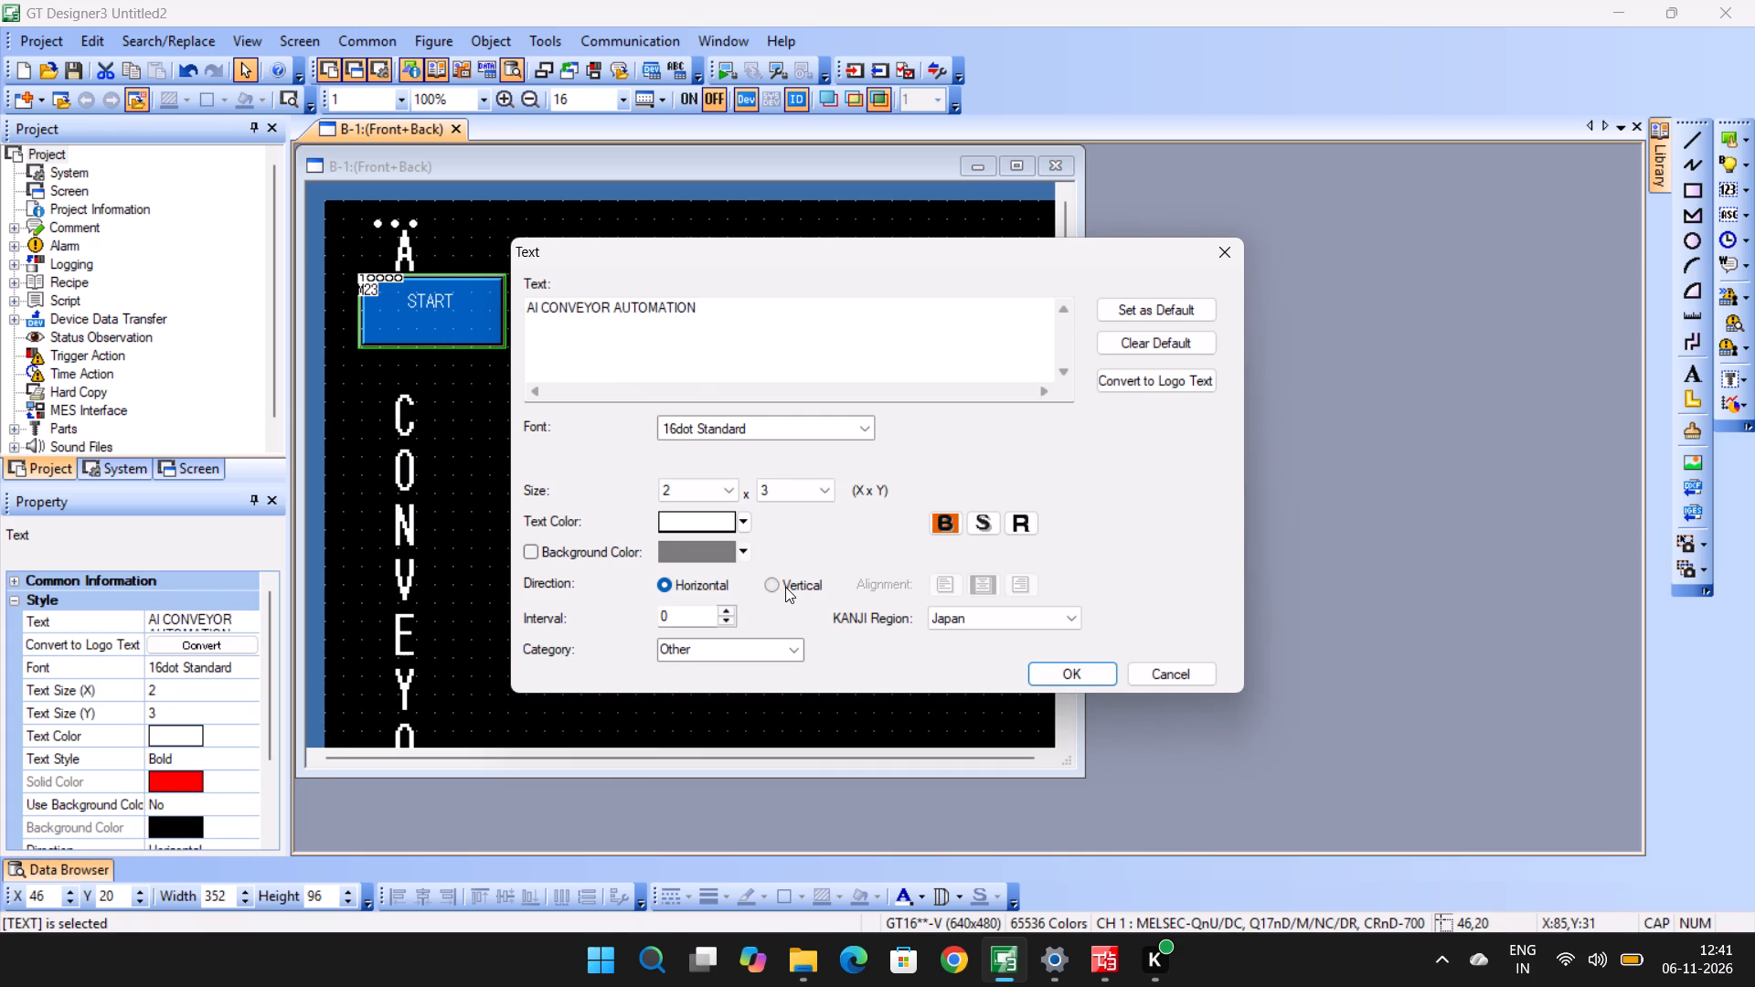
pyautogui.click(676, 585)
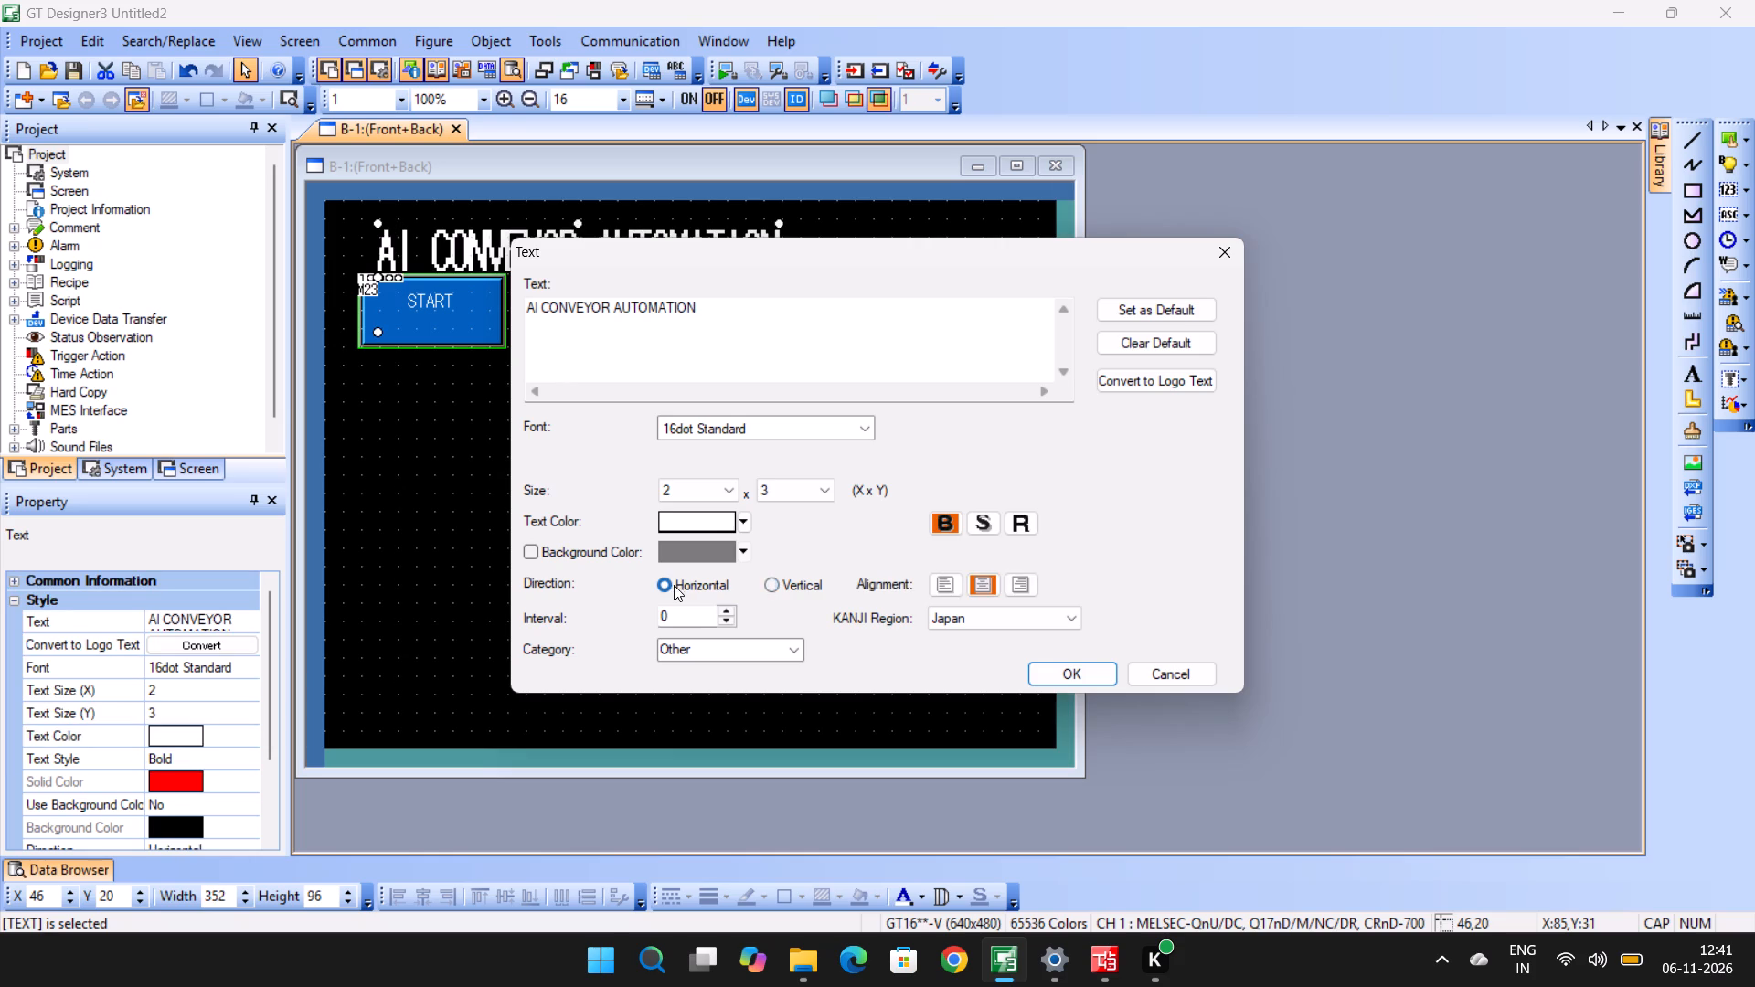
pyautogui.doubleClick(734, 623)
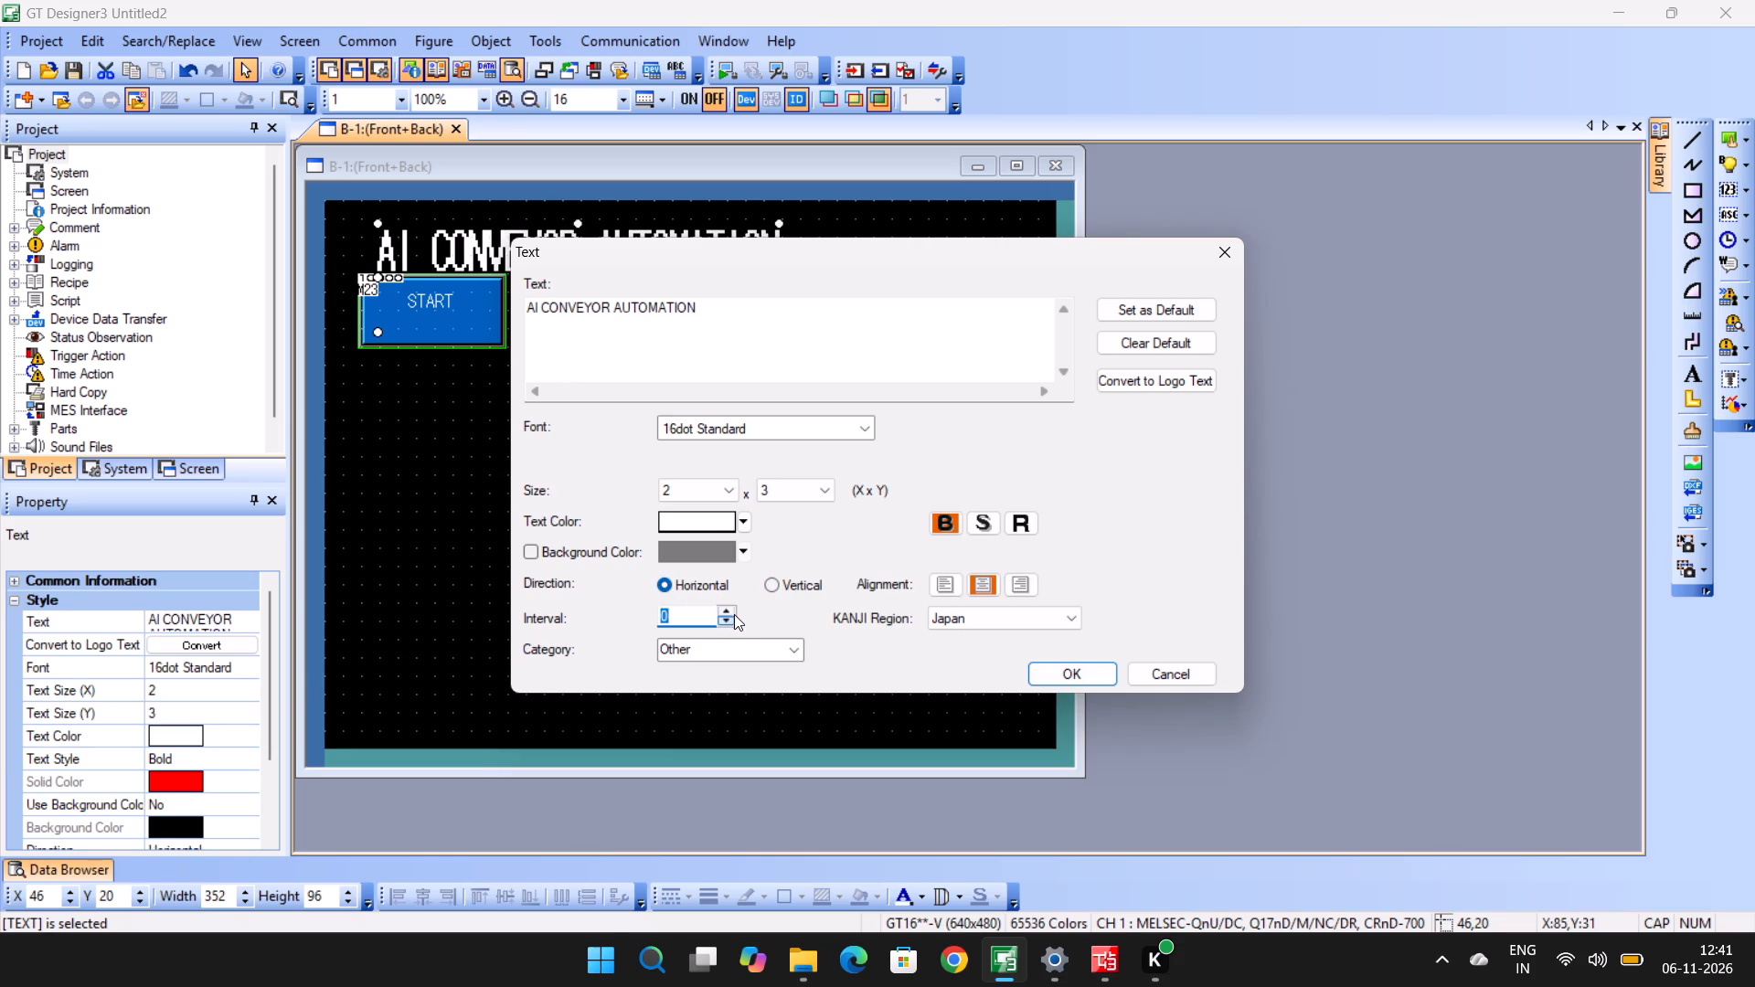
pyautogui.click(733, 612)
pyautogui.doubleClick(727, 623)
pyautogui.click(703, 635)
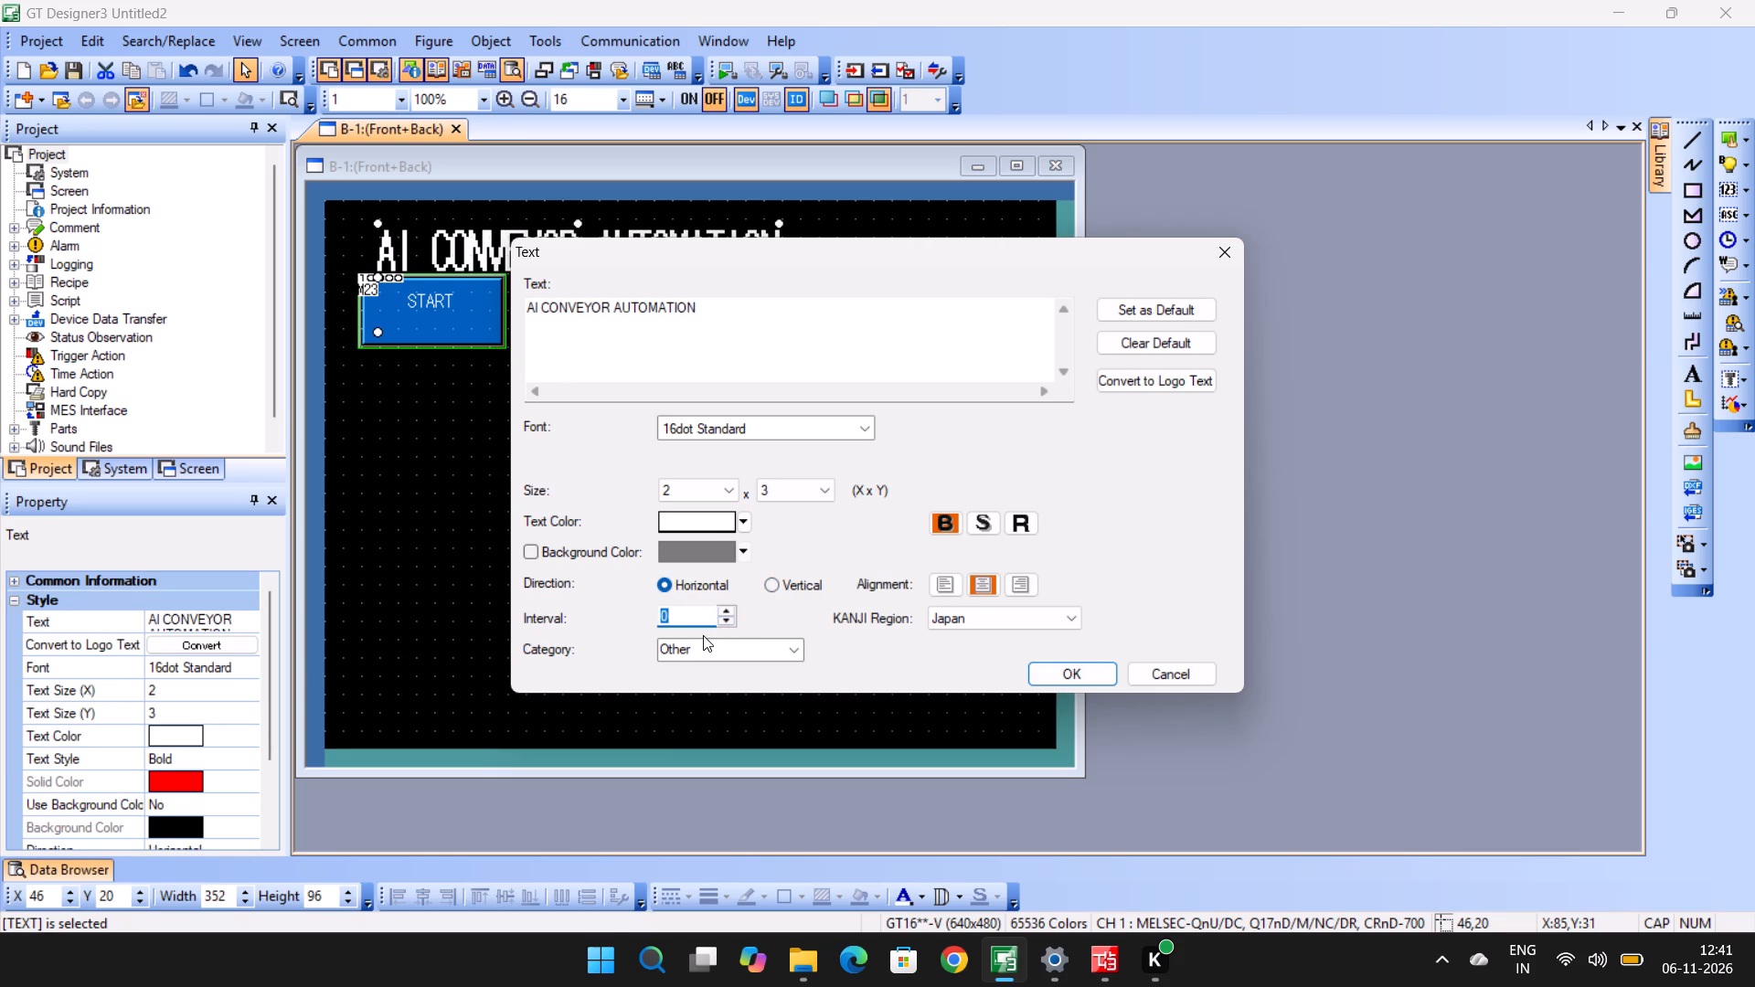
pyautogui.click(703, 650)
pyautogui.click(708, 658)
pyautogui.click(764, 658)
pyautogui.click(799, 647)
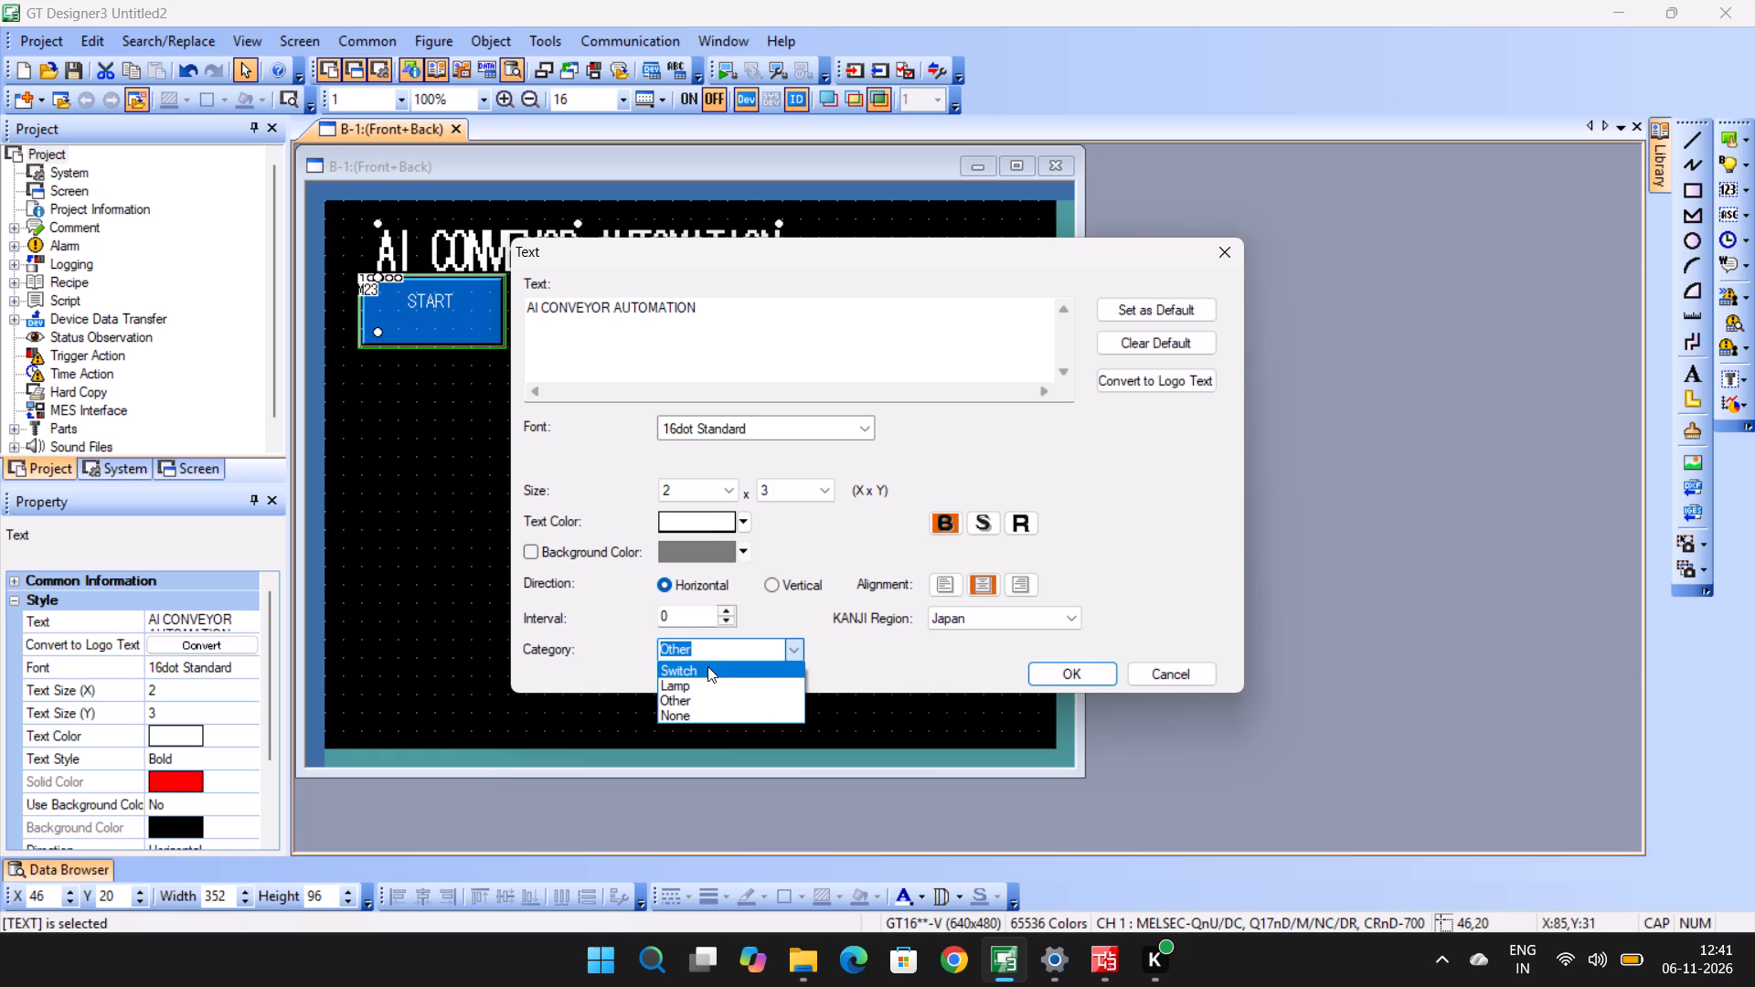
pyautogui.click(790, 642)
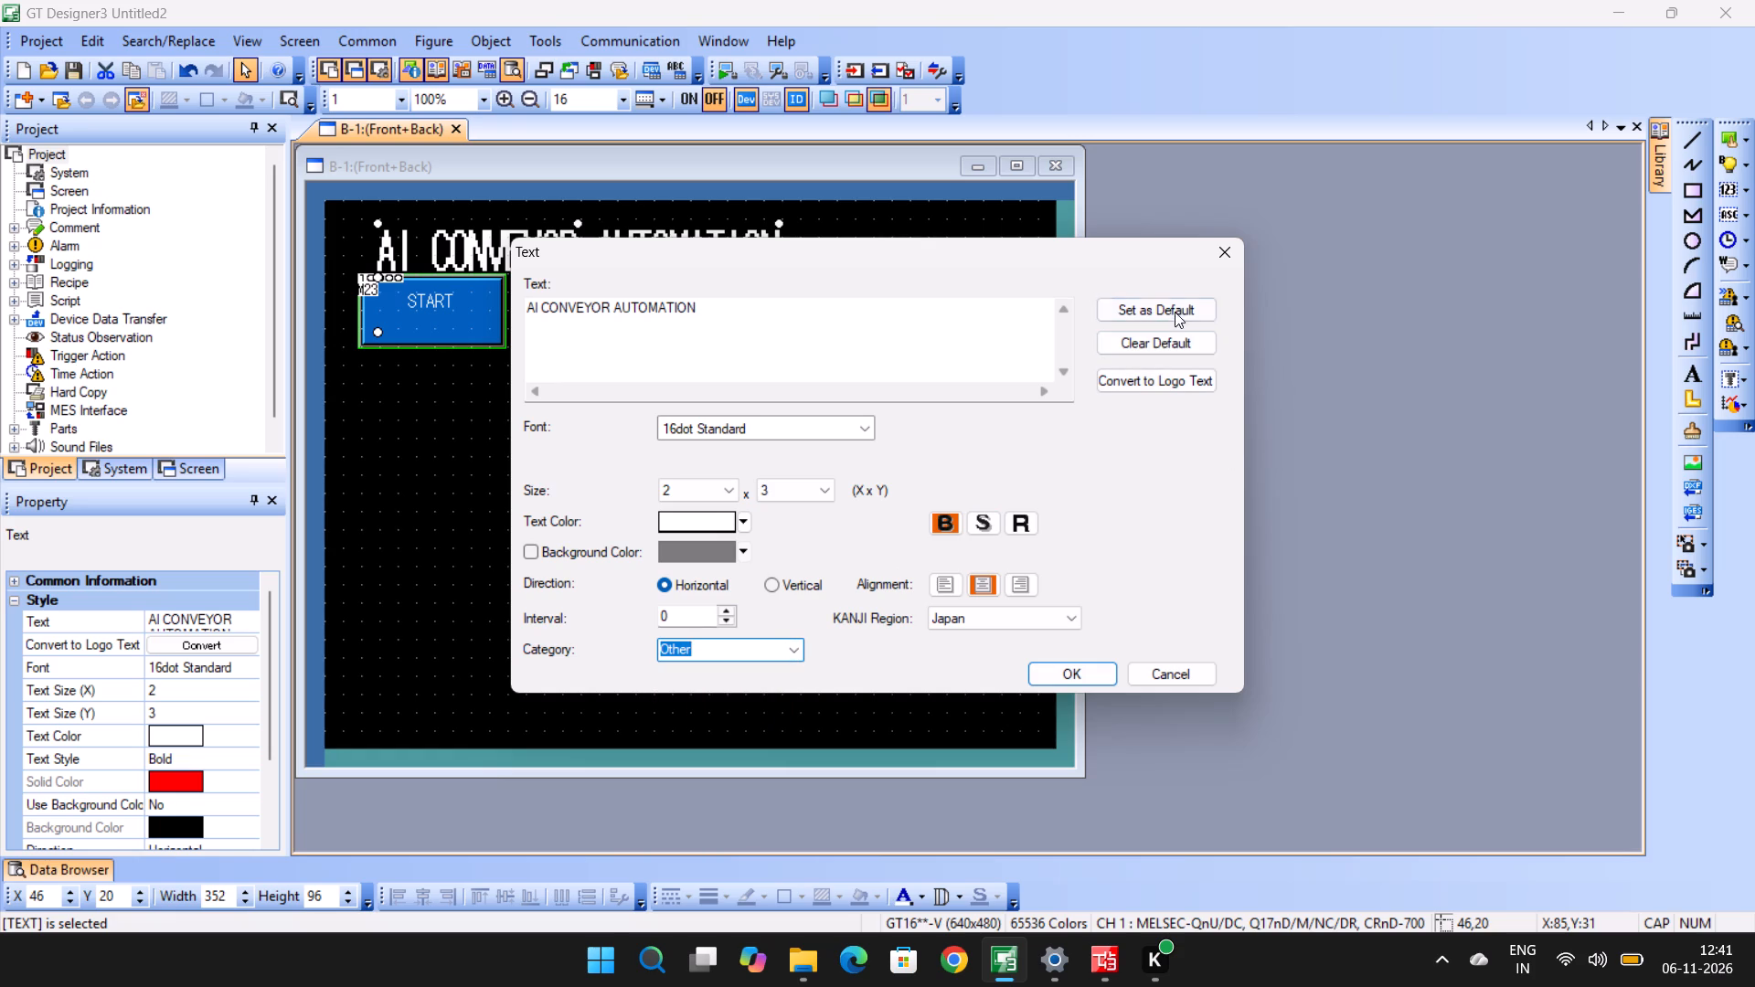
# Set the title's text colour to yellow and apply the text settings.
pyautogui.click(703, 522)
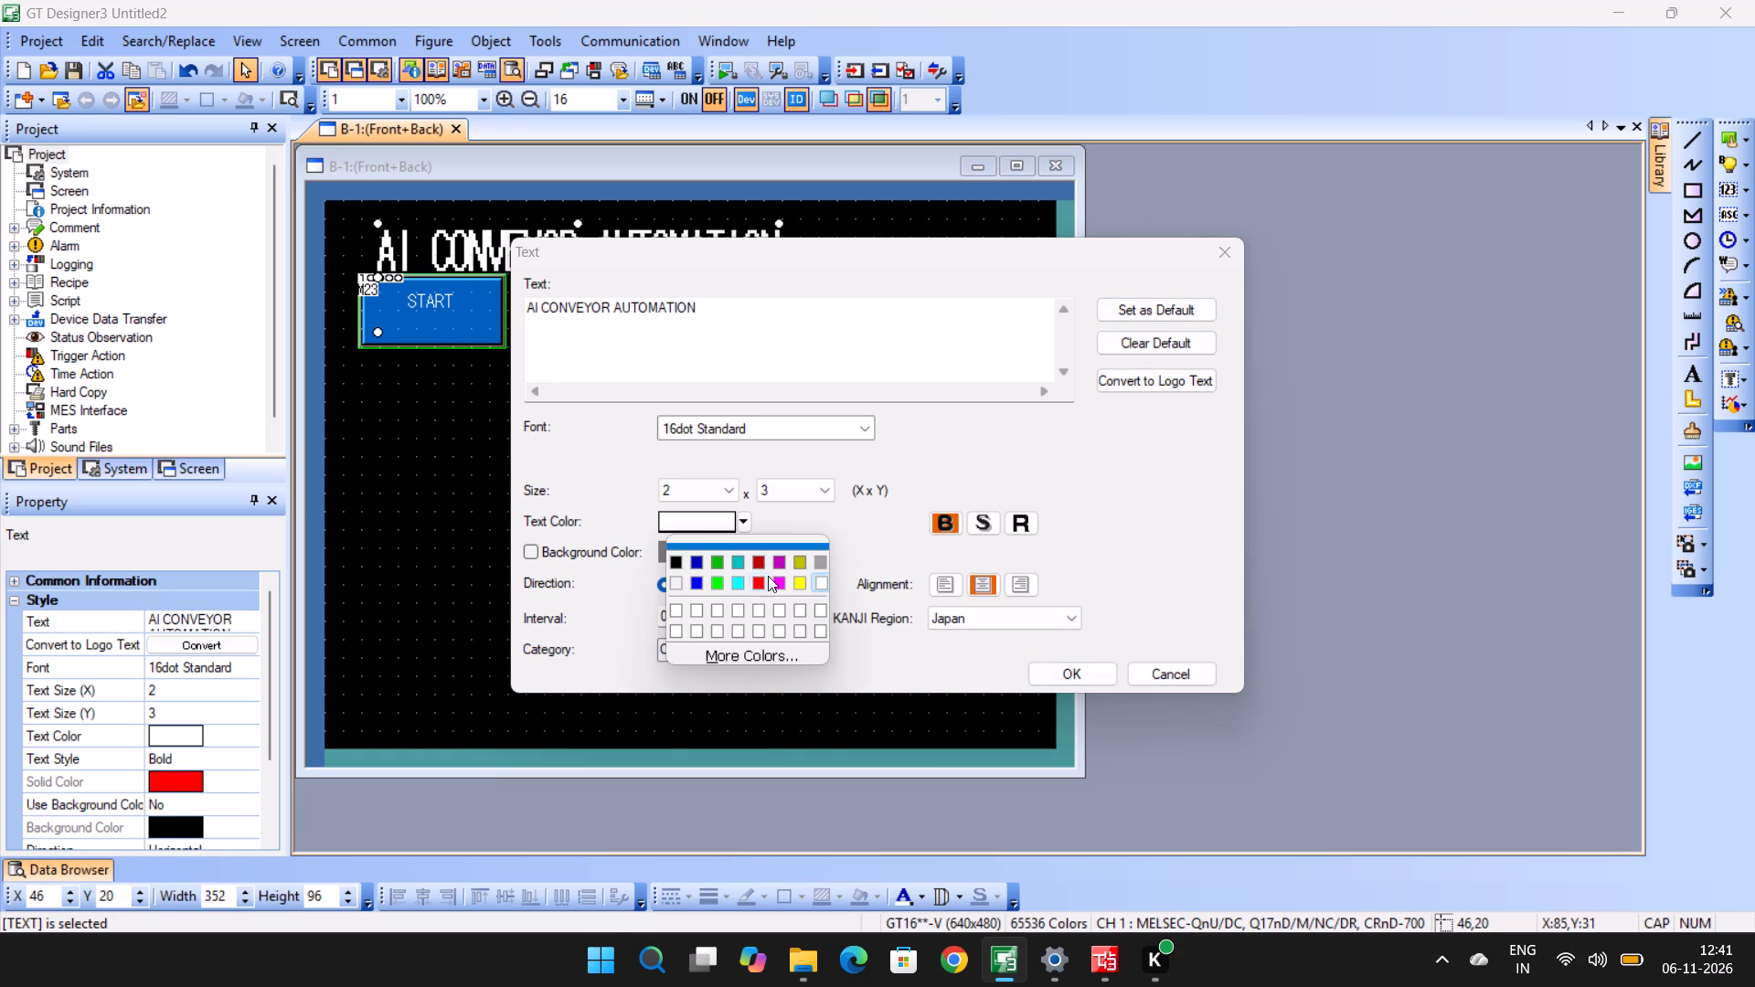
pyautogui.click(795, 583)
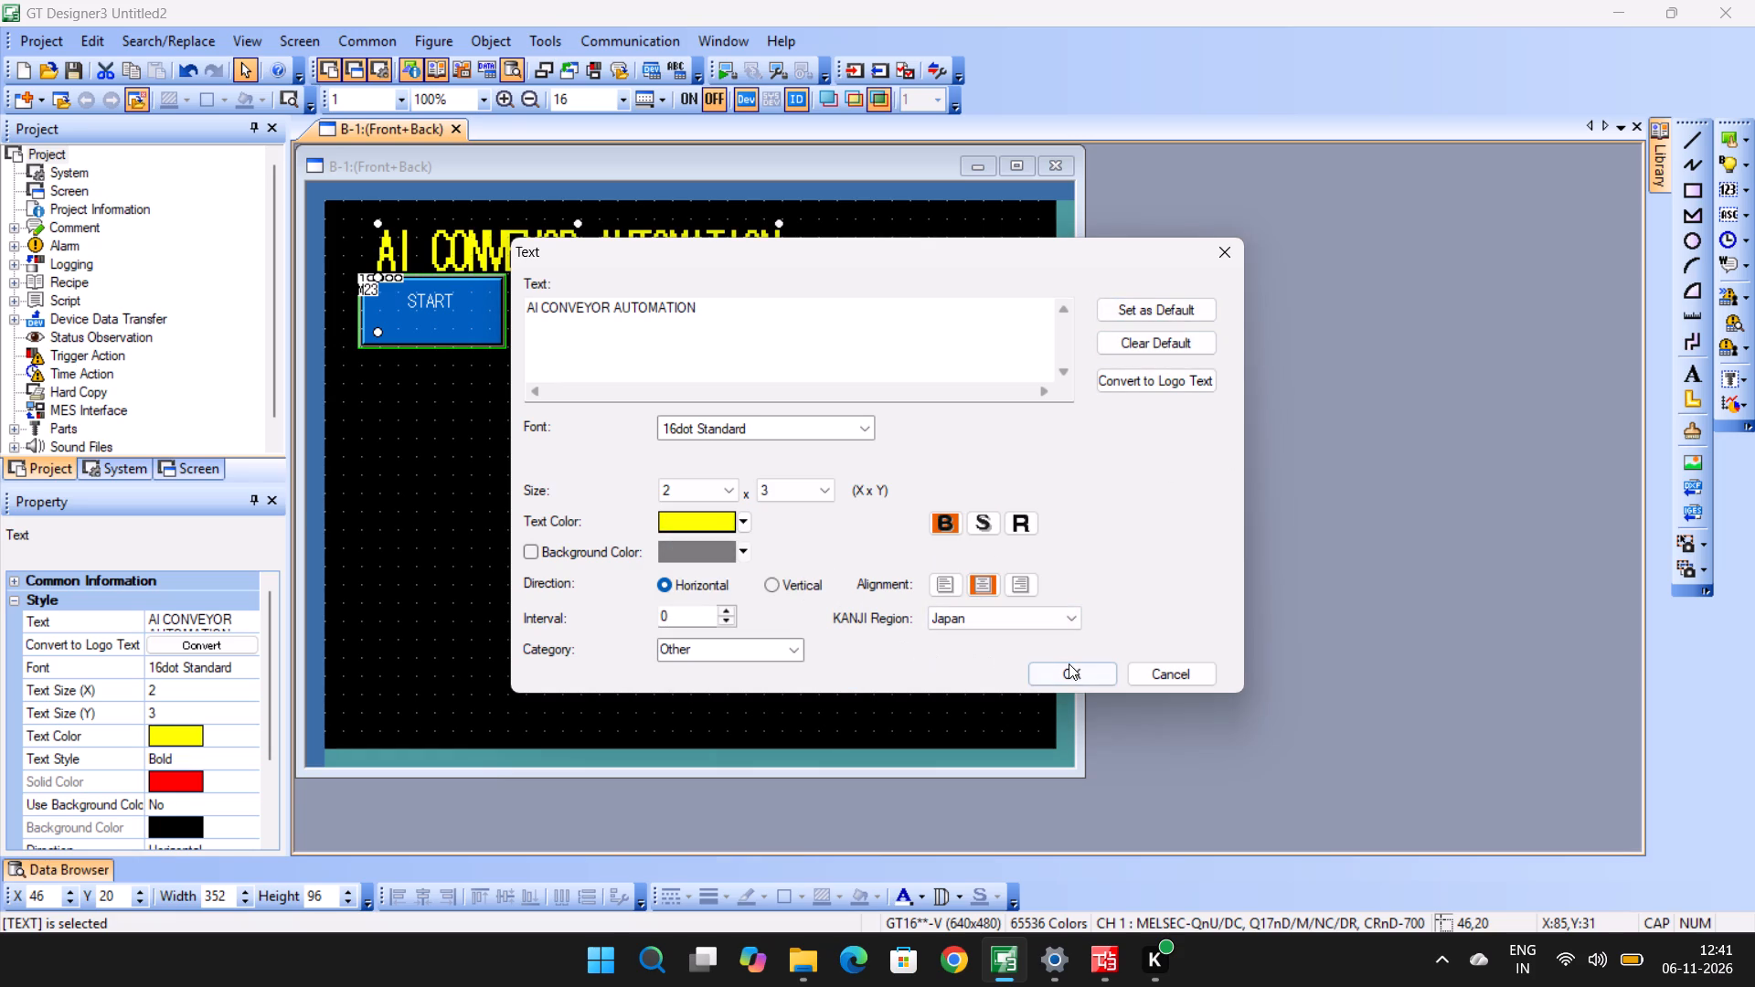
pyautogui.click(1069, 663)
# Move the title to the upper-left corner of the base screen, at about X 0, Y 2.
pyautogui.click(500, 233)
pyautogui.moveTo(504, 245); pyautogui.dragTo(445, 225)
# Move the START switch straight down to about X 29, Y 112, leaving space below the title.
pyautogui.click(441, 318)
pyautogui.moveTo(432, 337); pyautogui.dragTo(432, 393)
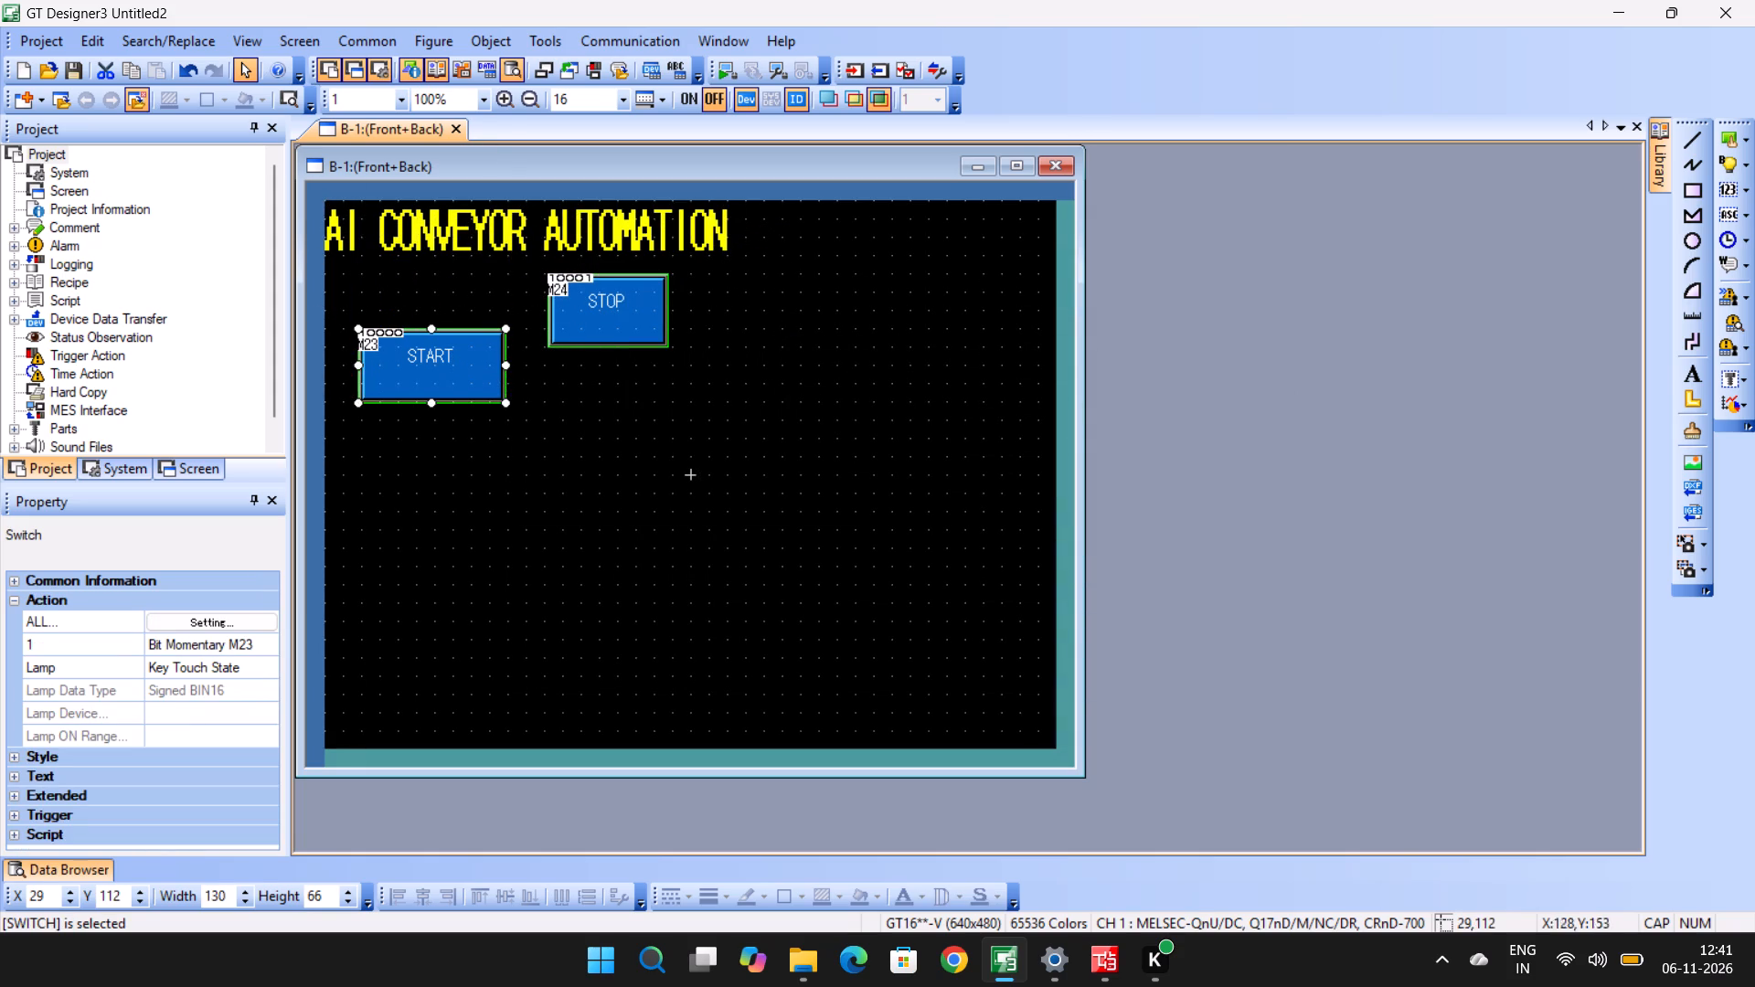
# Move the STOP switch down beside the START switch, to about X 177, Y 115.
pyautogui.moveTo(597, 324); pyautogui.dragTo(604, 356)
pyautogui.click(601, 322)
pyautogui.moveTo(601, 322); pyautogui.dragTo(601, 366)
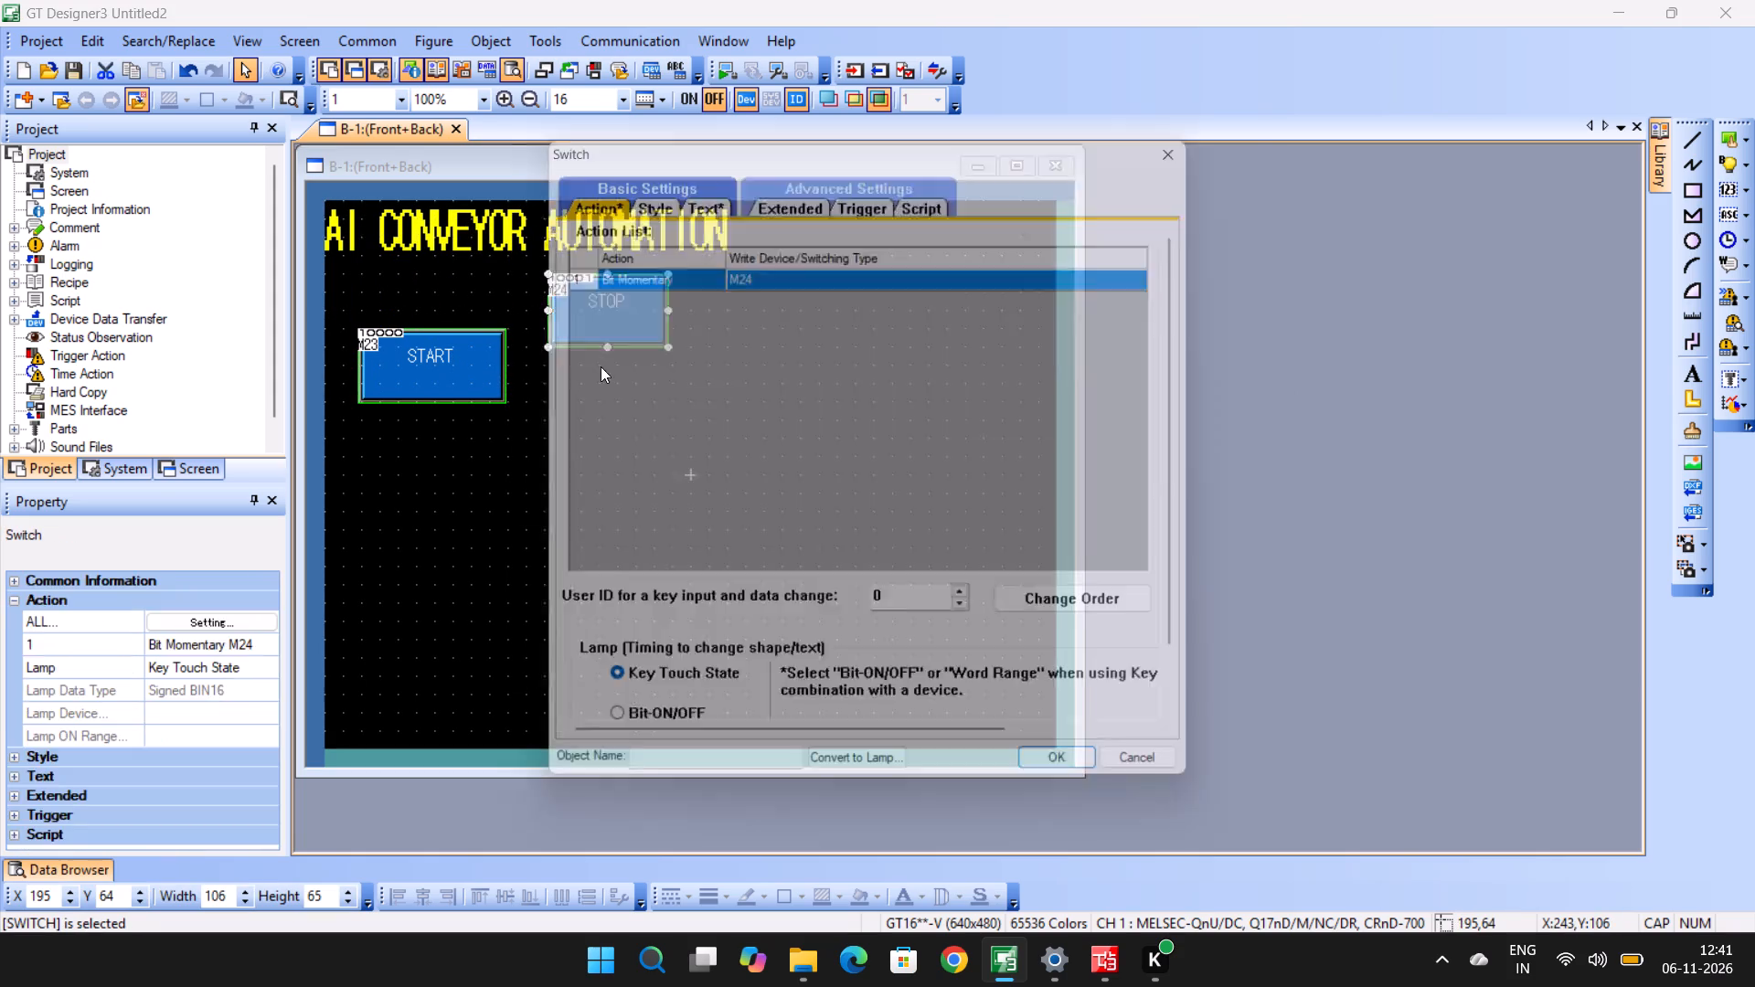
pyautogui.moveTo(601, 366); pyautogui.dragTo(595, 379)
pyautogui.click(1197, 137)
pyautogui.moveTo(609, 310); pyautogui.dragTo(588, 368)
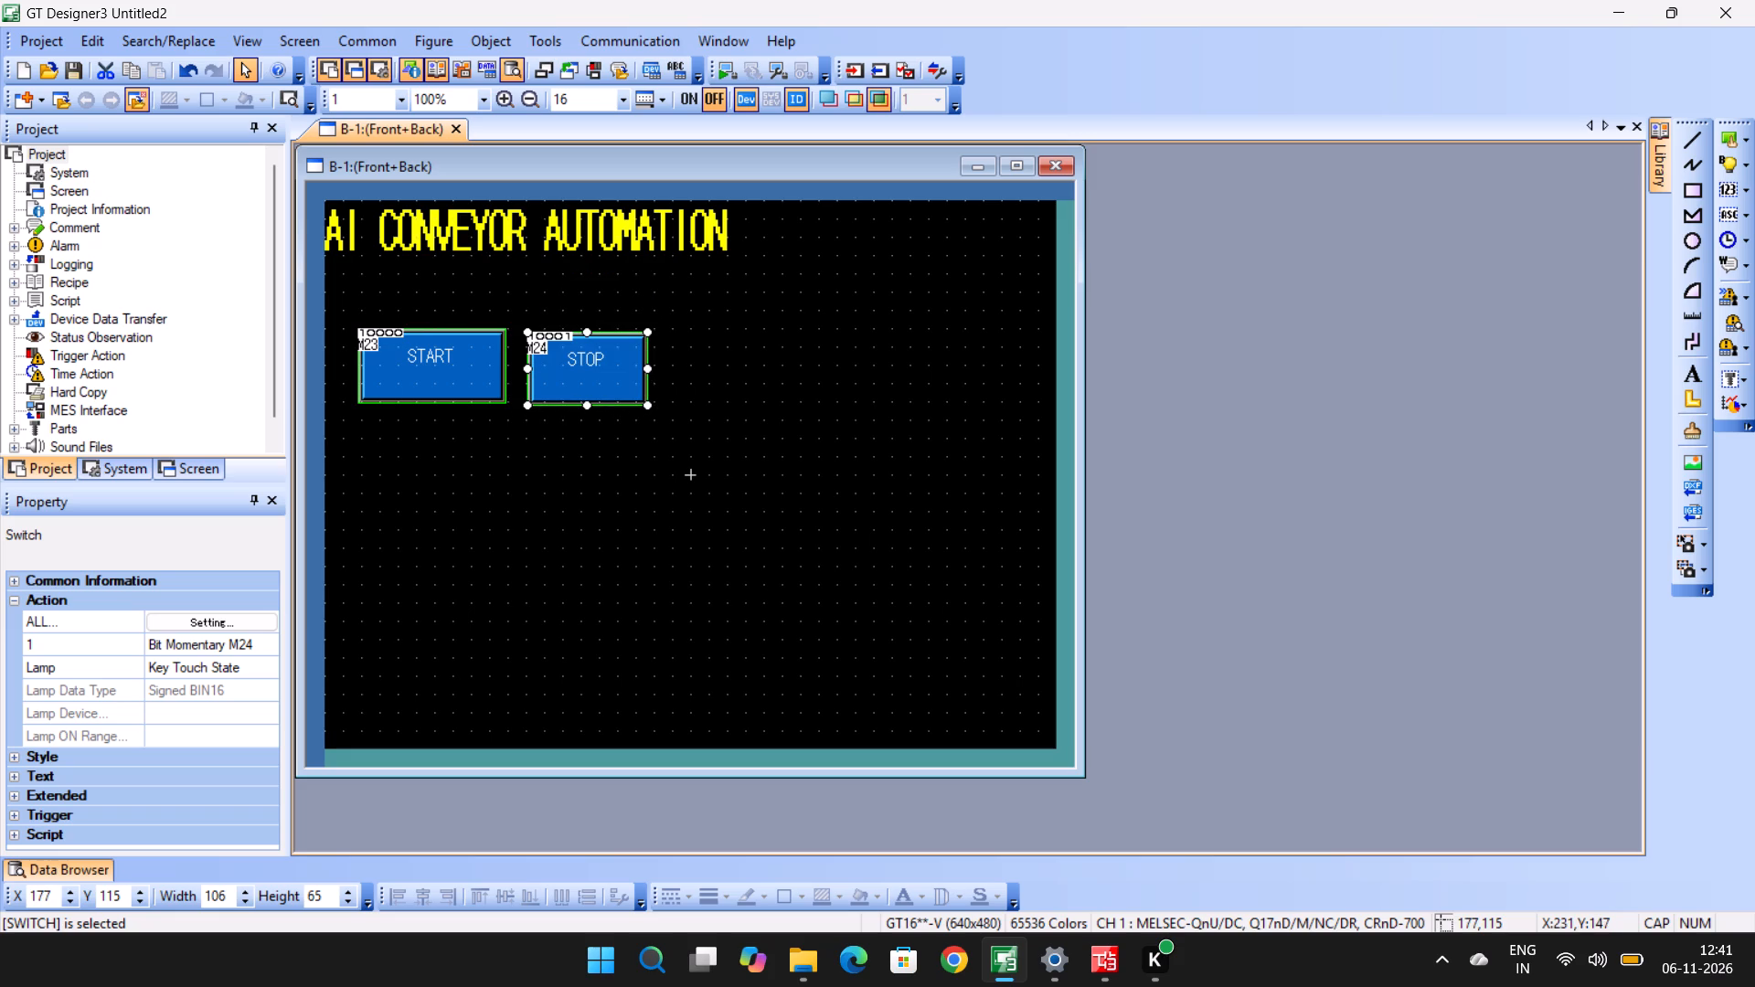
# Shrink the title to about half its width and place it above the START switch, slightly in from the base screen's left edge.
pyautogui.click(468, 234)
pyautogui.moveTo(468, 234); pyautogui.dragTo(477, 257)
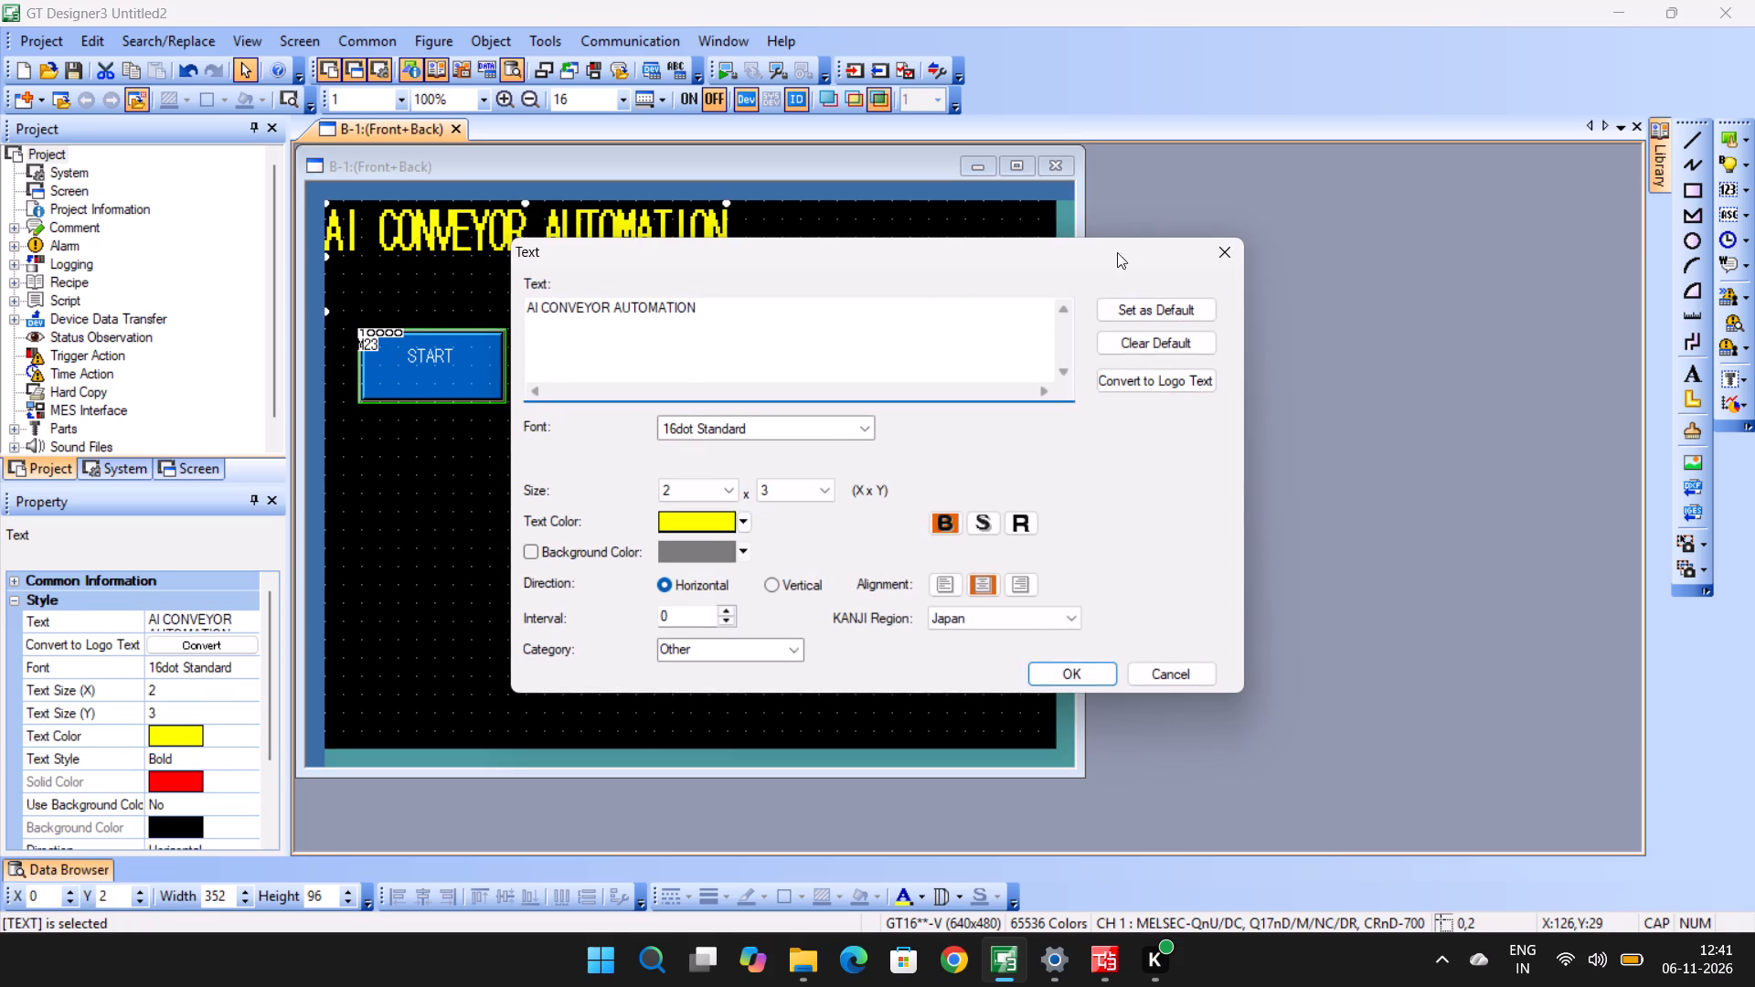
pyautogui.click(1234, 255)
pyautogui.click(600, 218)
pyautogui.moveTo(600, 218); pyautogui.dragTo(641, 249)
pyautogui.click(1212, 255)
pyautogui.moveTo(627, 239); pyautogui.dragTo(684, 248)
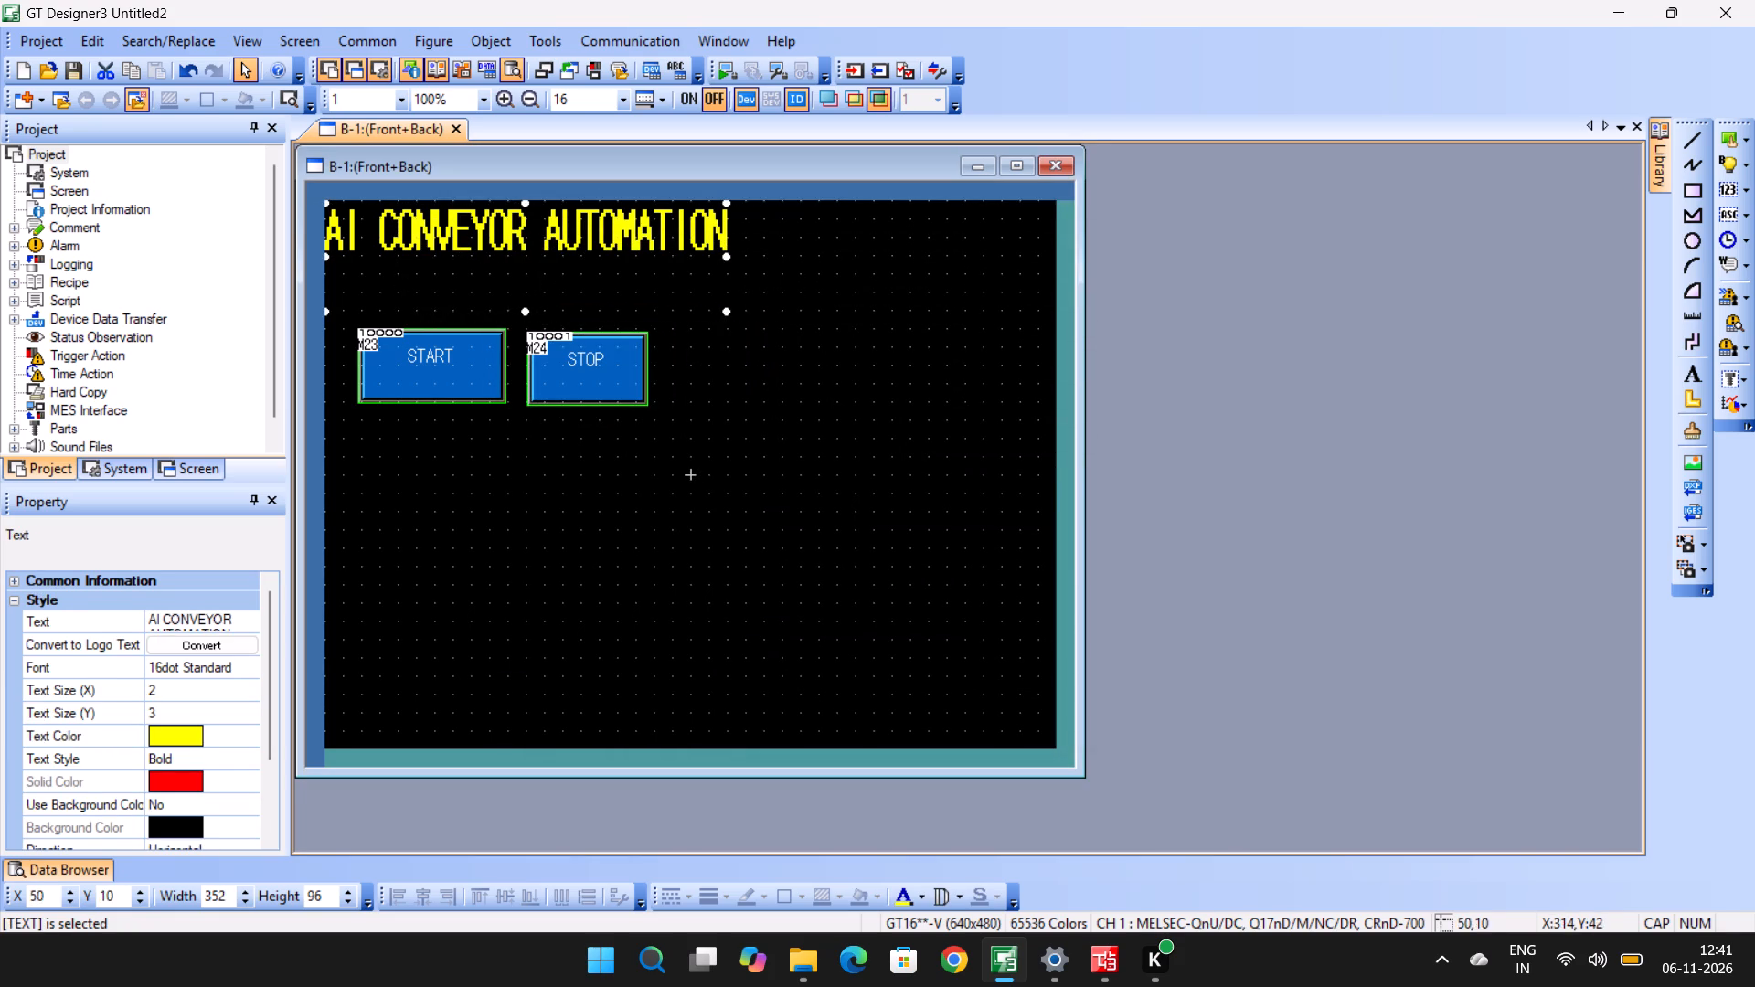
pyautogui.moveTo(684, 248); pyautogui.dragTo(670, 237)
pyautogui.moveTo(770, 311); pyautogui.dragTo(711, 274)
pyautogui.moveTo(568, 239); pyautogui.dragTo(606, 241)
pyautogui.moveTo(473, 225); pyautogui.dragTo(444, 240)
# Delete the STOP switch from the base screen.
pyautogui.click(466, 441)
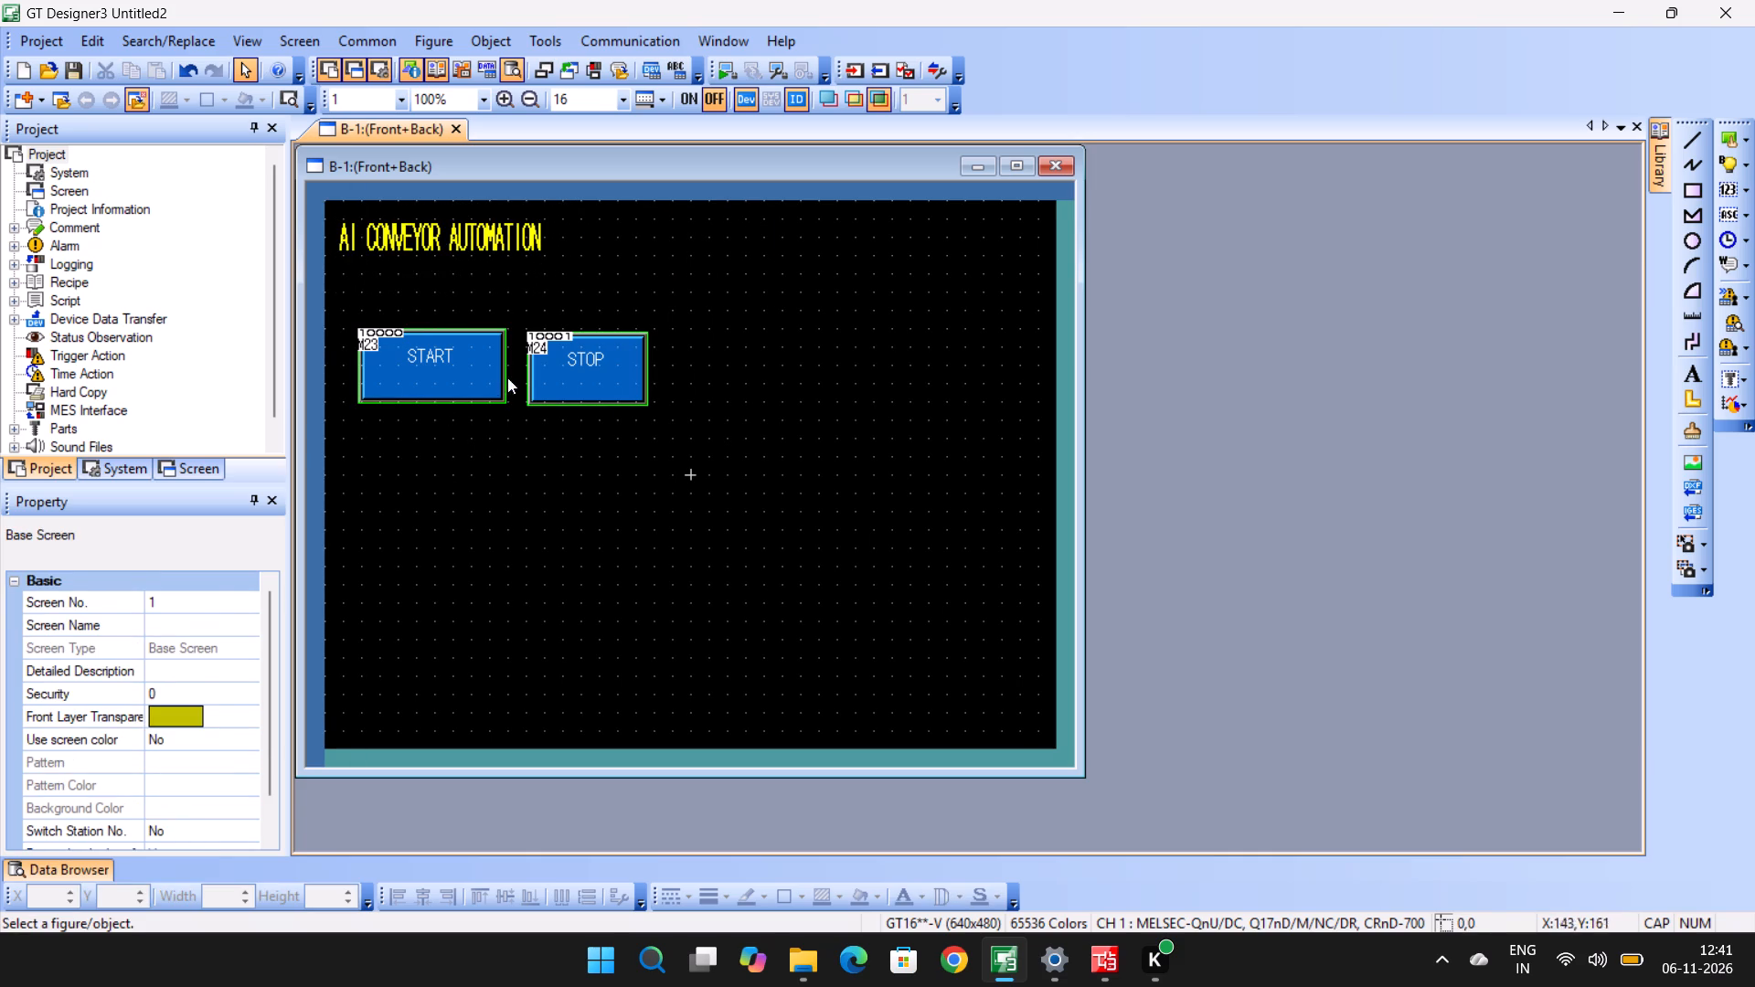
pyautogui.click(468, 366)
pyautogui.click(558, 383)
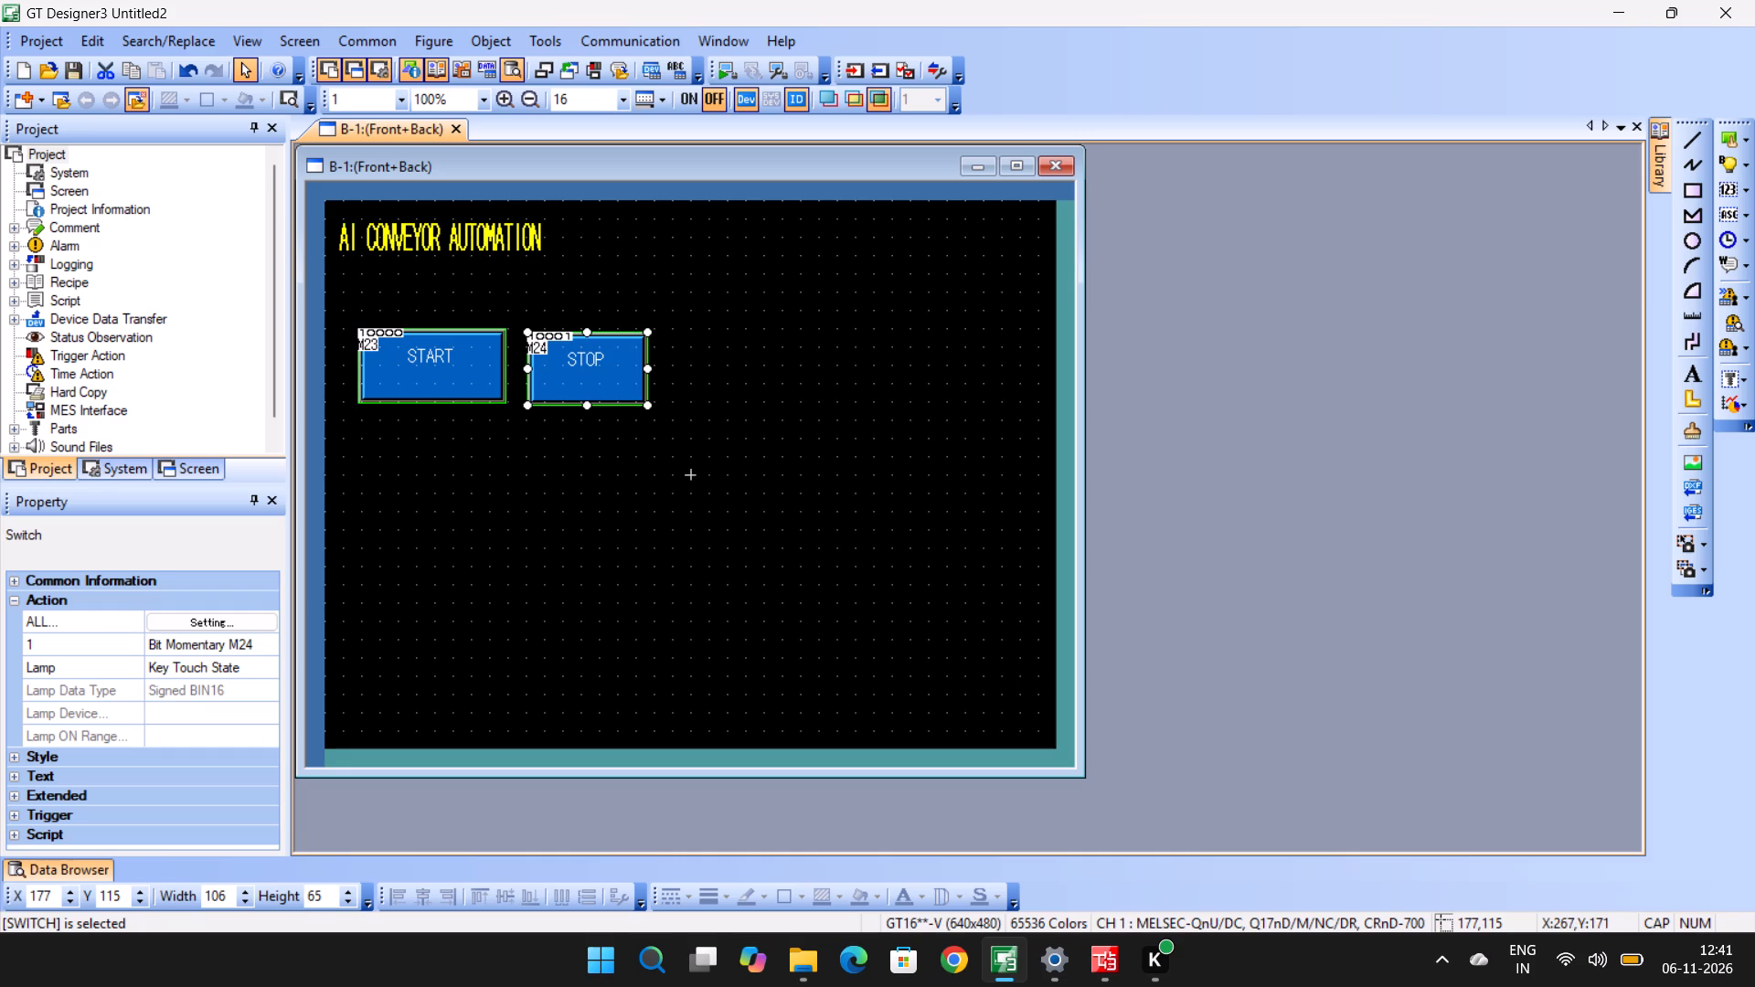
pyautogui.rightClick(601, 374)
pyautogui.click(657, 285)
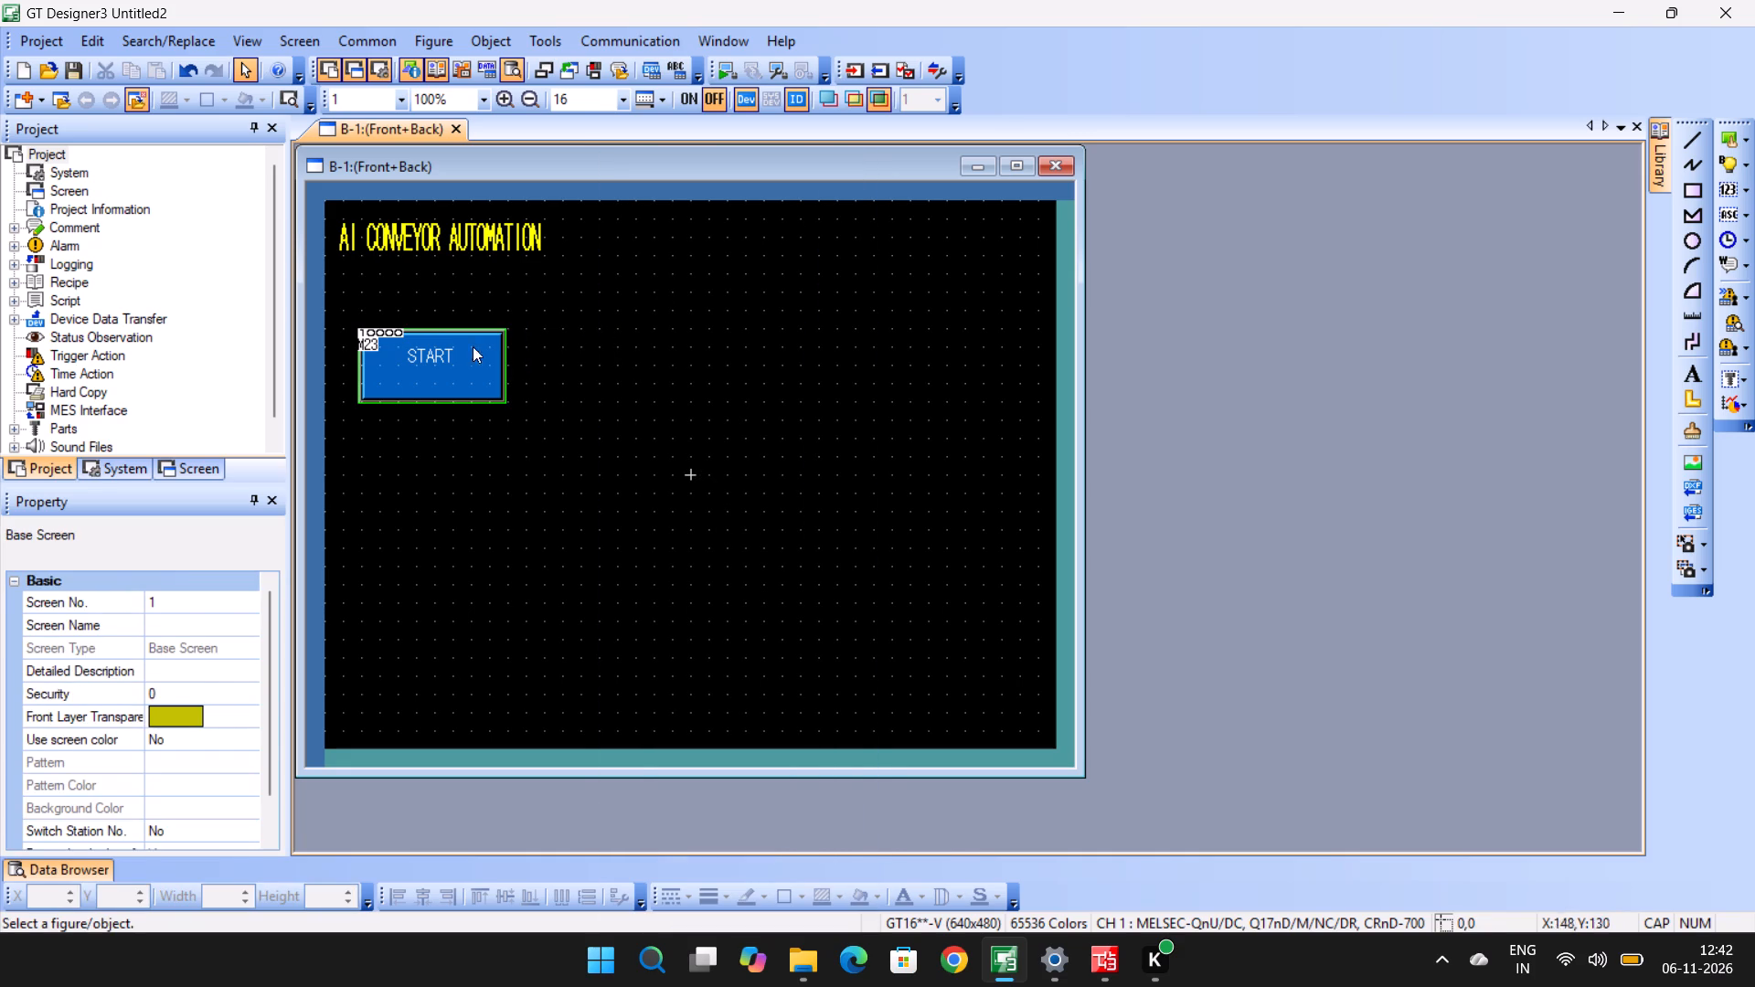
# Copy the START switch and paste the duplicate beside it at about X 179, Y 113.
pyautogui.click(450, 345)
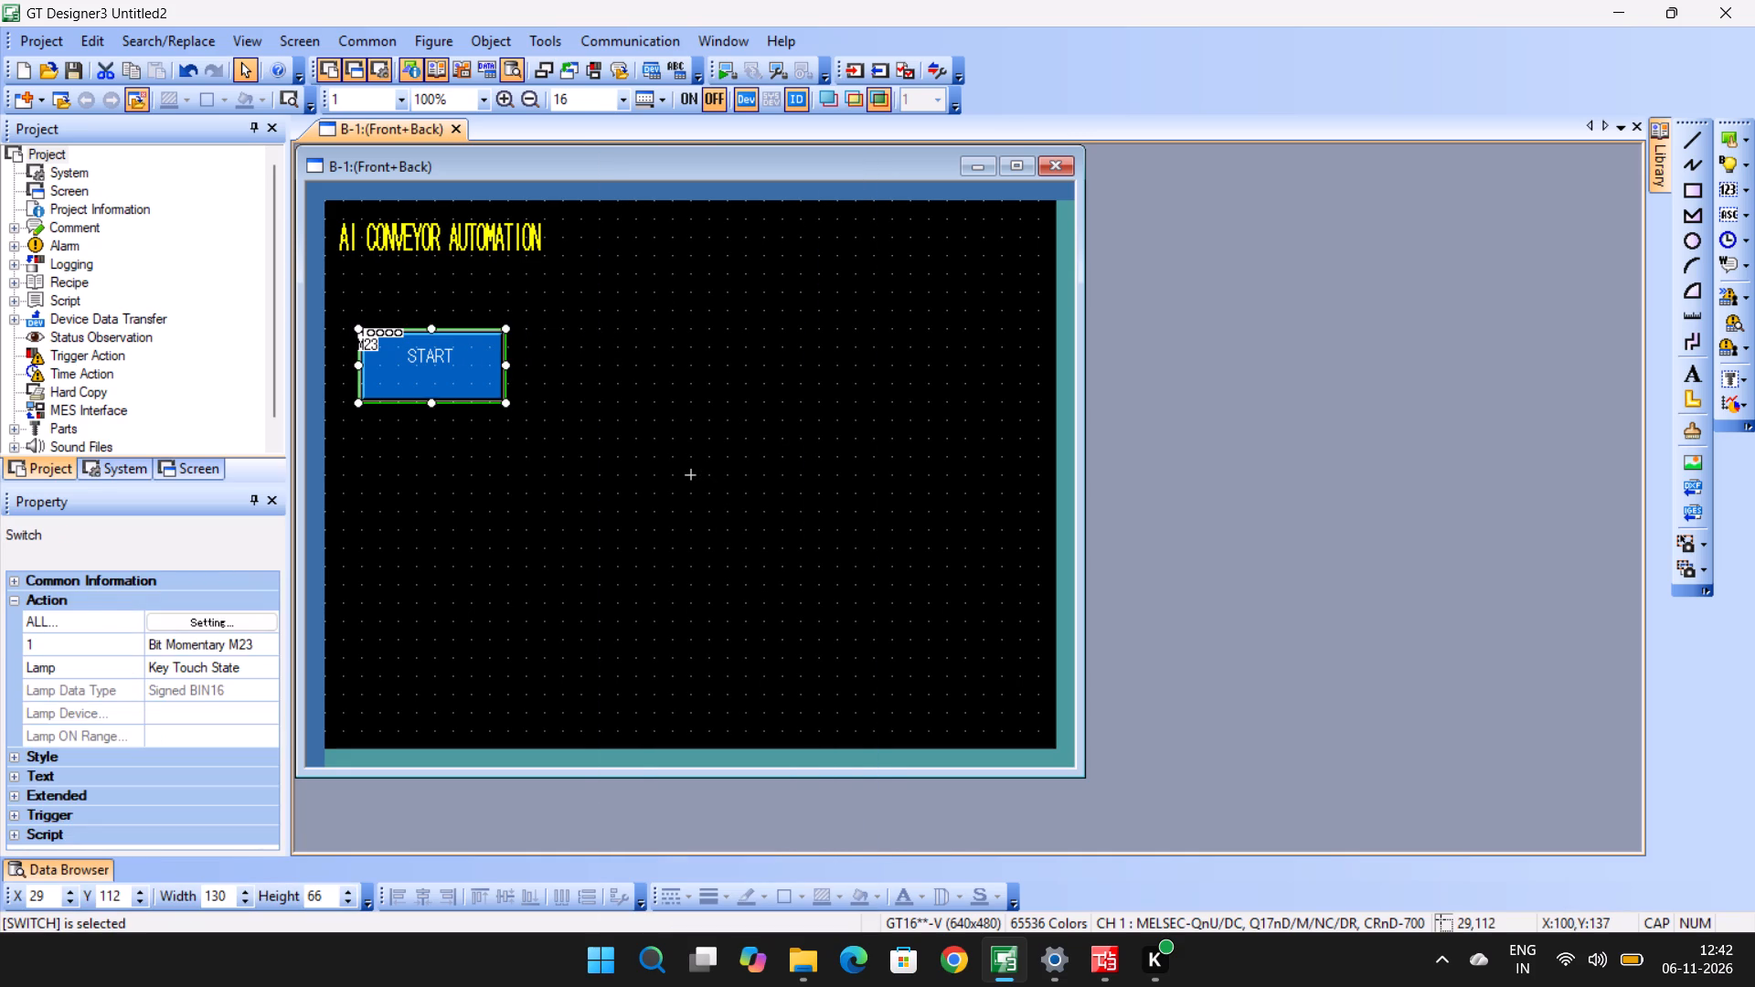
pyautogui.hotkey('ctrl', 'c')
pyautogui.click(625, 371)
pyautogui.keyDown('ctrl'); pyautogui.moveTo(545, 338); pyautogui.dragTo(594, 382); pyautogui.keyUp('ctrl')
pyautogui.hotkey('ctrl', 'v')
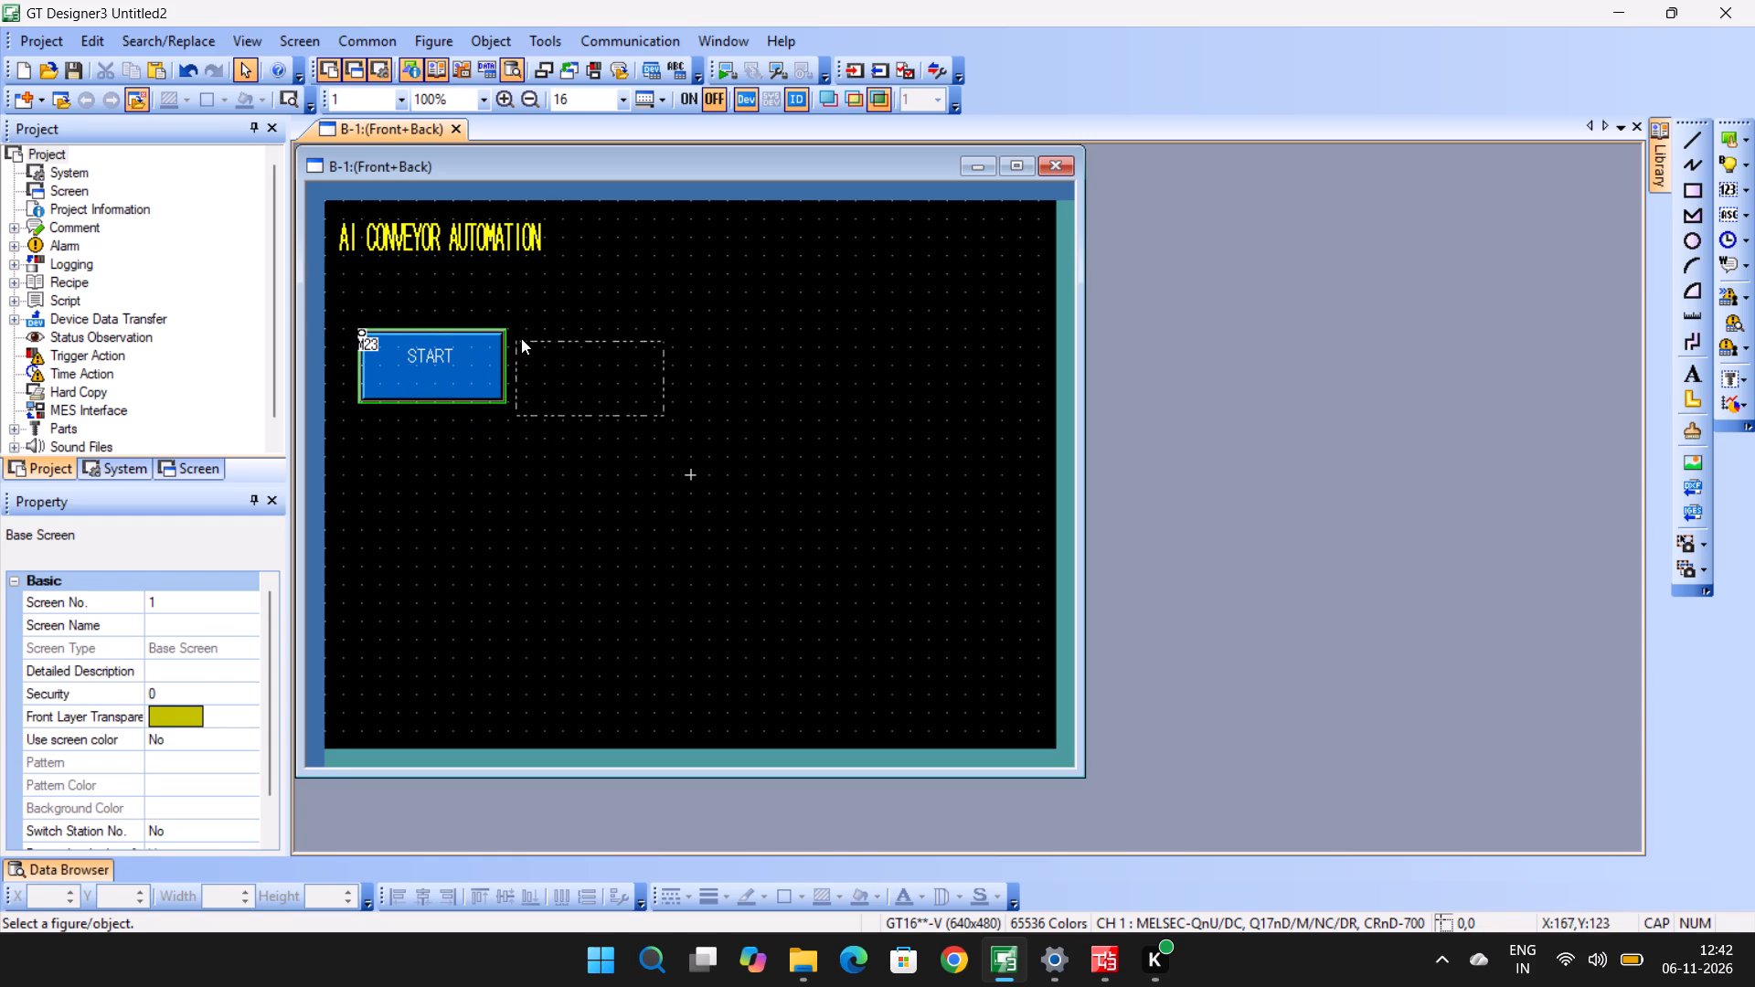
pyautogui.click(529, 329)
# Change the duplicated switch's label text to STOP.
pyautogui.doubleClick(553, 365)
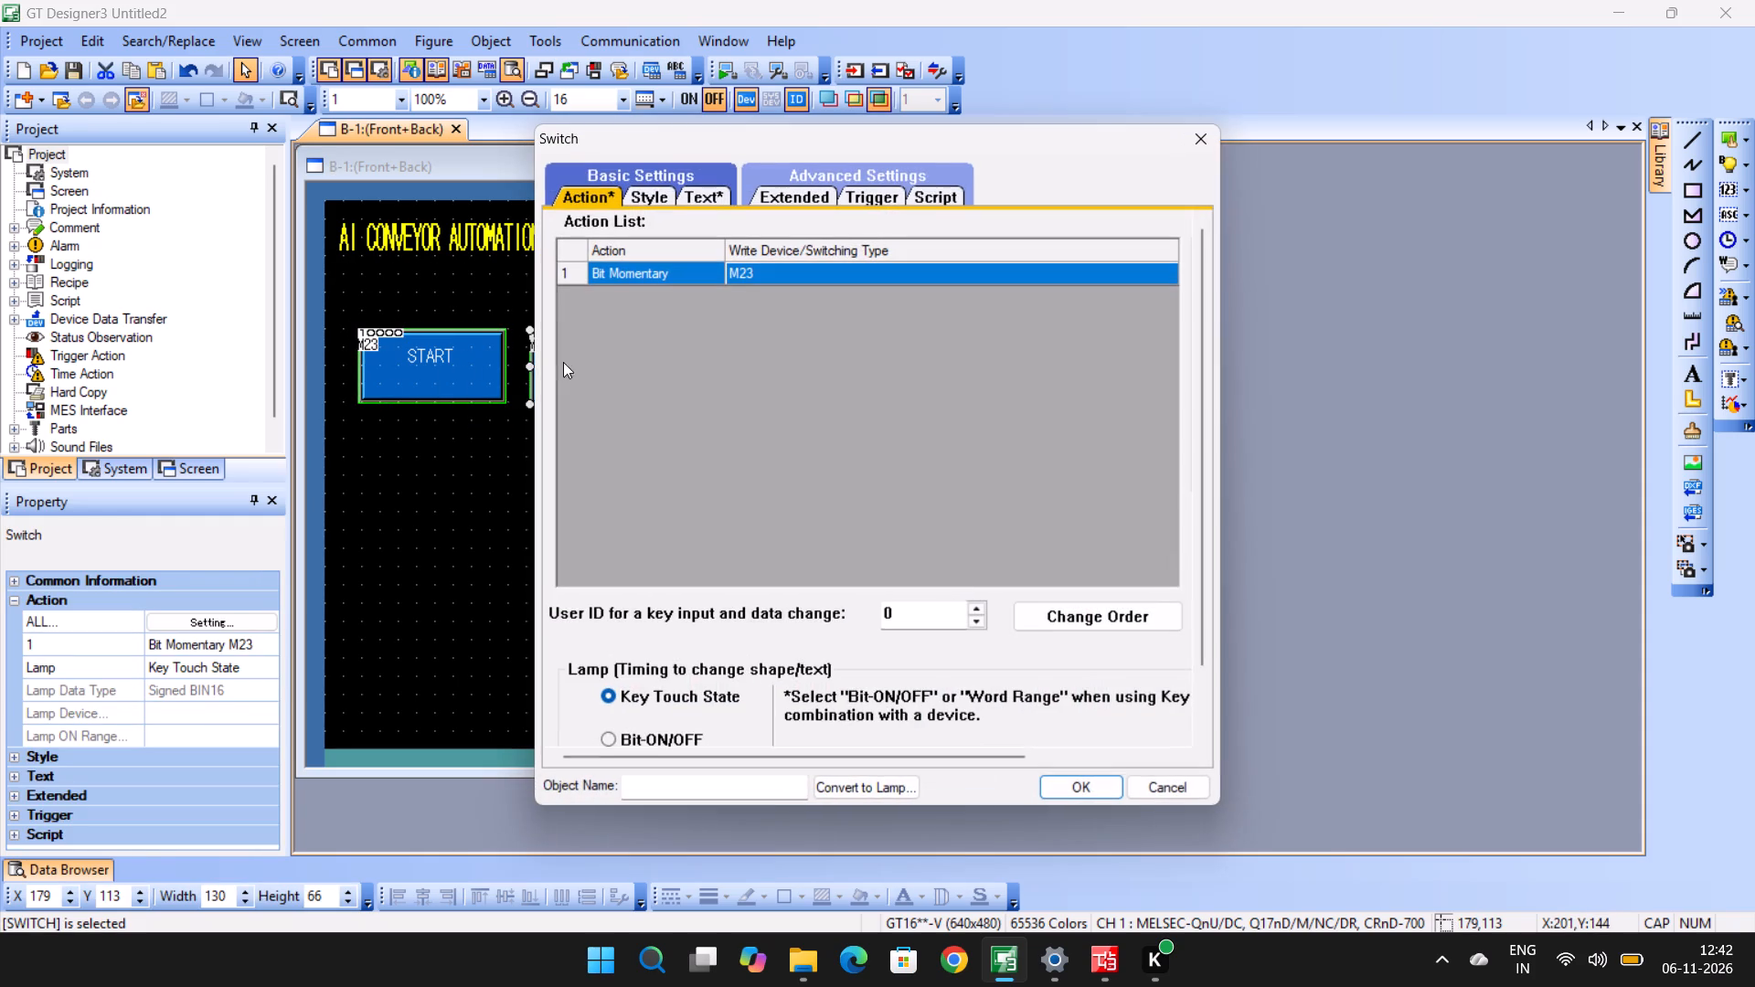
pyautogui.click(704, 201)
pyautogui.click(1147, 577)
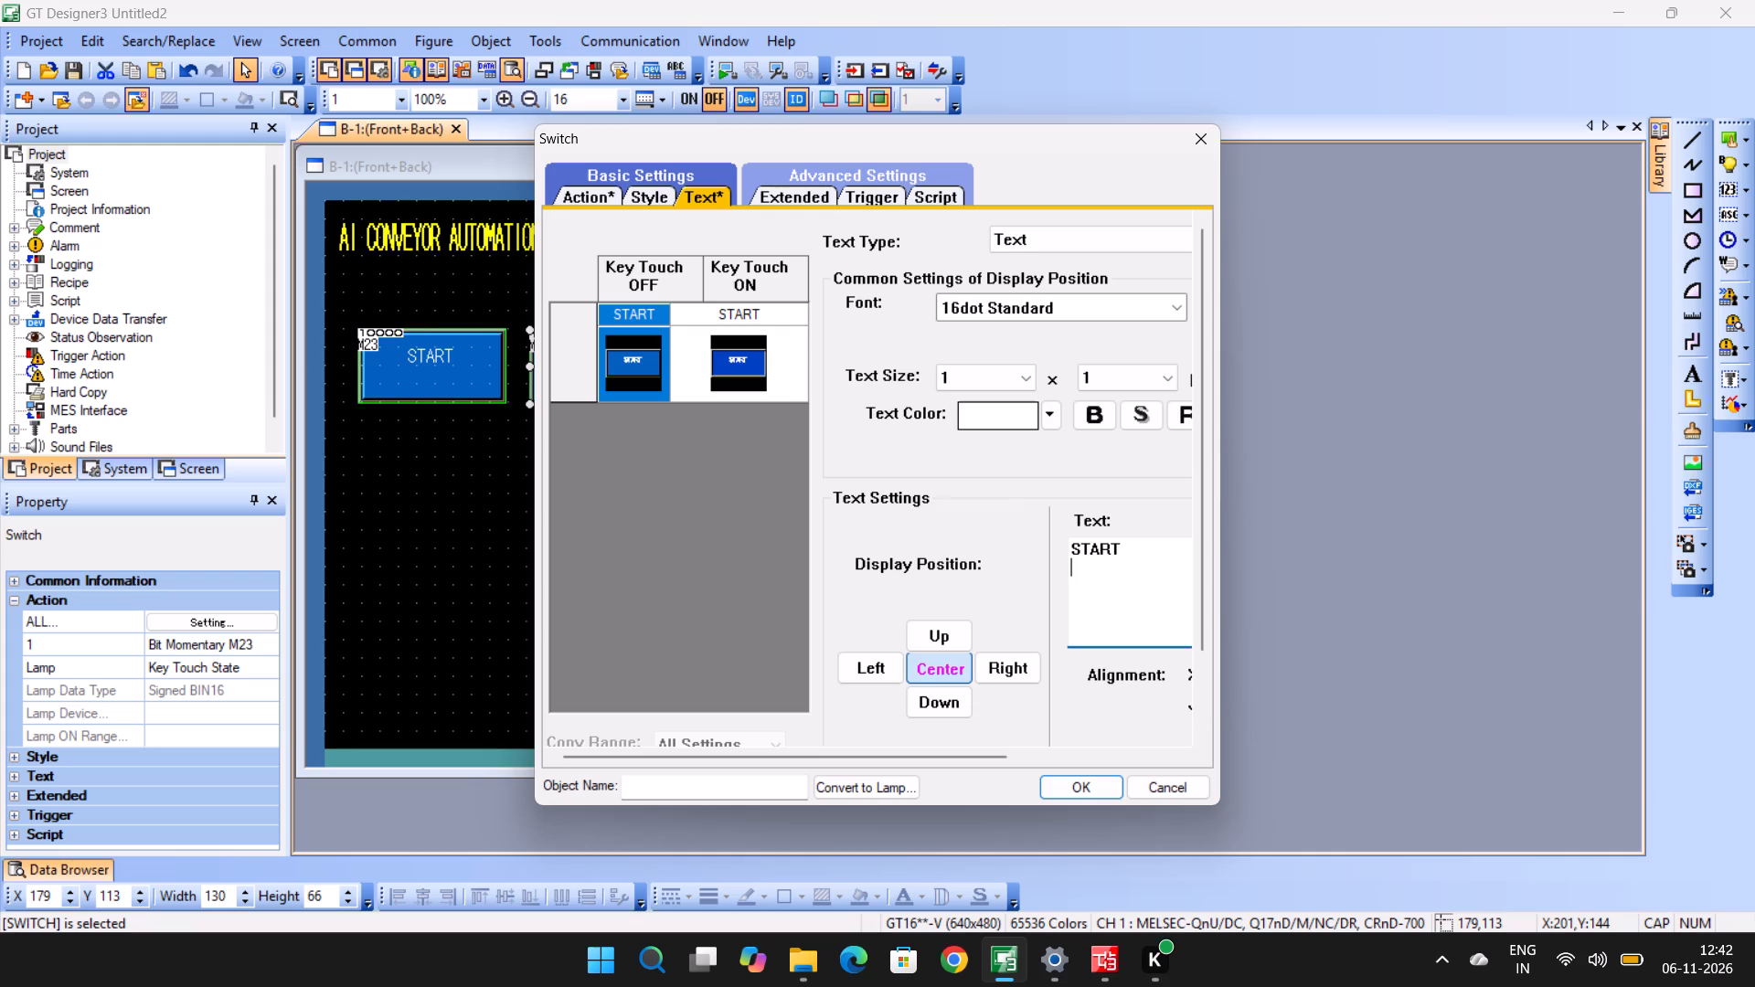
pyautogui.click(1138, 559)
pyautogui.click(1134, 556)
pyautogui.press('BackSpace')
pyautogui.press('BackSpace')
pyautogui.press('BackSpace')
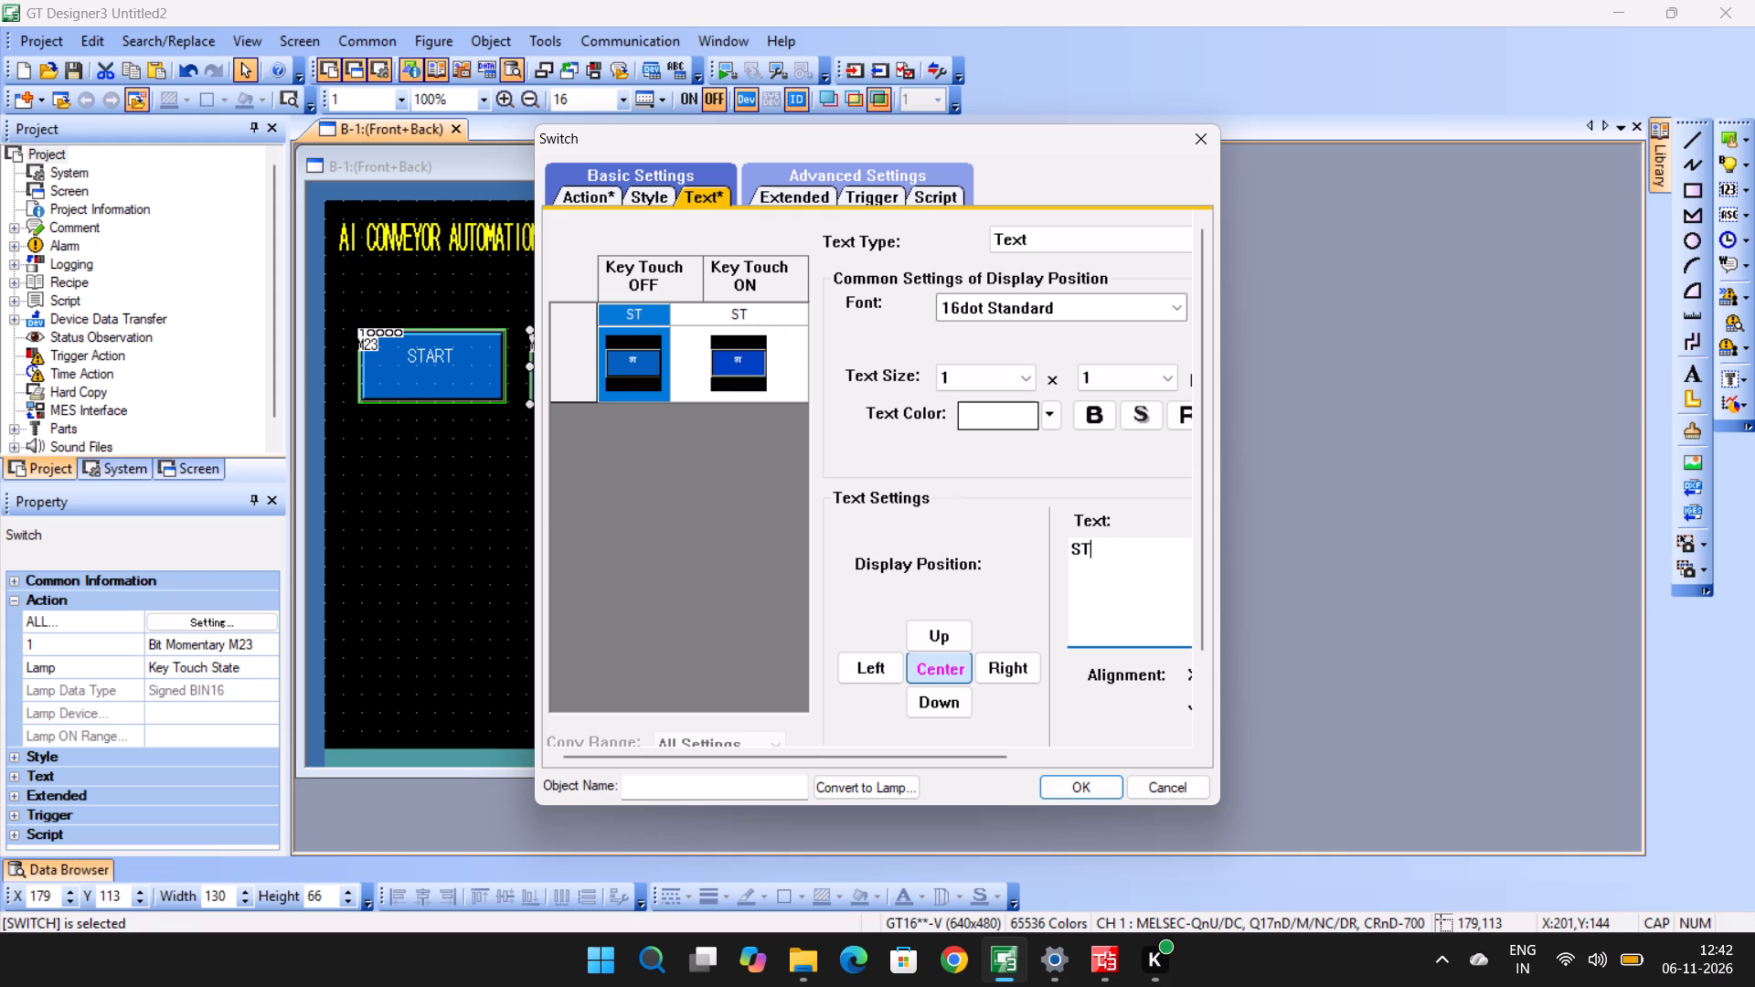
pyautogui.write('OP')
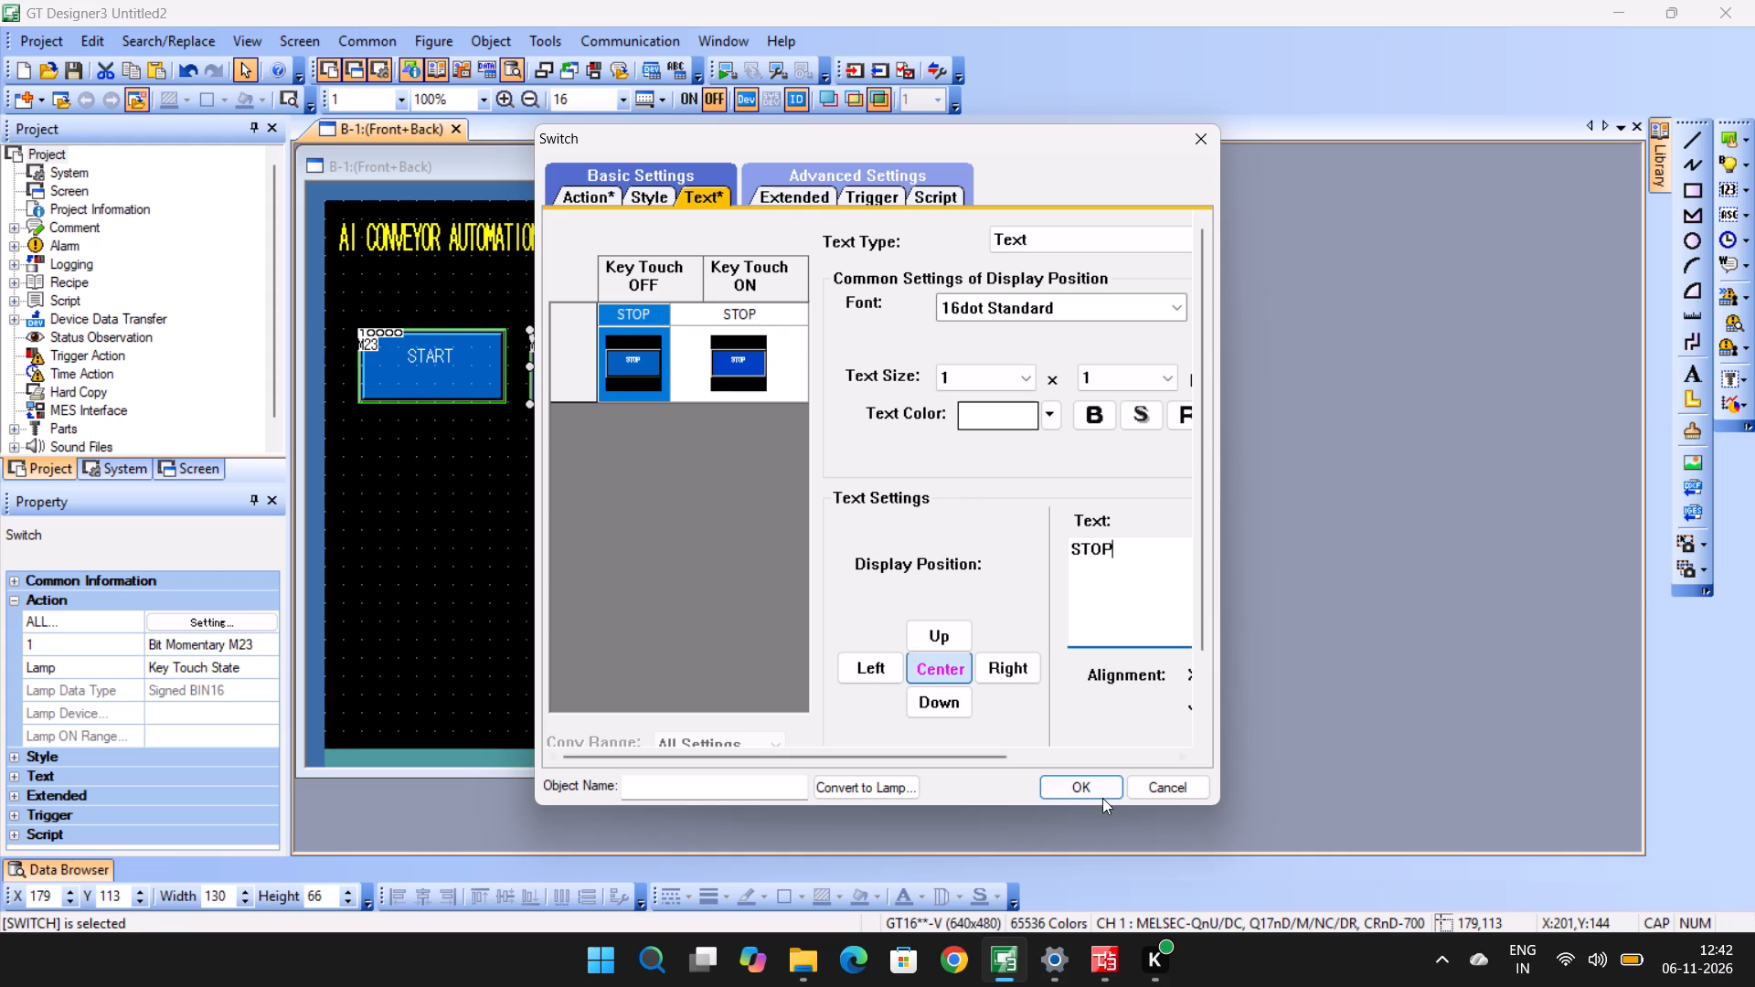
# Add a momentary bit action on device M24 to the STOP switch and apply its settings.
pyautogui.click(569, 187)
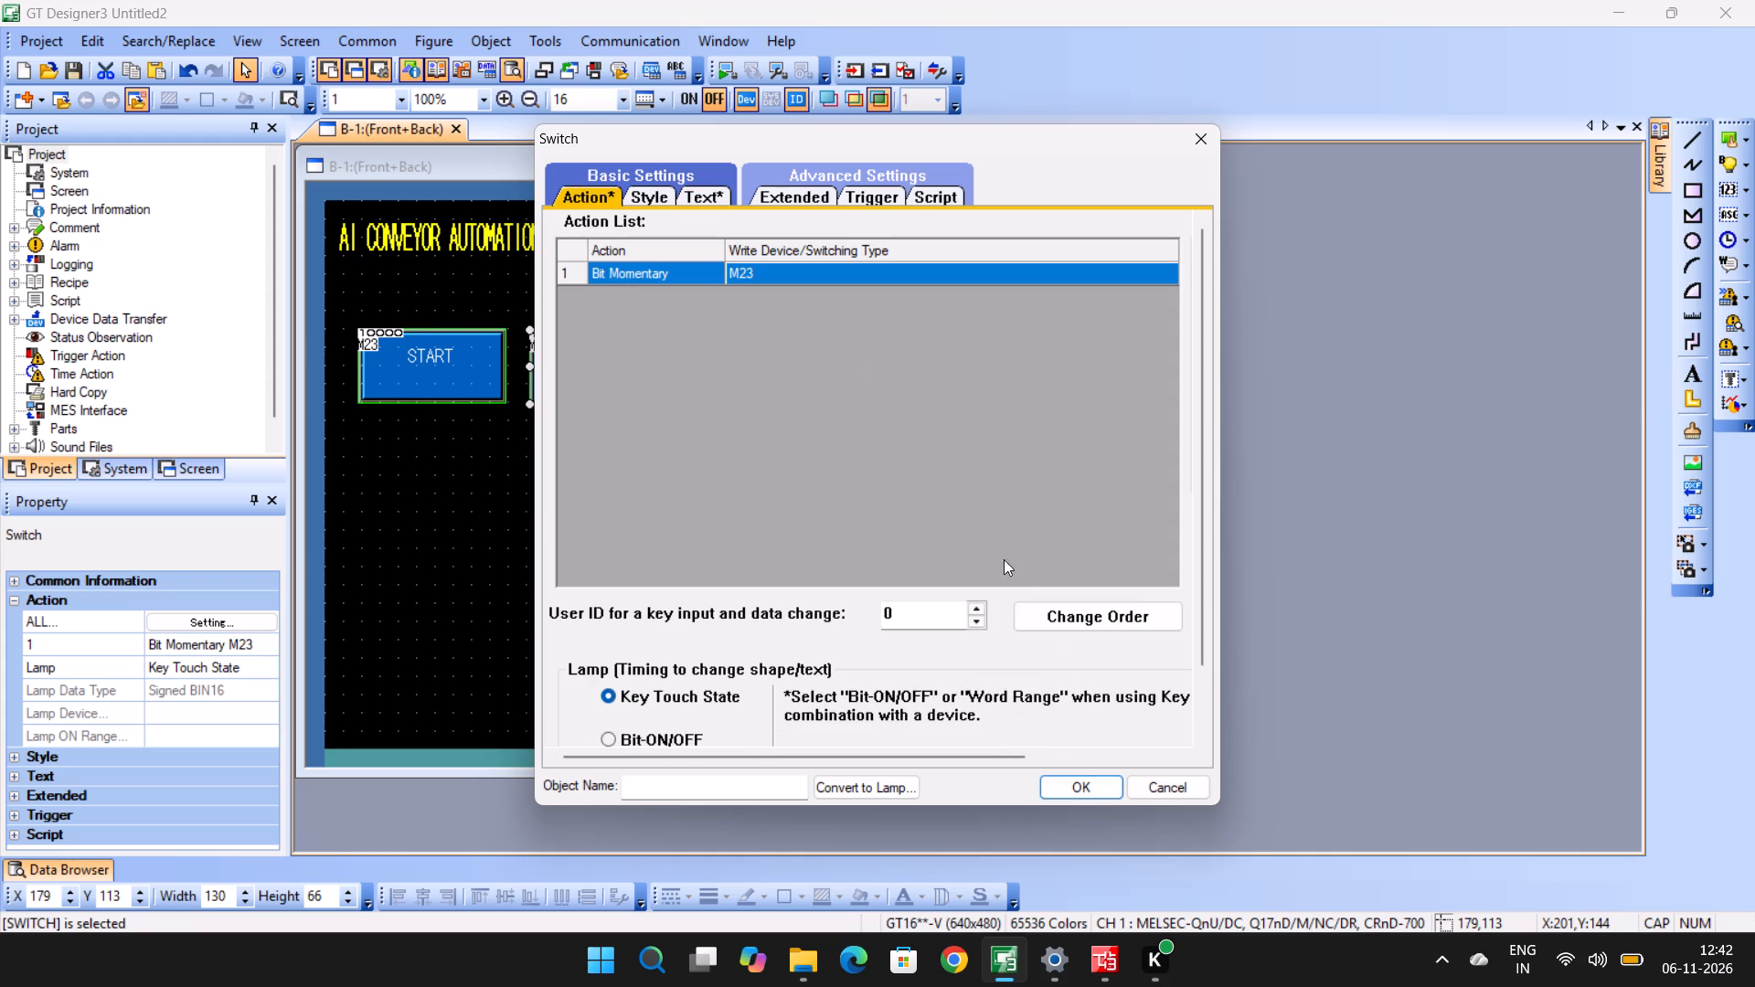
pyautogui.moveTo(1005, 755); pyautogui.dragTo(1123, 727)
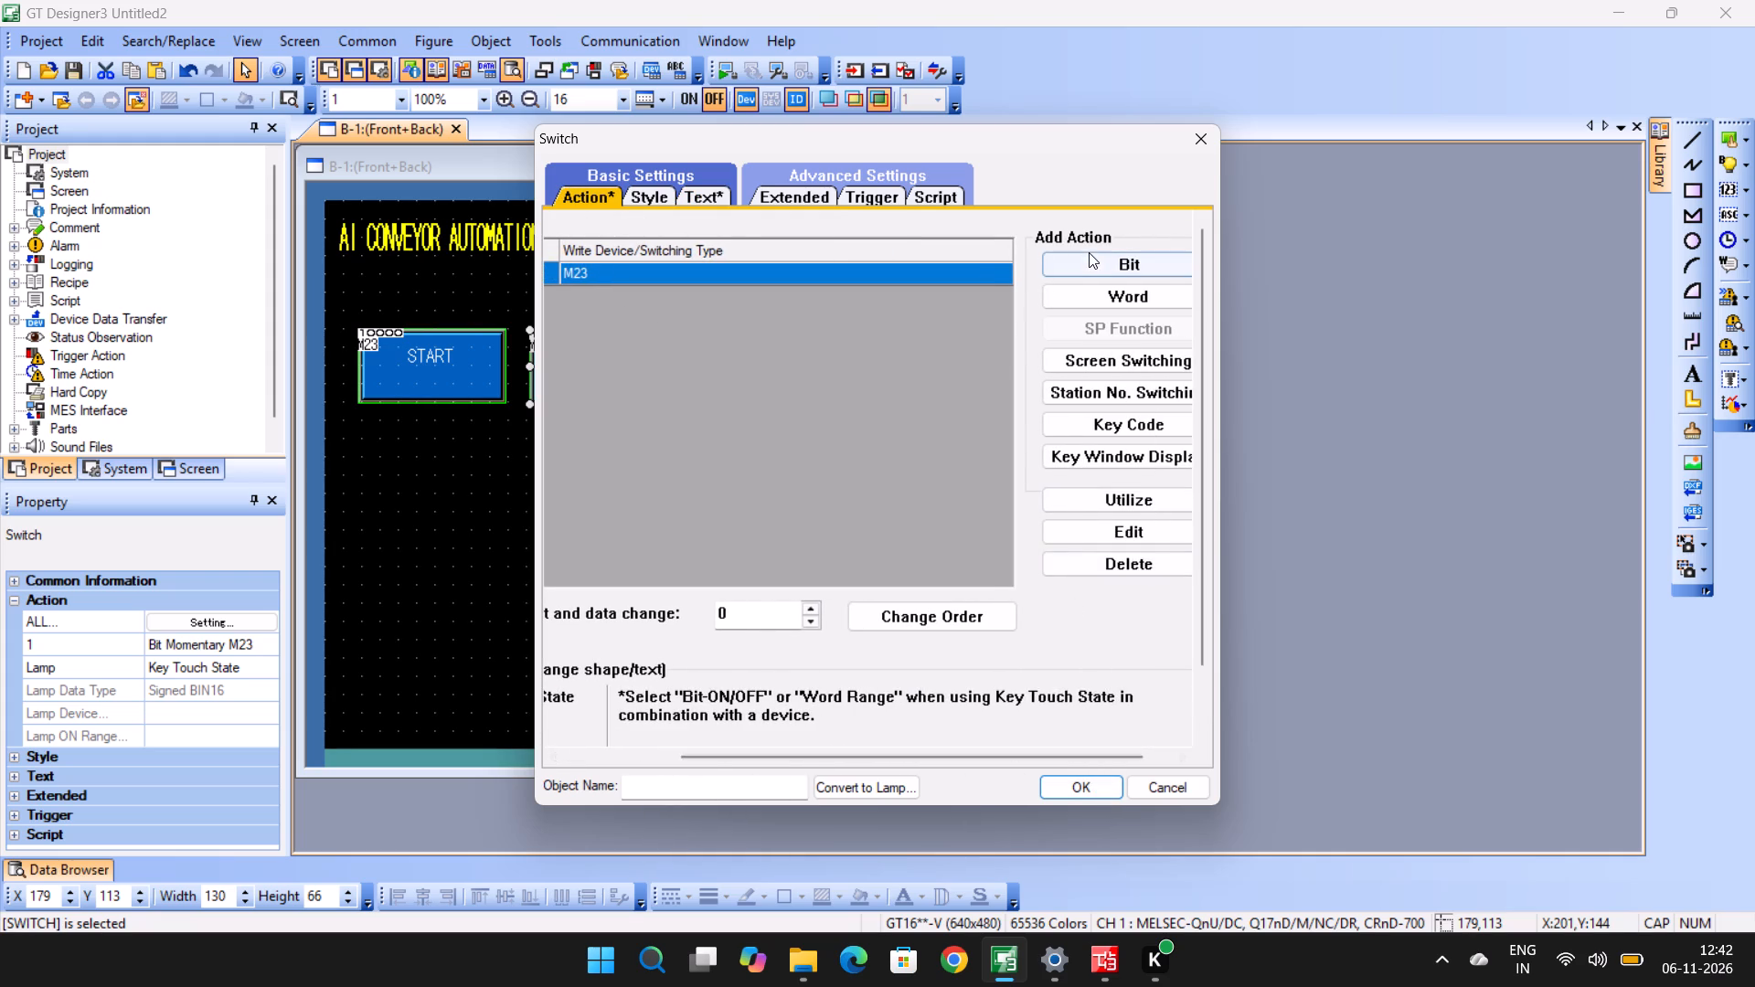
pyautogui.click(1087, 253)
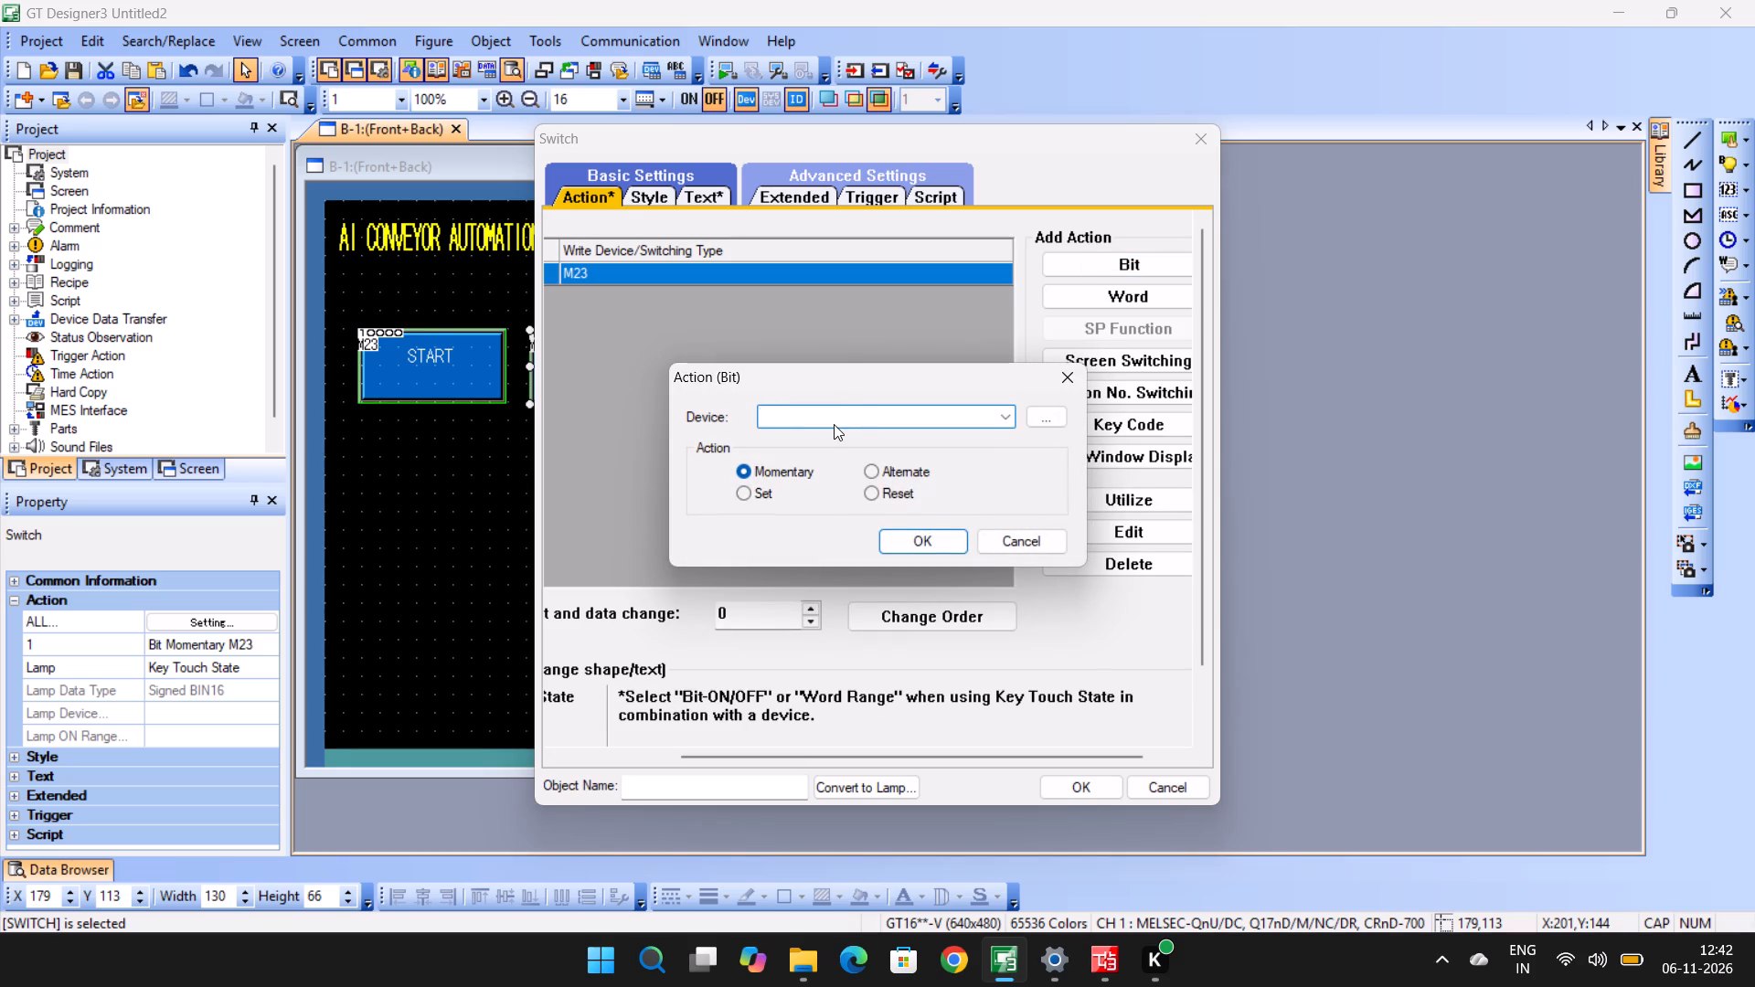
pyautogui.write('M24')
pyautogui.click(928, 568)
pyautogui.click(928, 544)
pyautogui.click(1058, 789)
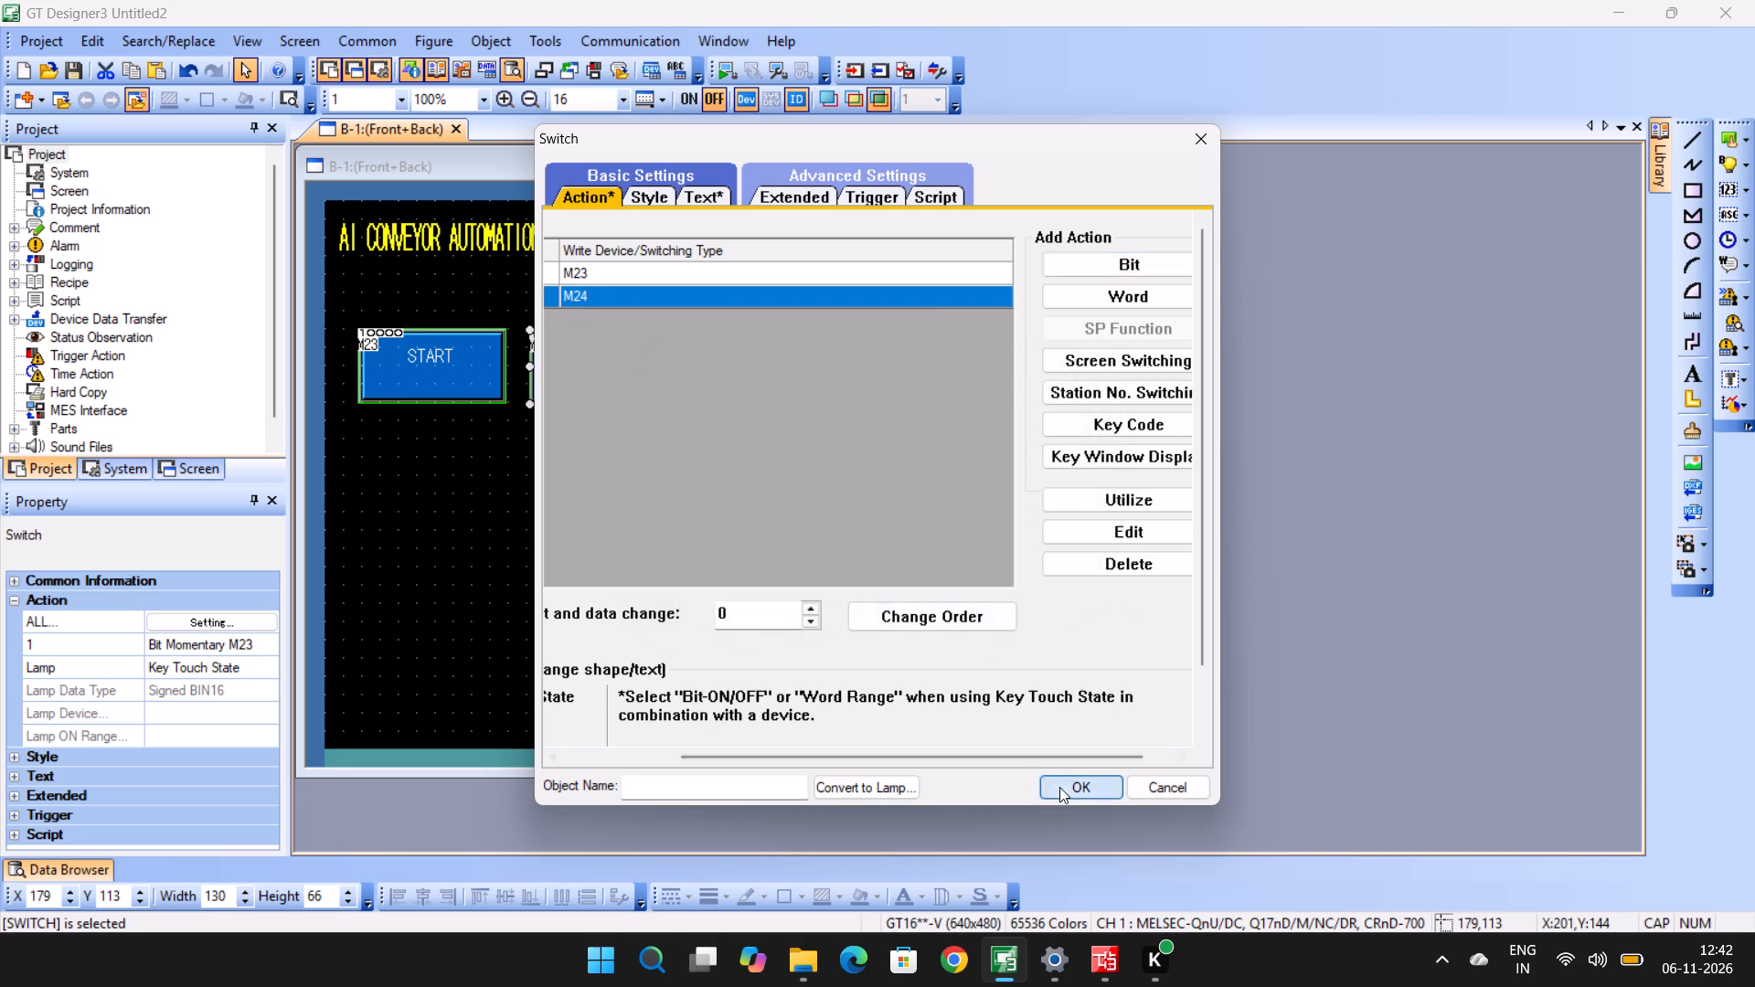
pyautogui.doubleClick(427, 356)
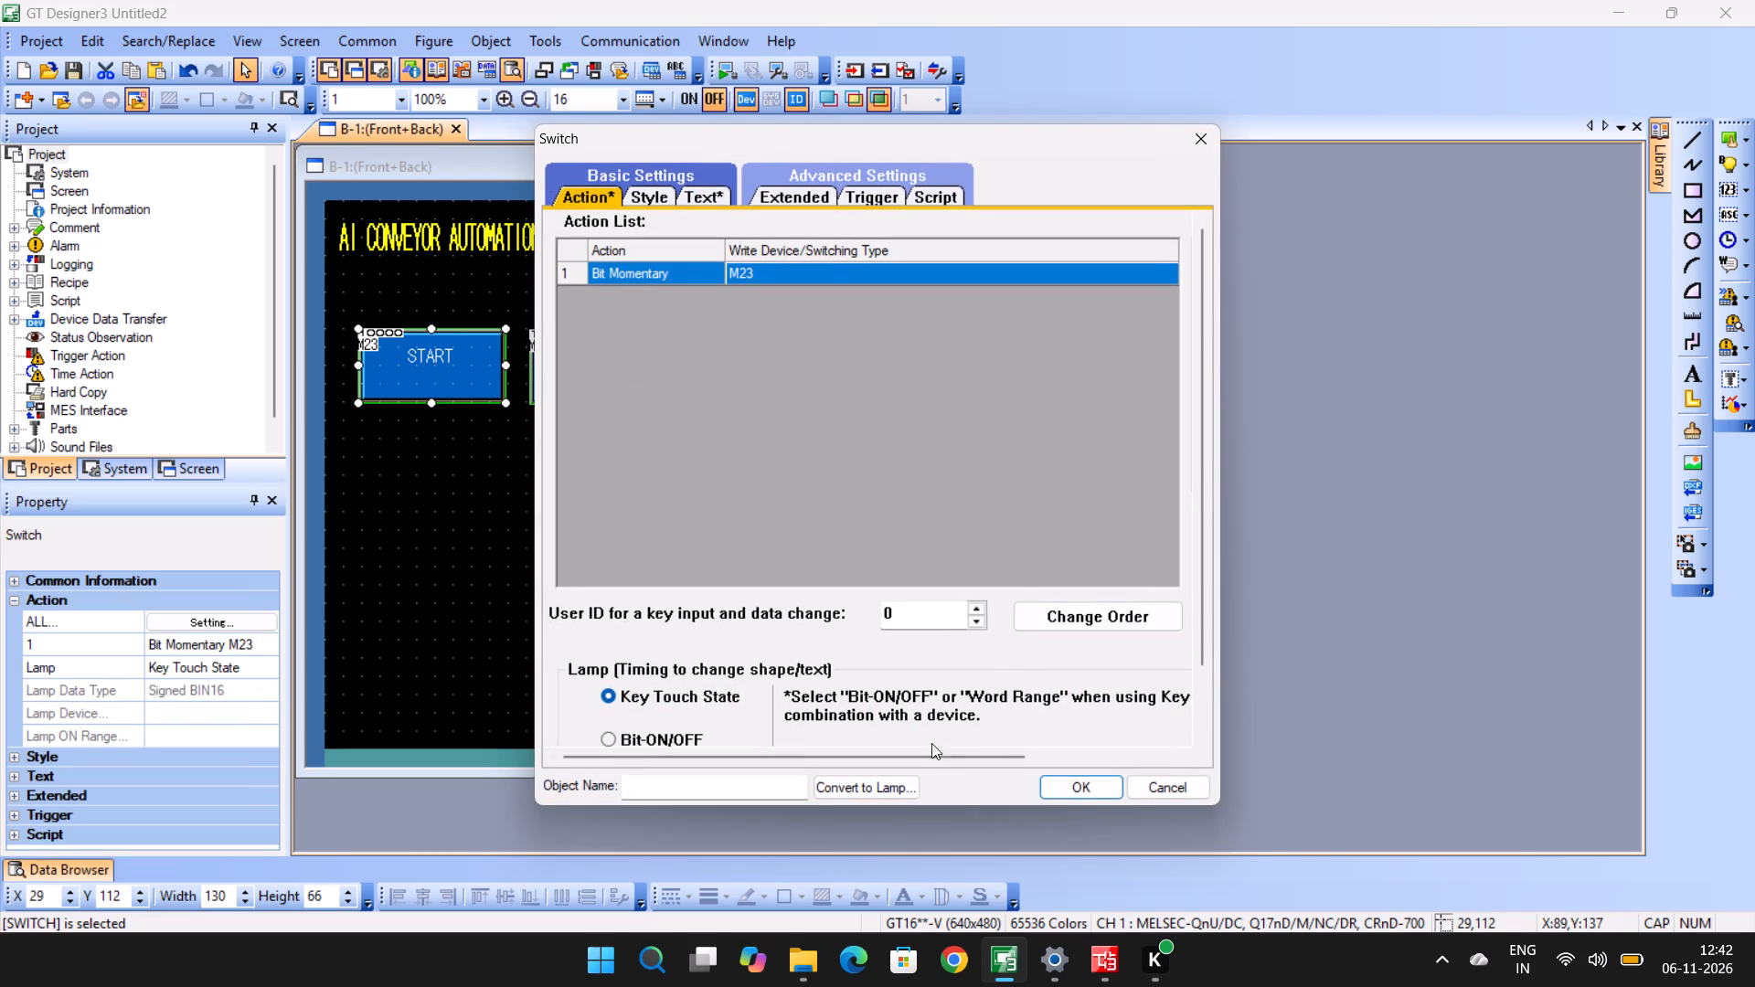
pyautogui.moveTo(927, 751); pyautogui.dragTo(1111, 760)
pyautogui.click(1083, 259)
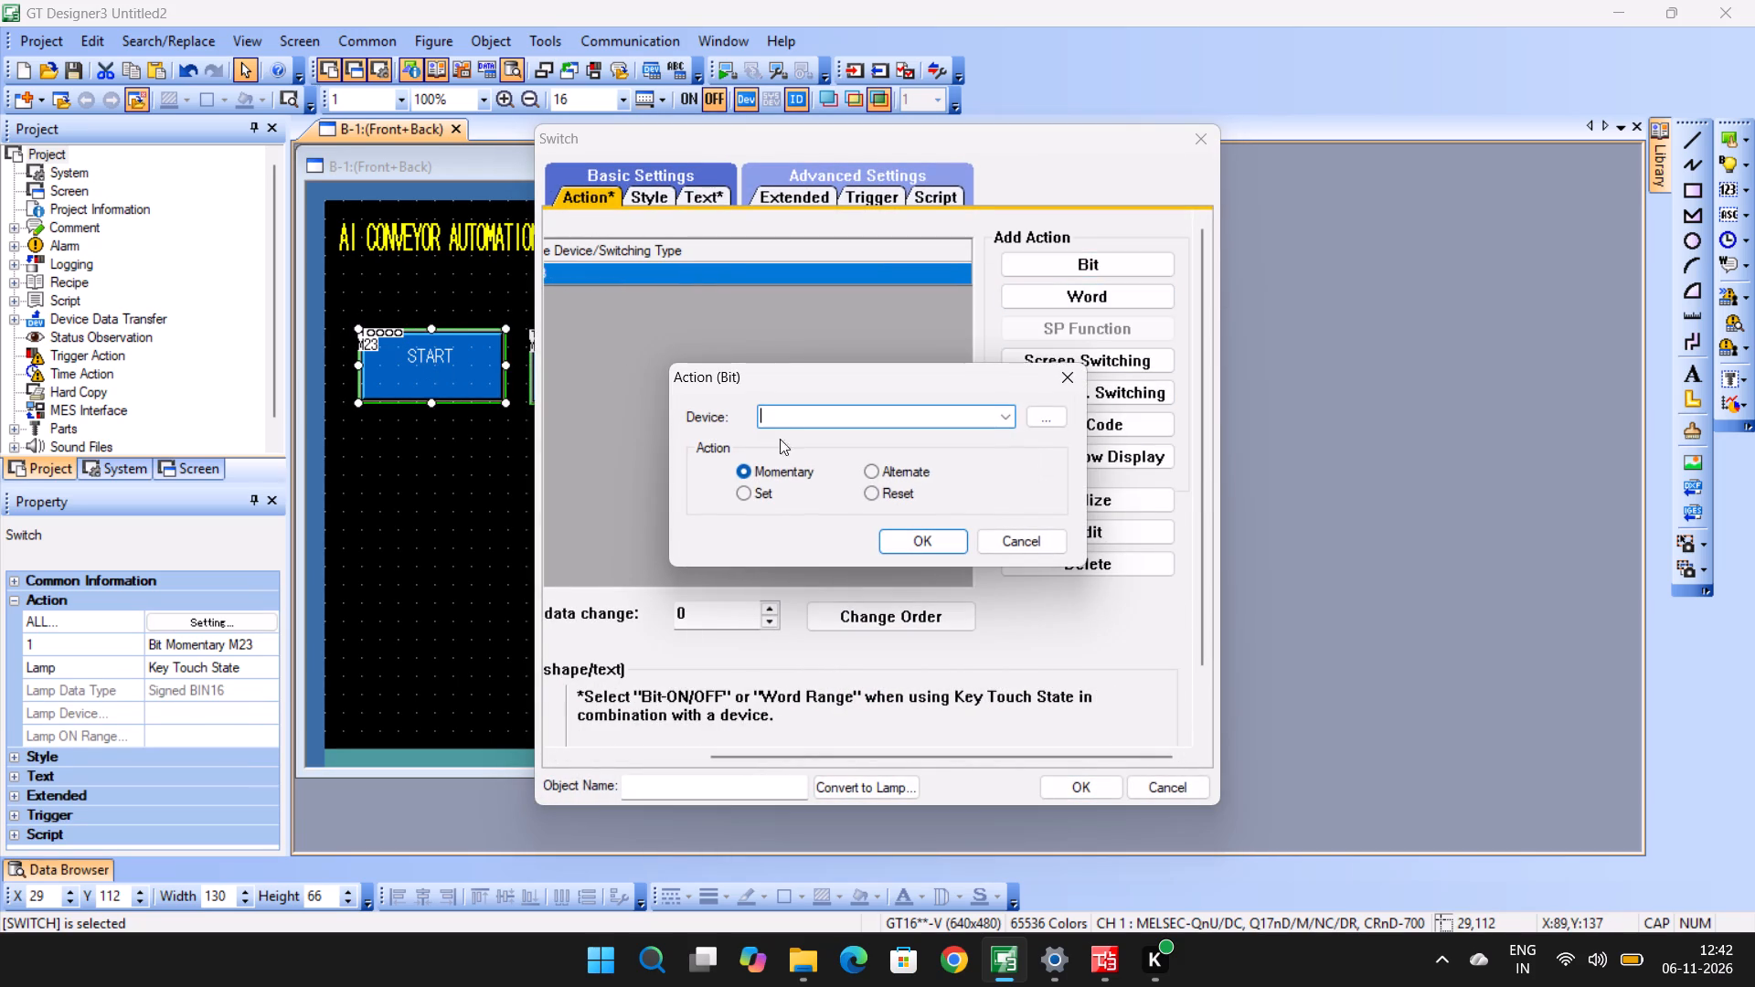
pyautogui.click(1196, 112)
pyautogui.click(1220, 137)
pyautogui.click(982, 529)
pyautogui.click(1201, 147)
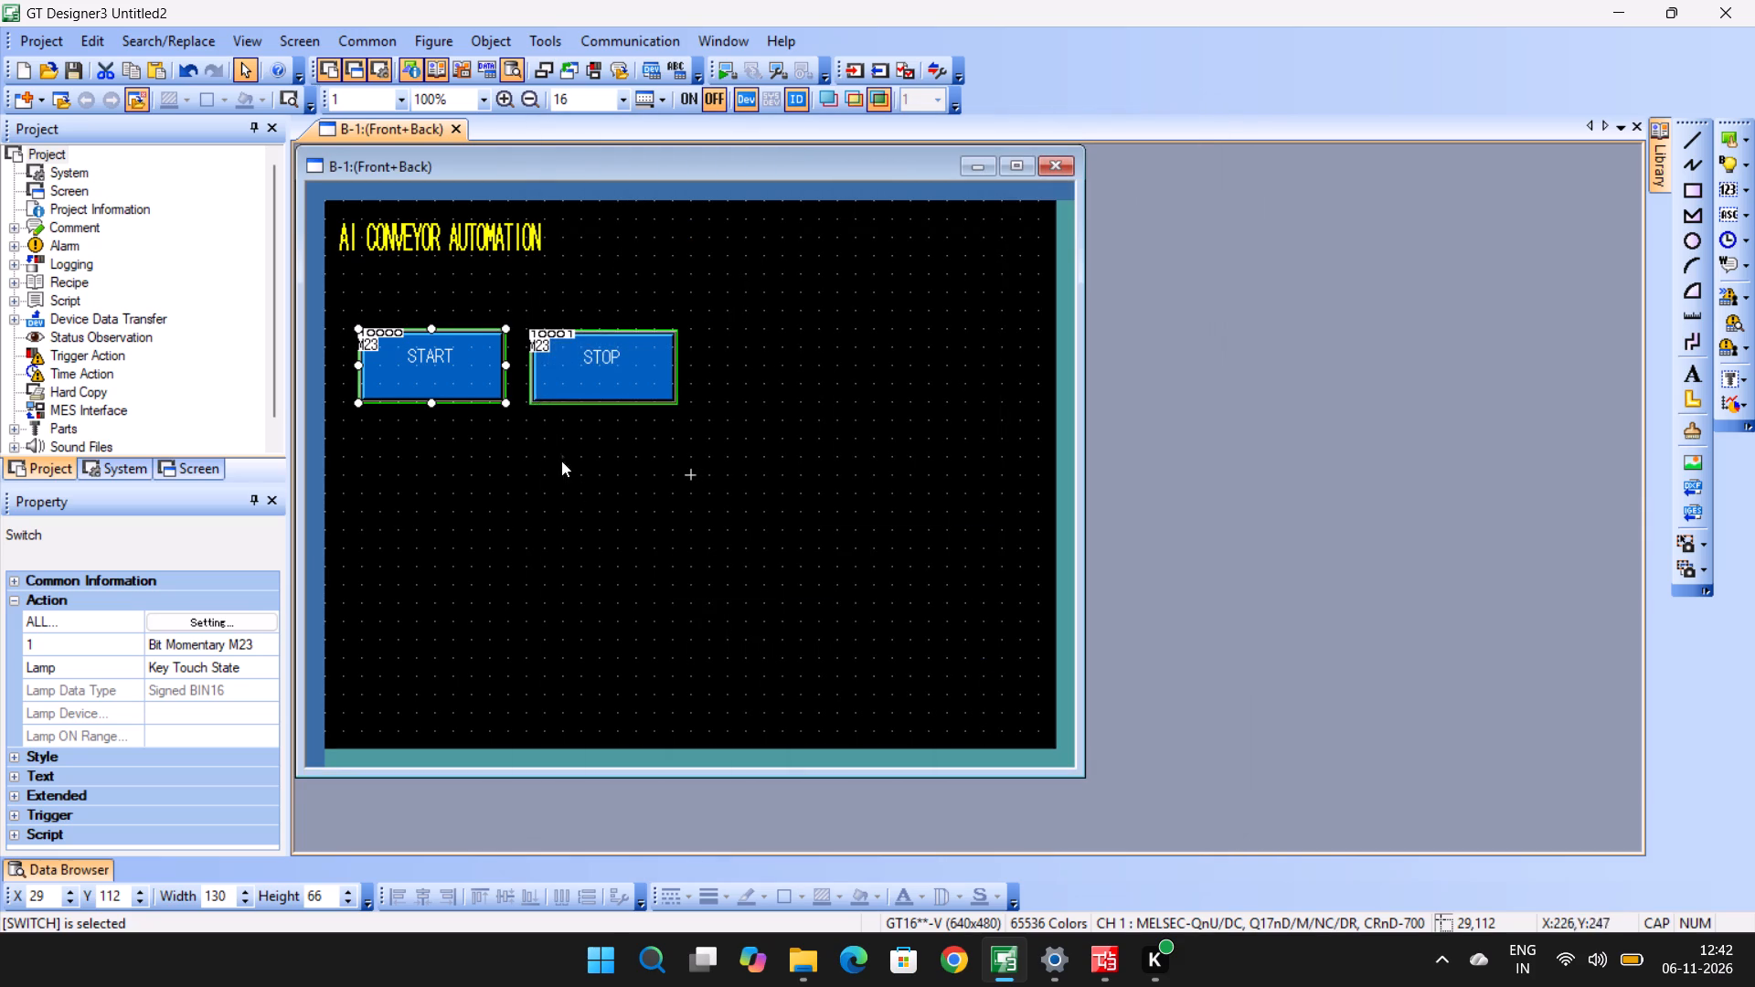
# Add a further momentary bit action on device M24 to the STOP switch and apply its settings.
pyautogui.doubleClick(580, 370)
pyautogui.moveTo(930, 755); pyautogui.dragTo(1121, 772)
pyautogui.click(1048, 262)
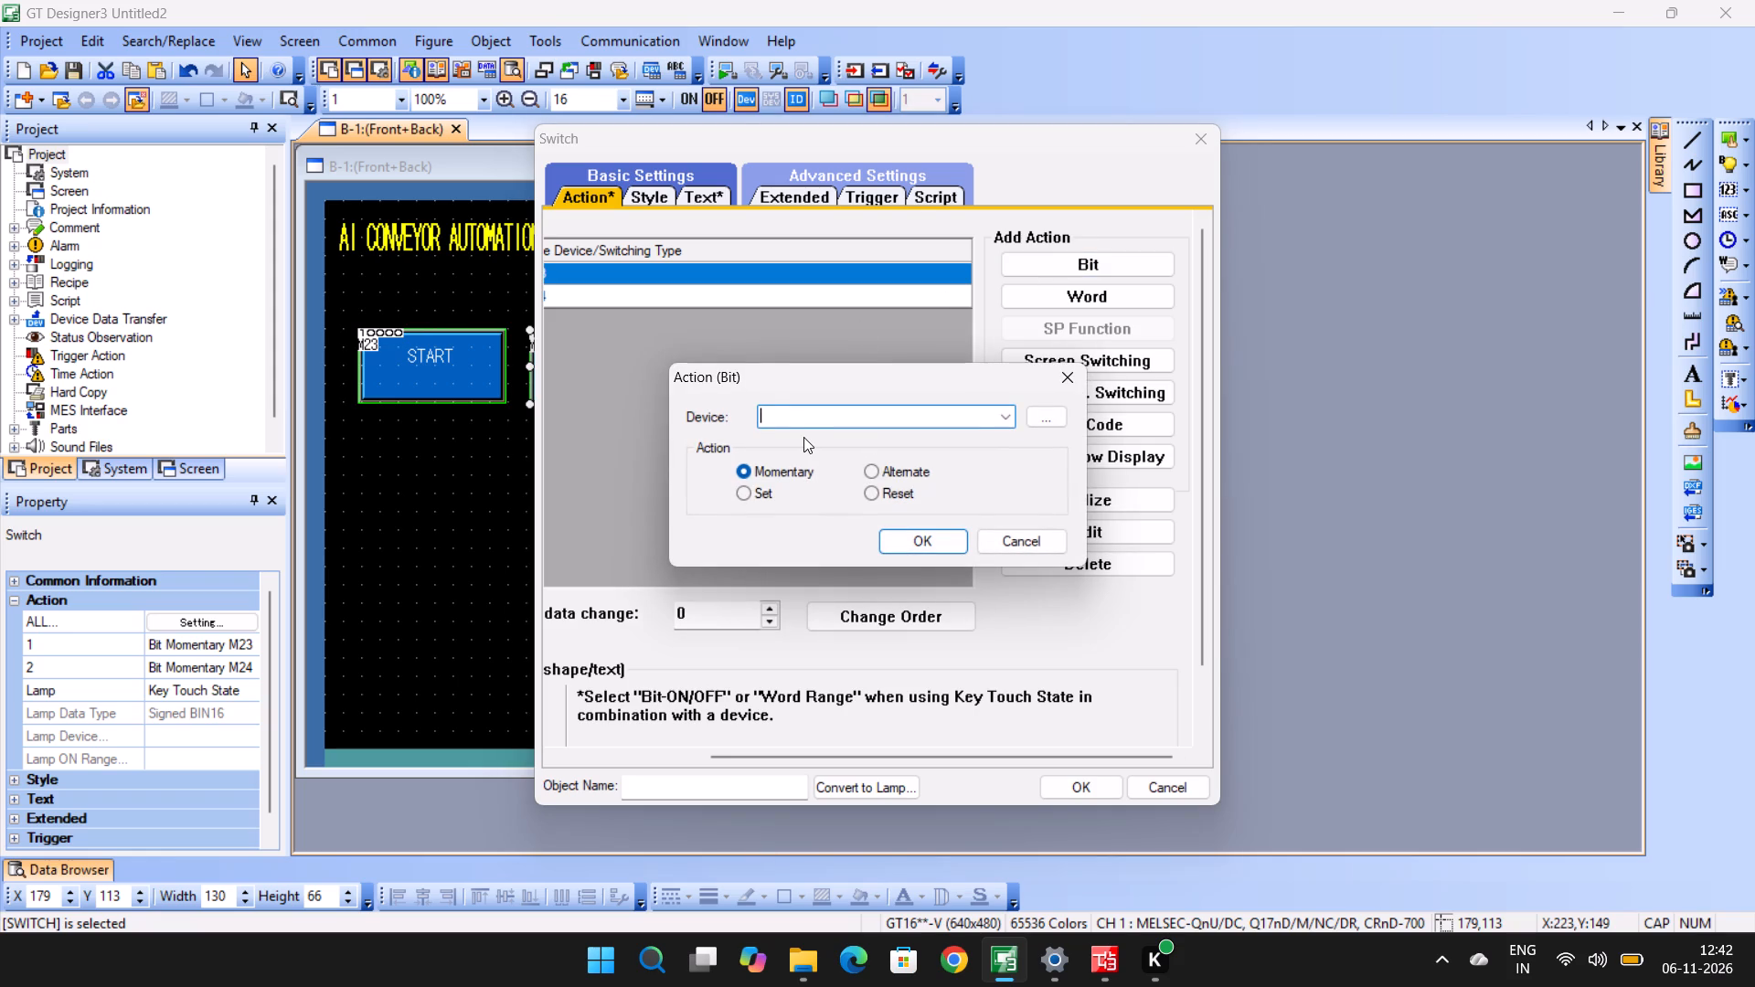
pyautogui.write('M24')
pyautogui.press('Return')
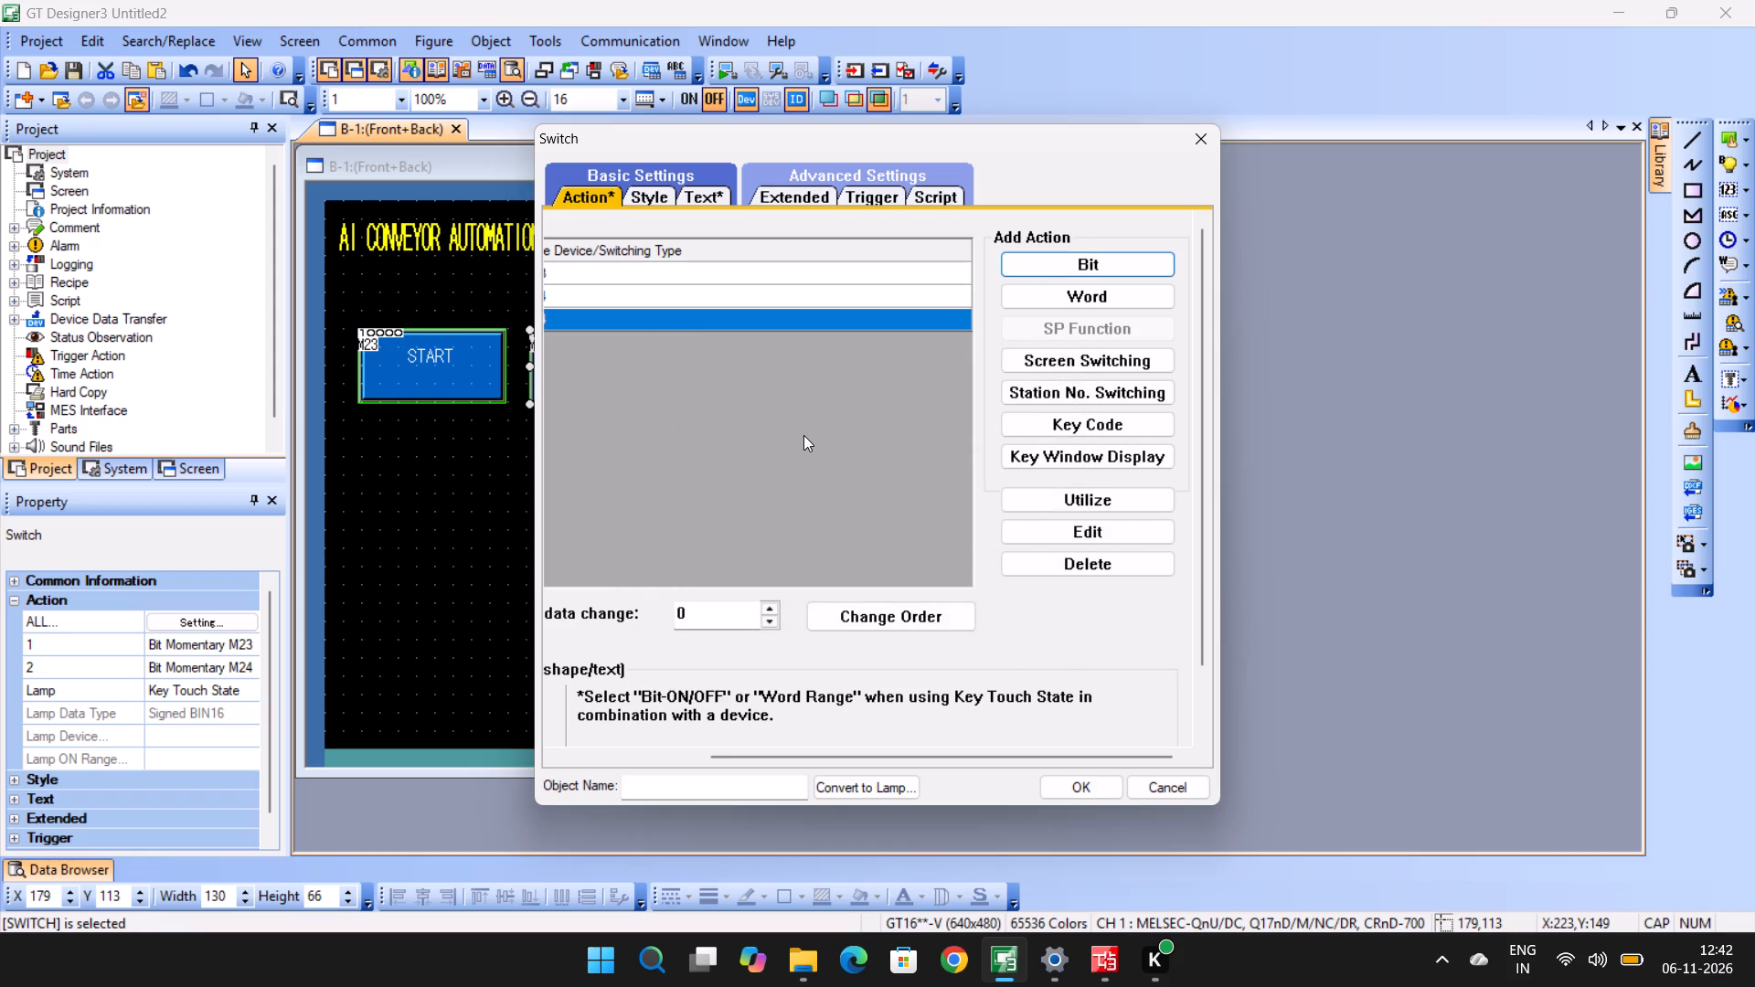
pyautogui.doubleClick(590, 313)
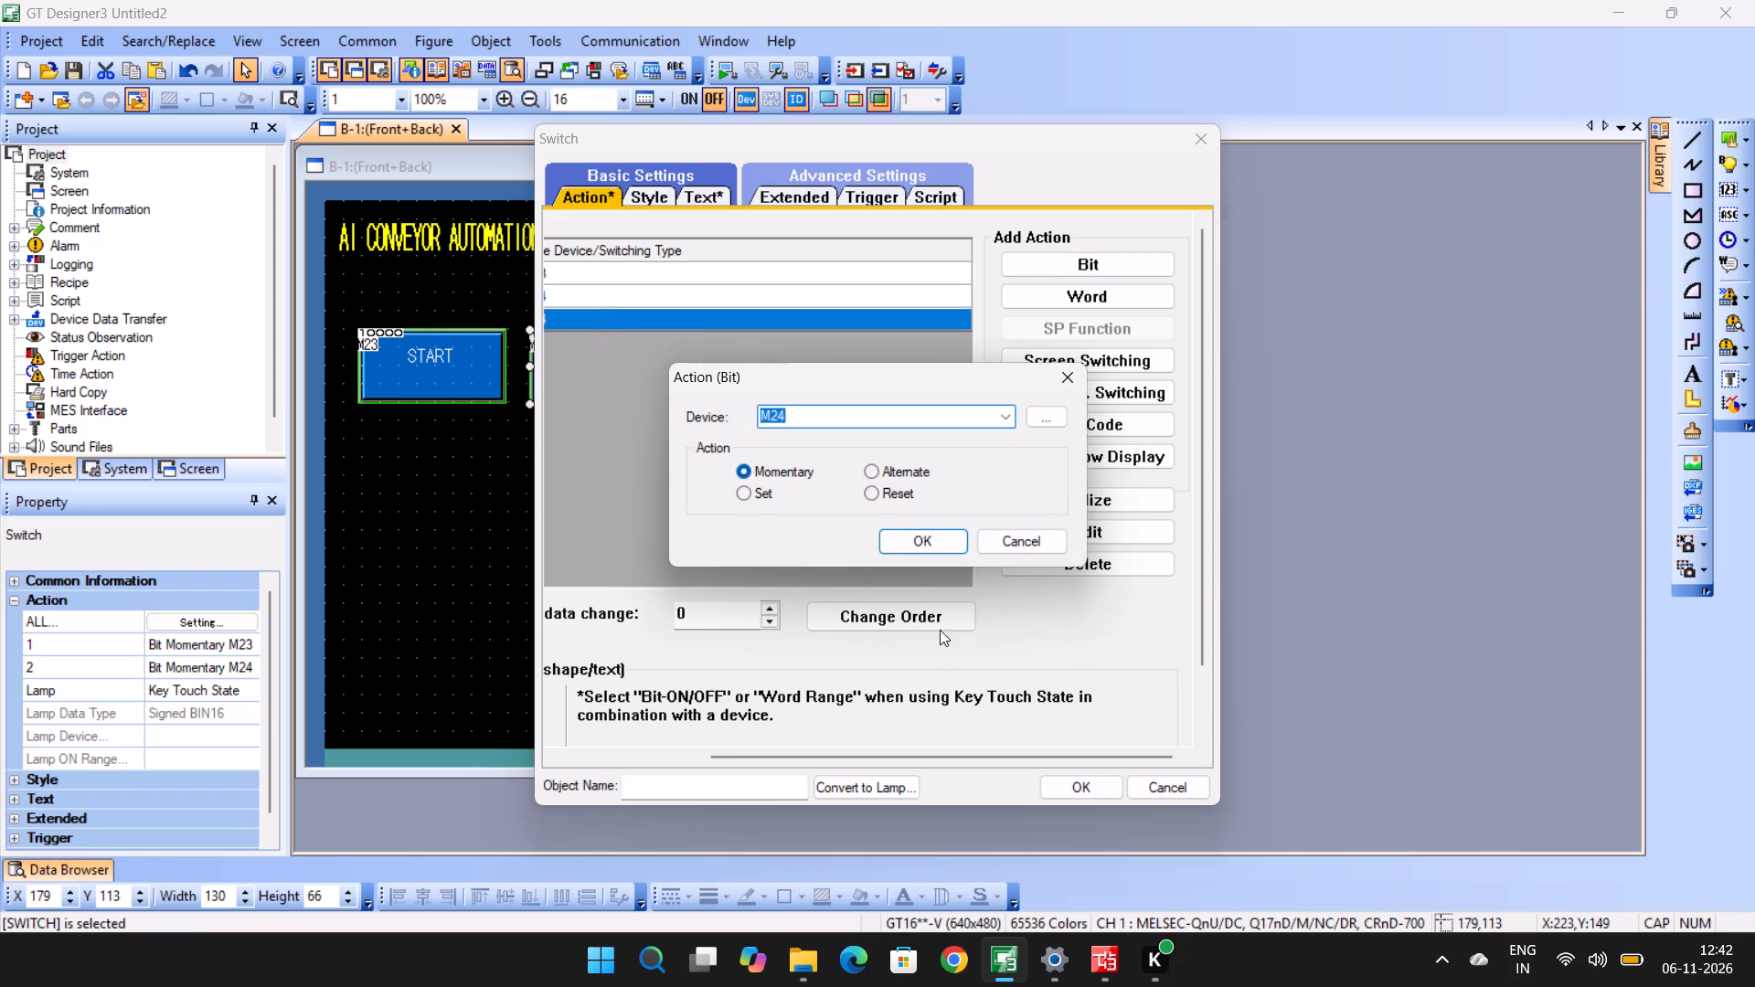
pyautogui.click(920, 570)
pyautogui.click(913, 547)
pyautogui.click(1056, 780)
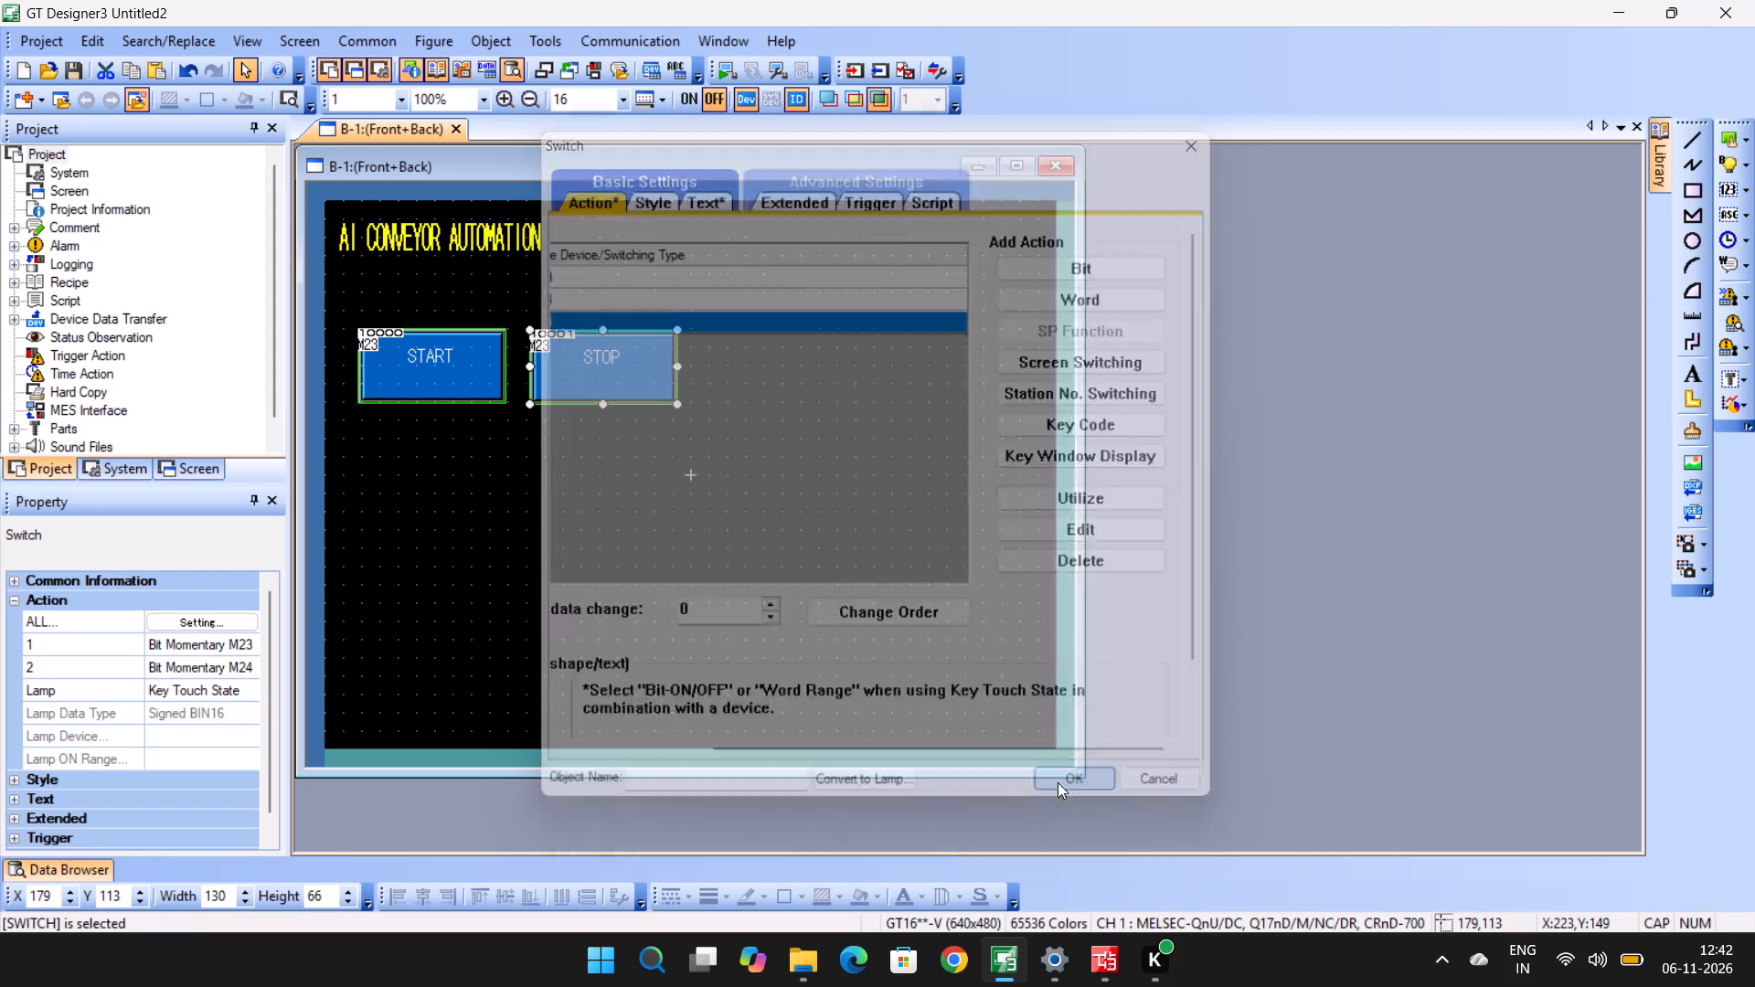
# Review the STOP switch's list of actions and the device settings of its M23 bit action.
pyautogui.doubleClick(548, 356)
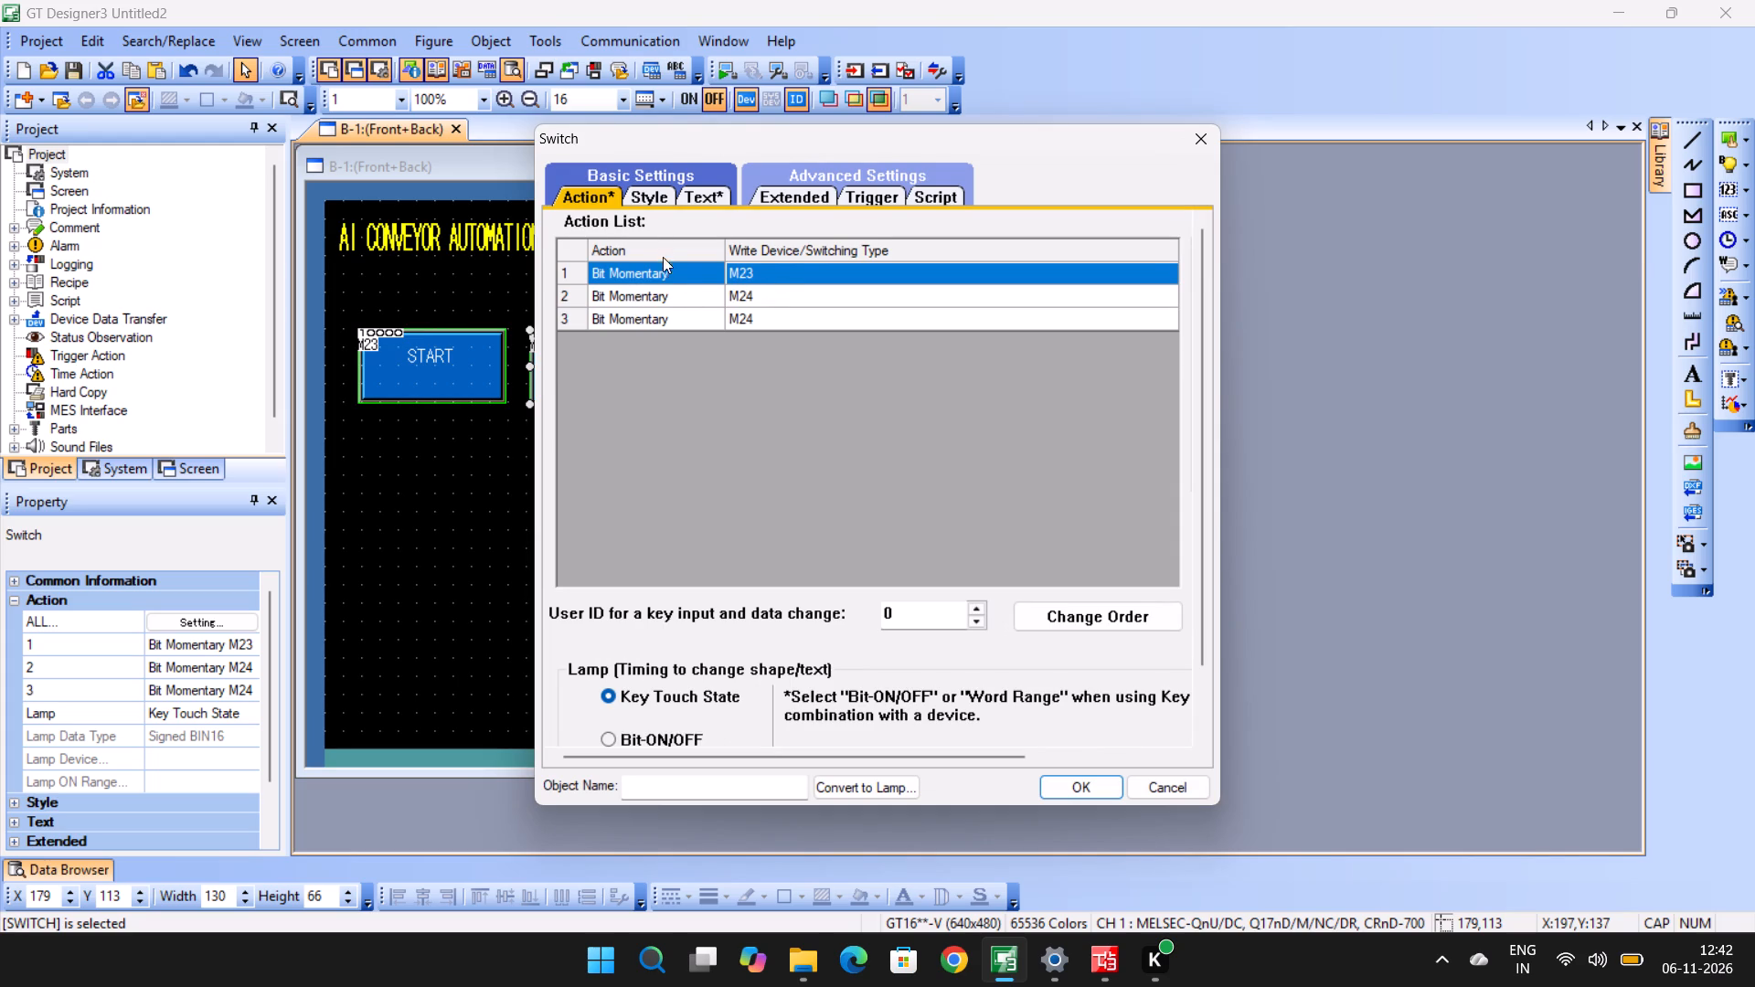
pyautogui.rightClick(666, 268)
pyautogui.rightClick(739, 279)
pyautogui.rightClick(739, 279)
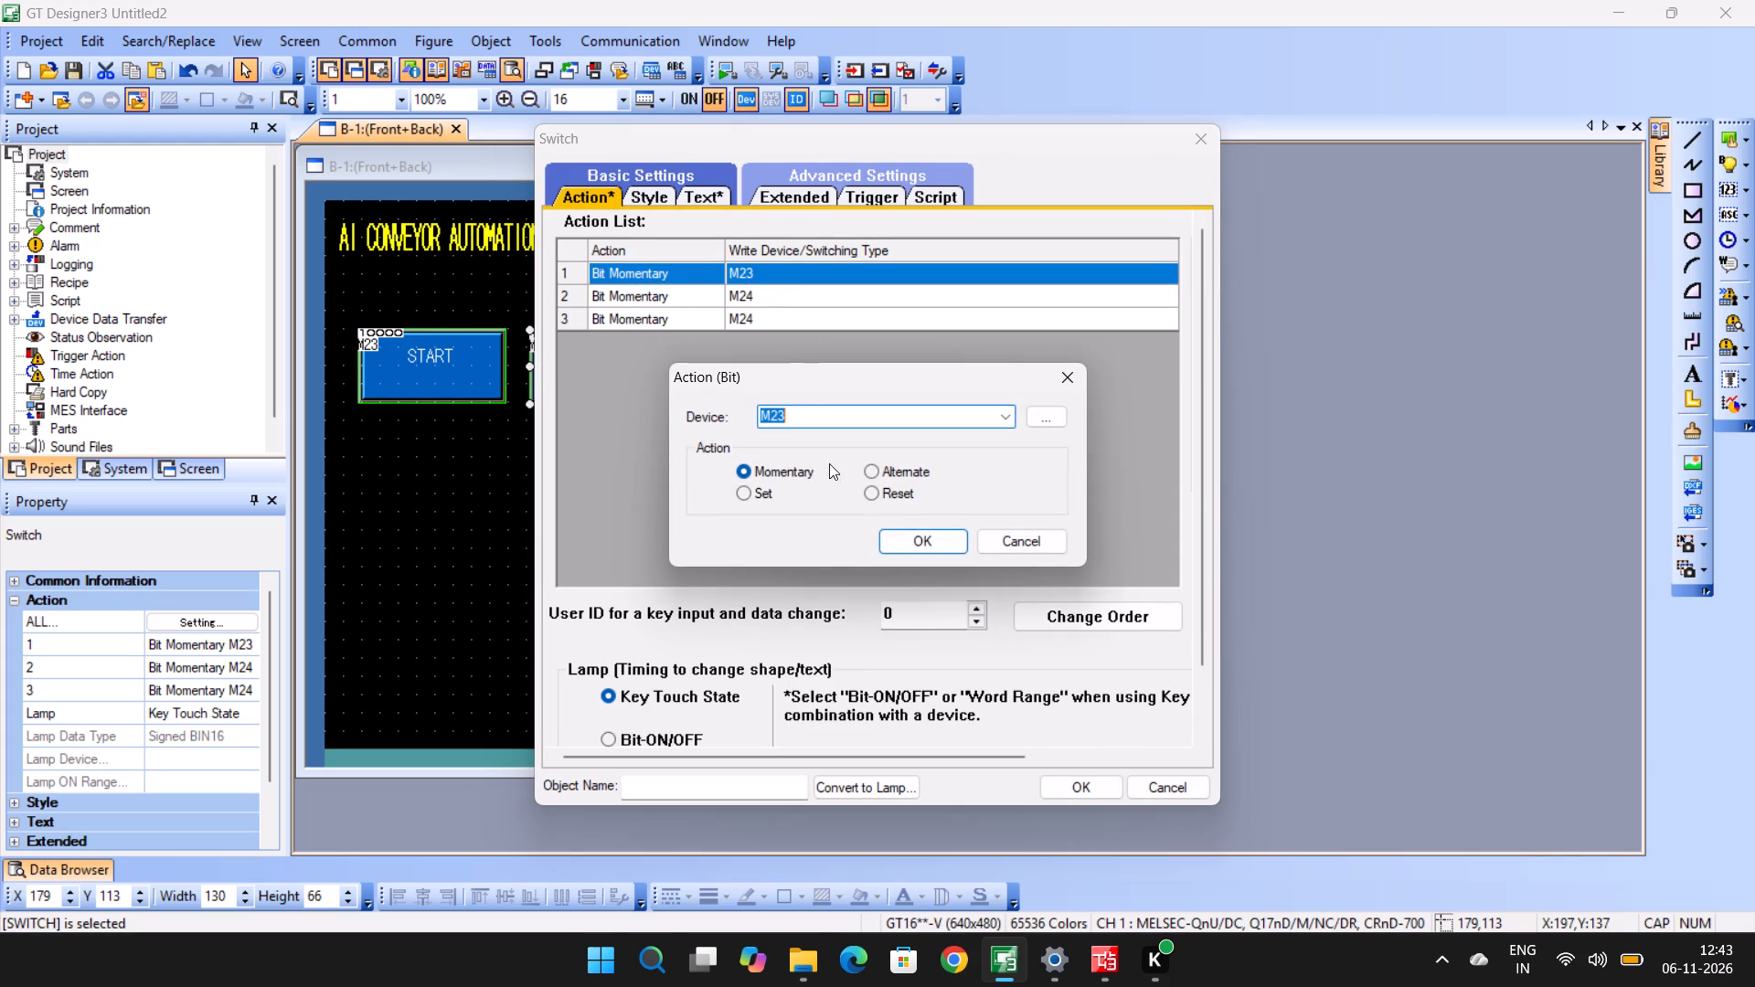
pyautogui.click(1078, 369)
pyautogui.scroll(2, 975, 269)
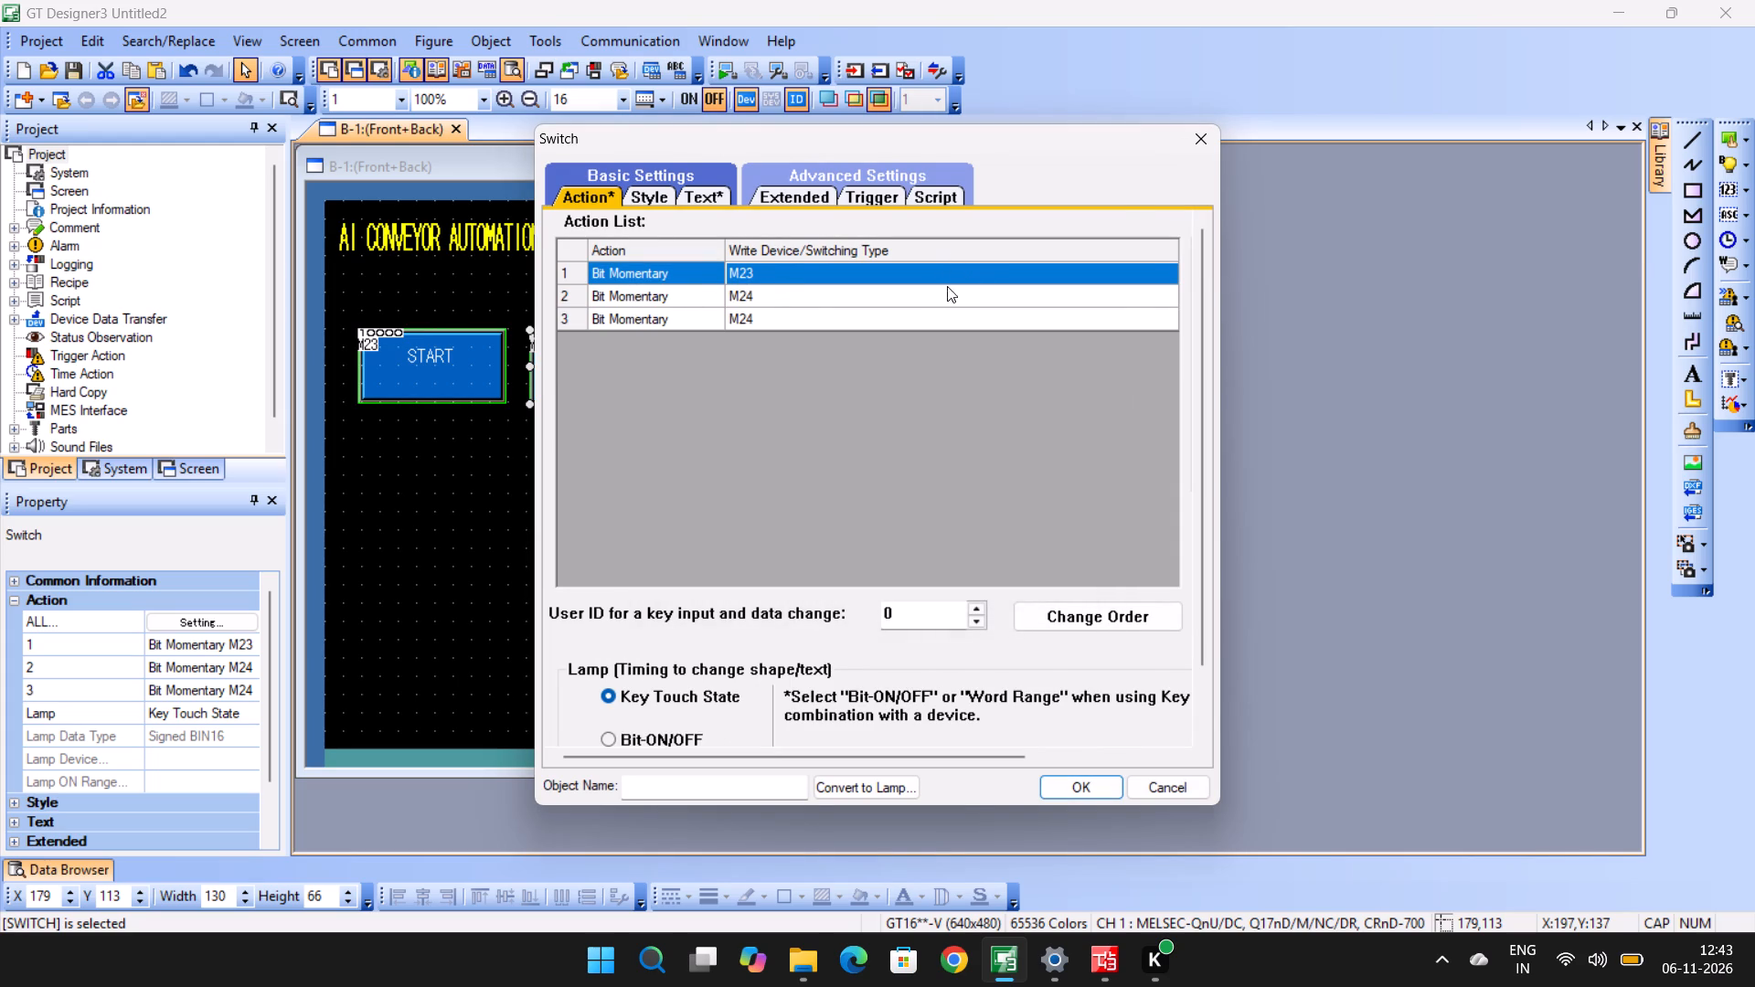
pyautogui.scroll(1, 947, 286)
pyautogui.doubleClick(803, 282)
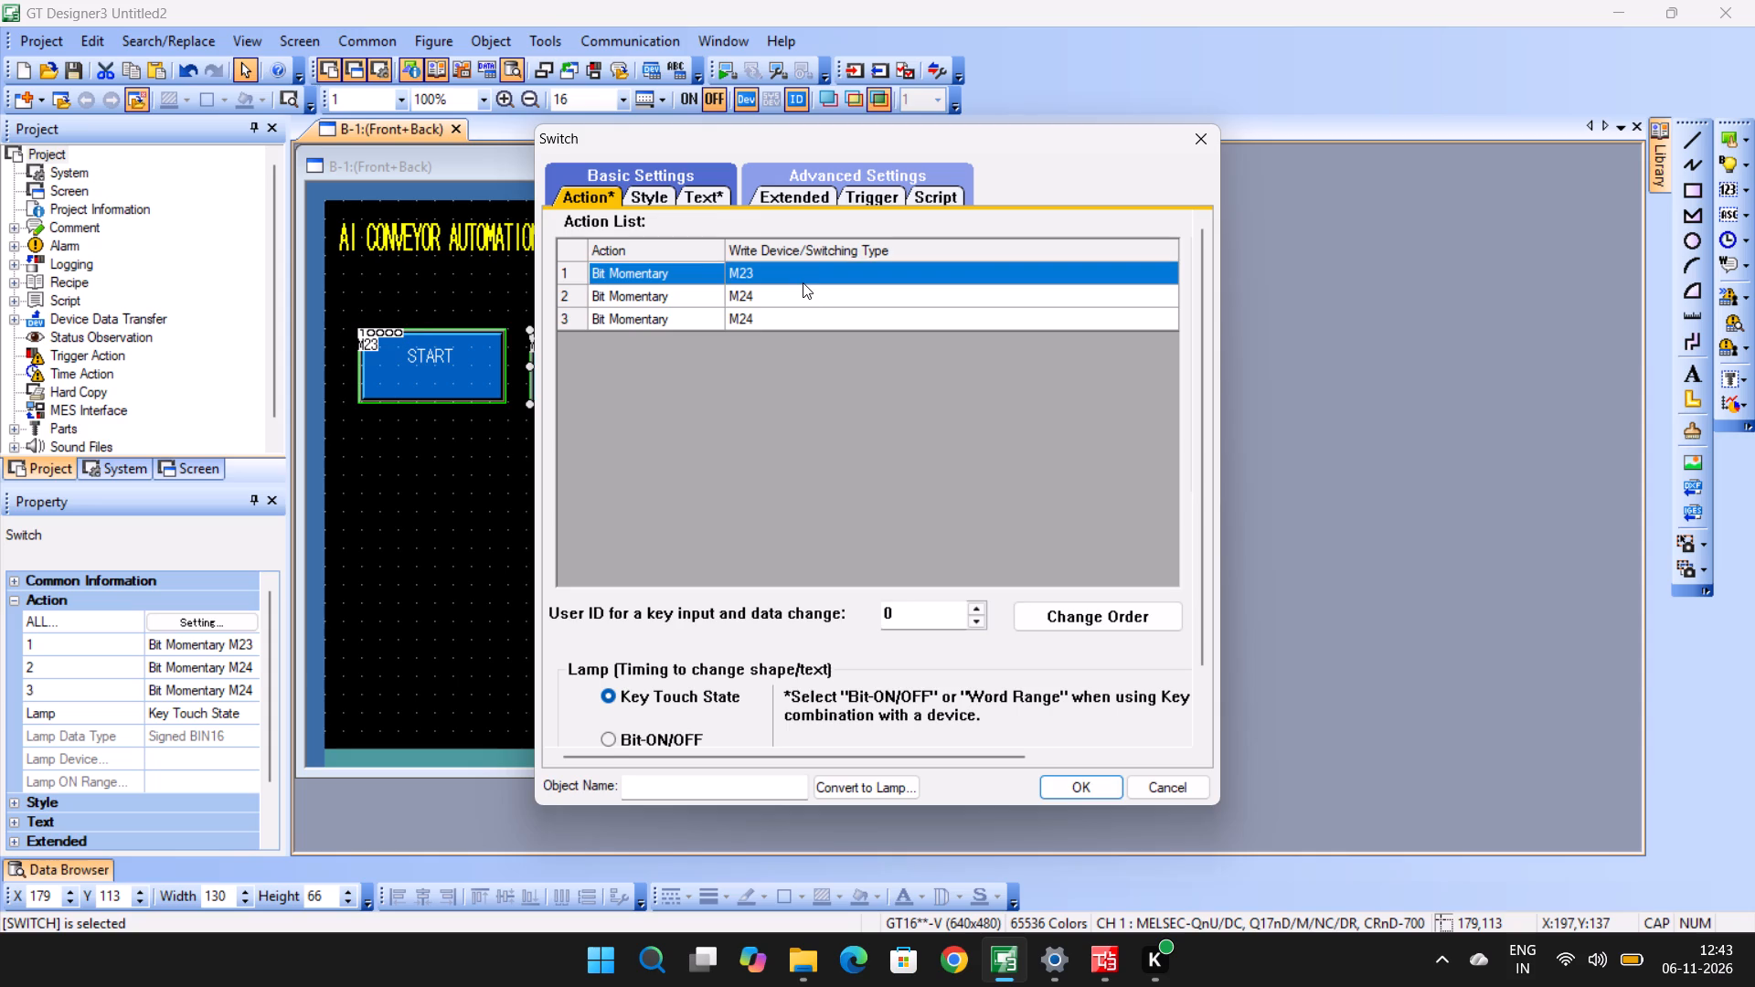
pyautogui.click(1034, 421)
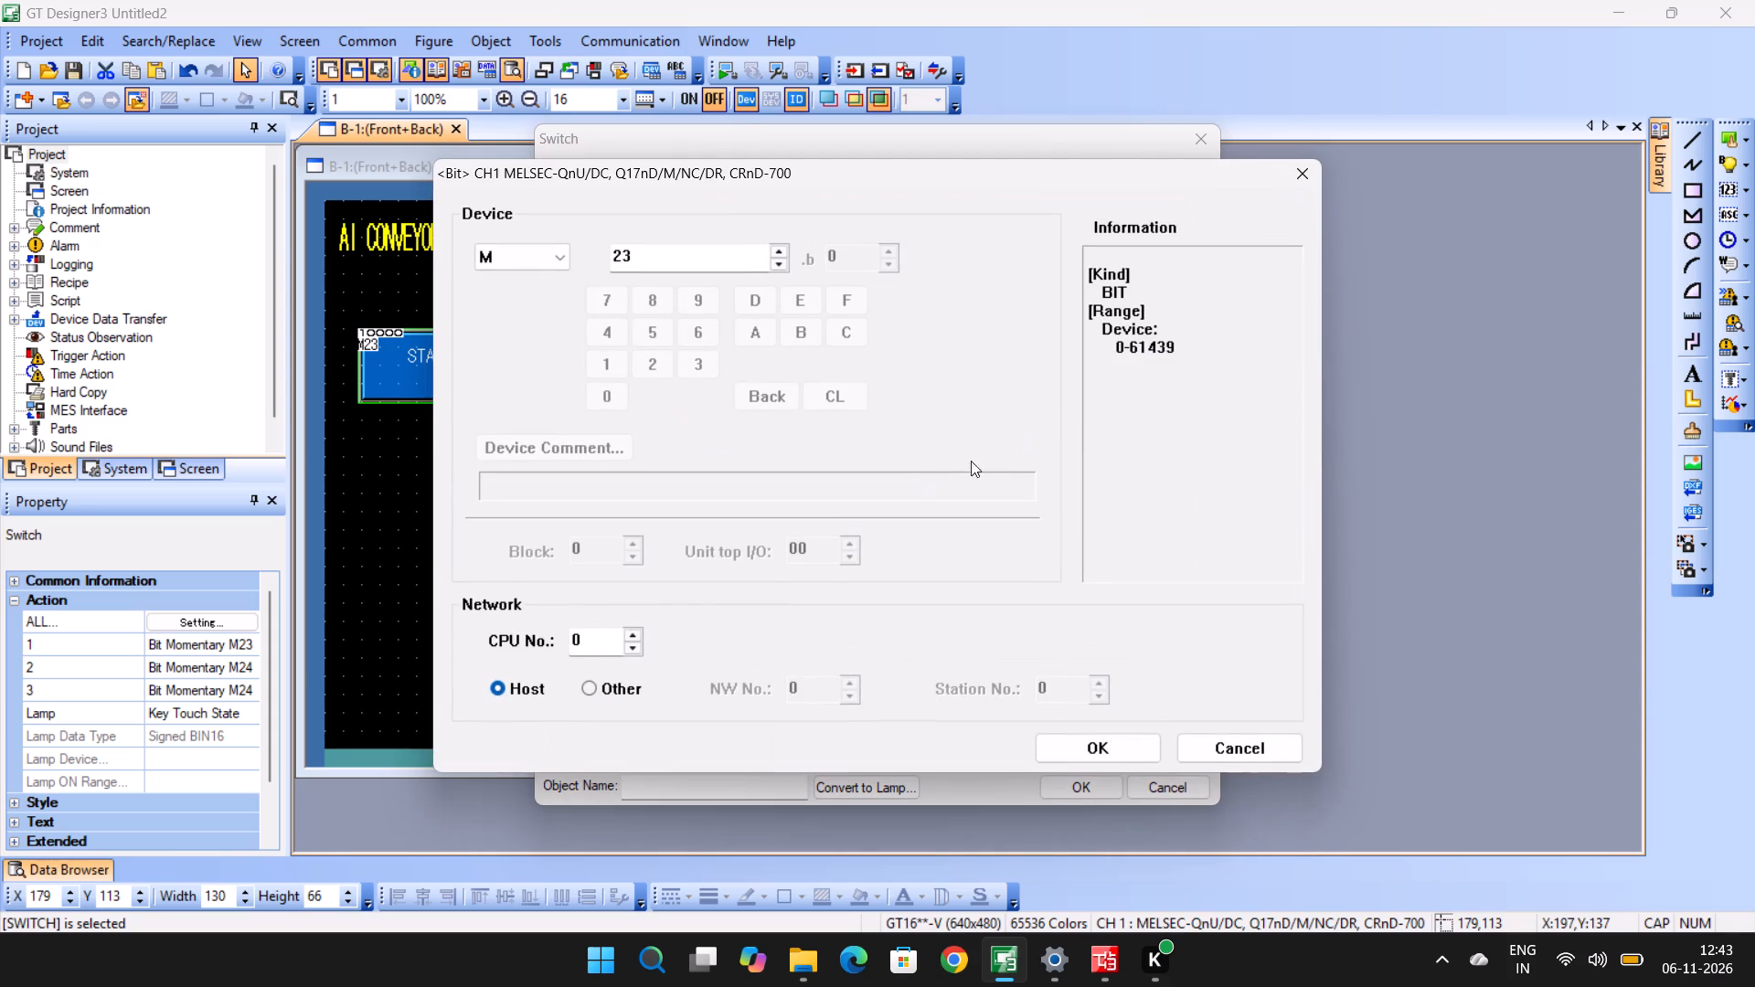
pyautogui.click(1303, 183)
pyautogui.click(610, 295)
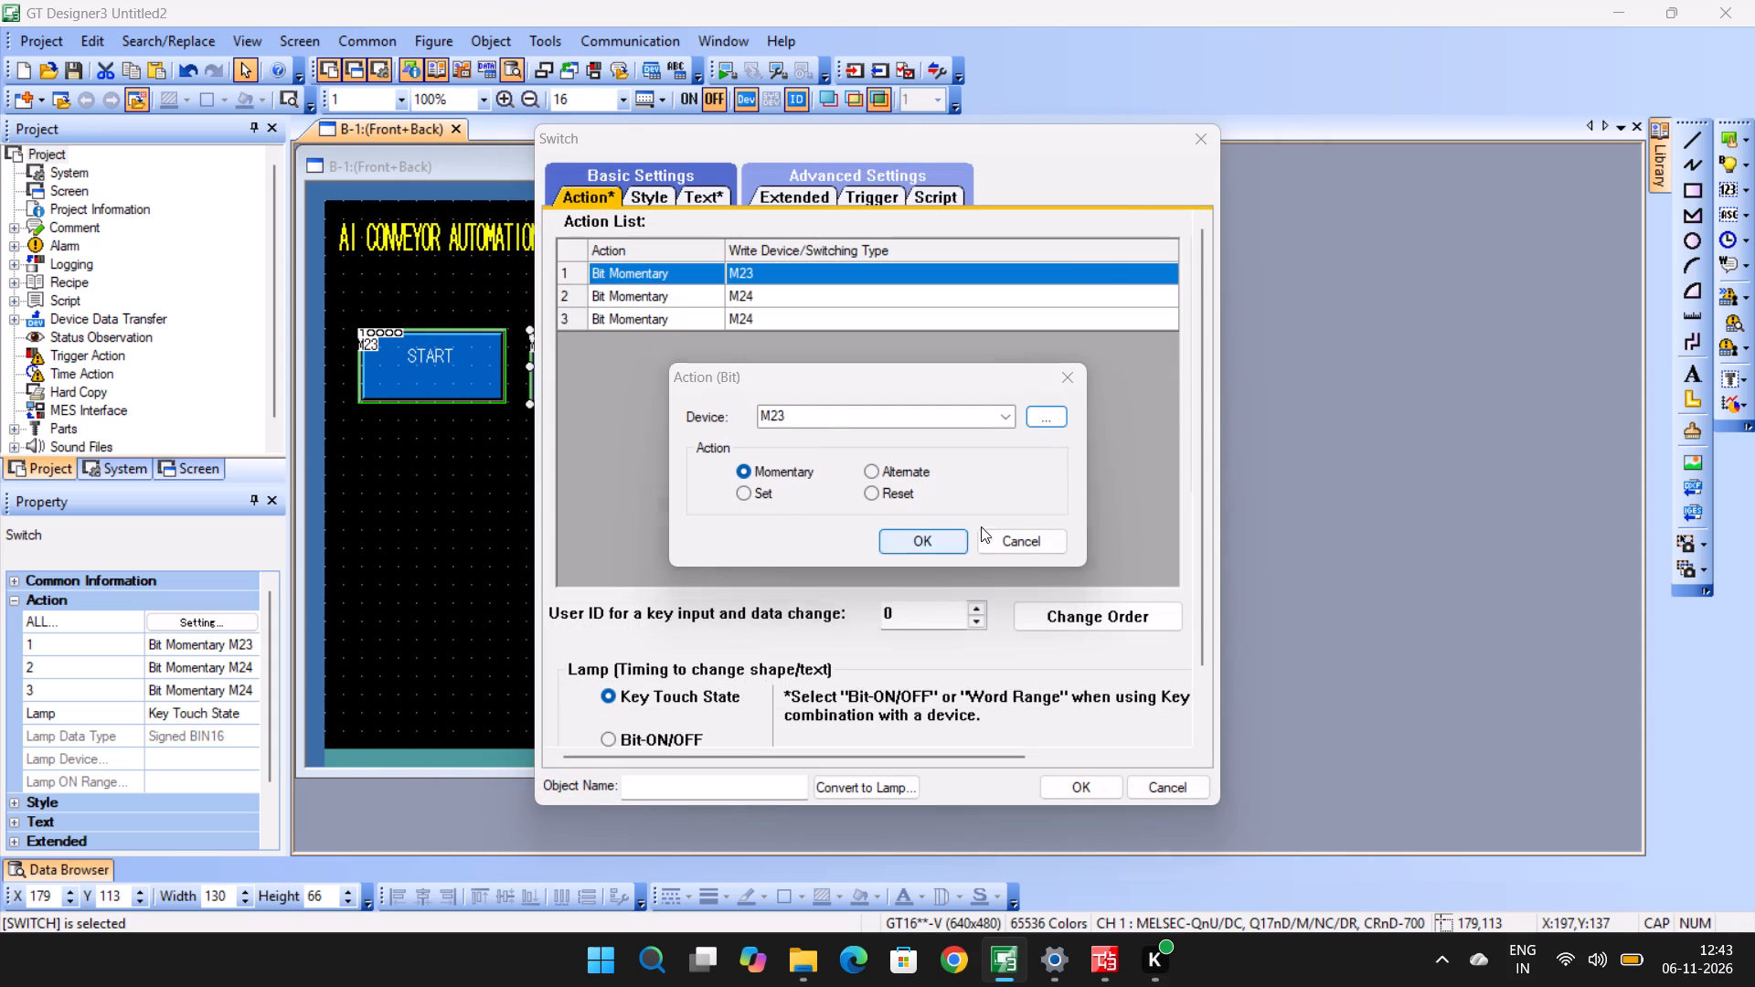
pyautogui.click(997, 534)
pyautogui.click(694, 292)
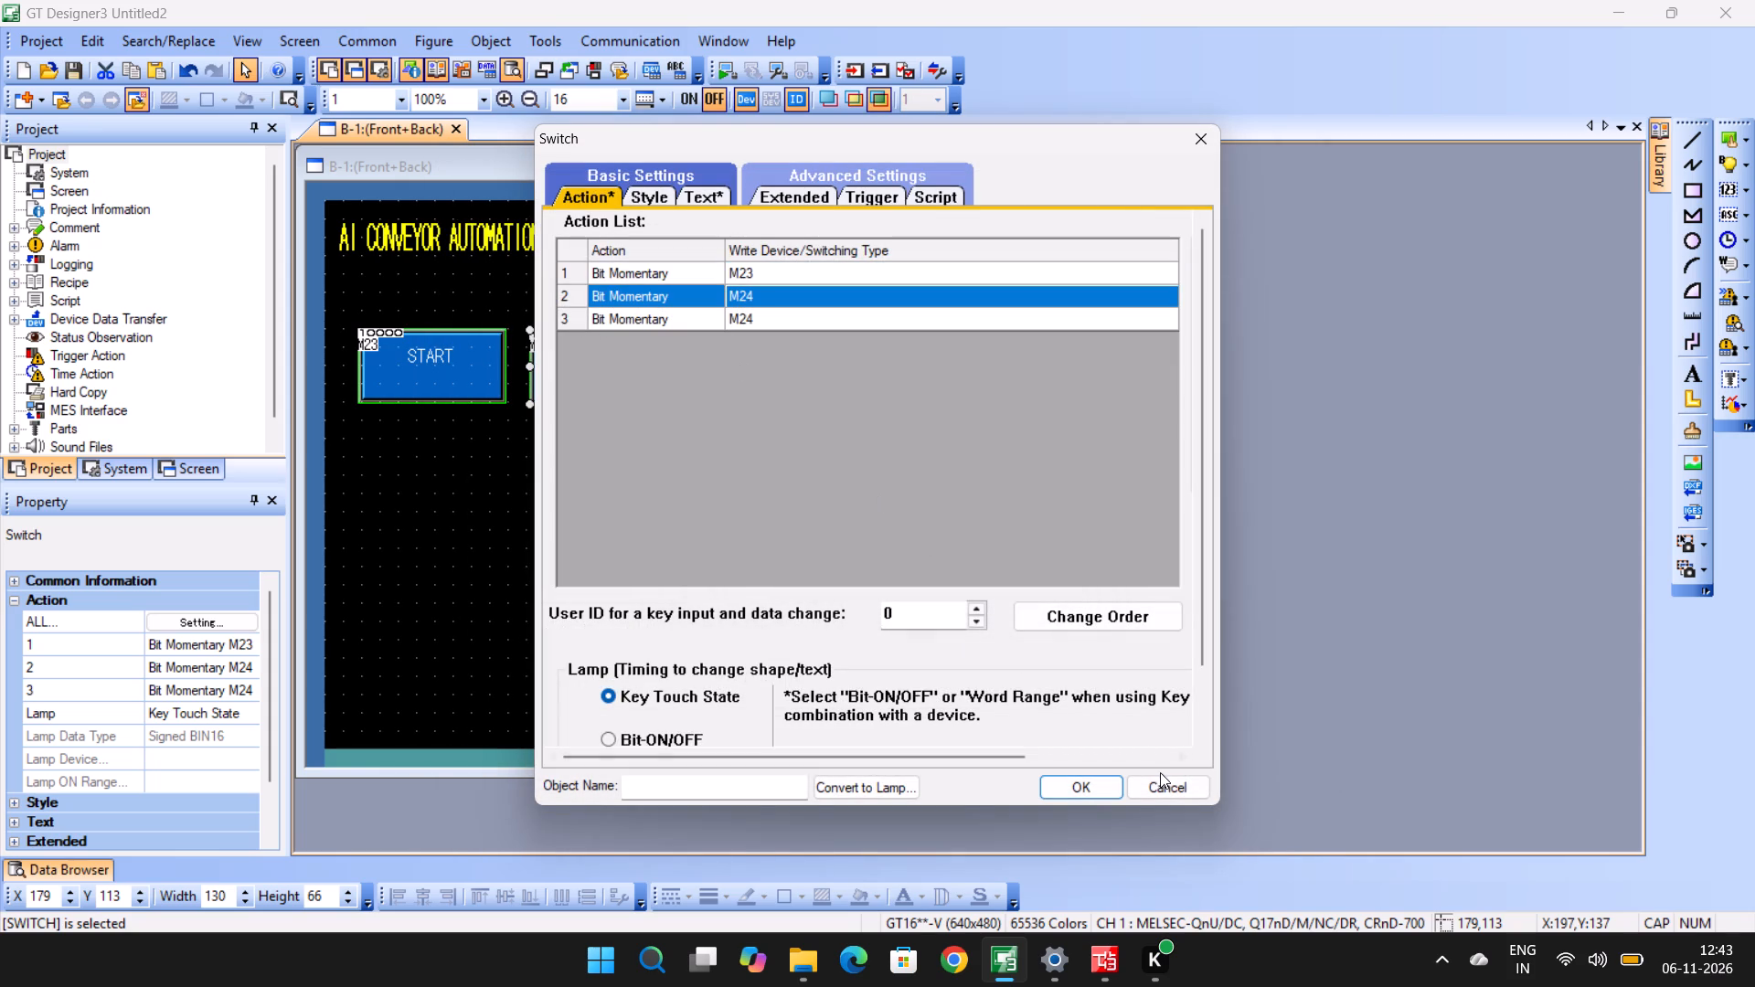
pyautogui.click(1097, 791)
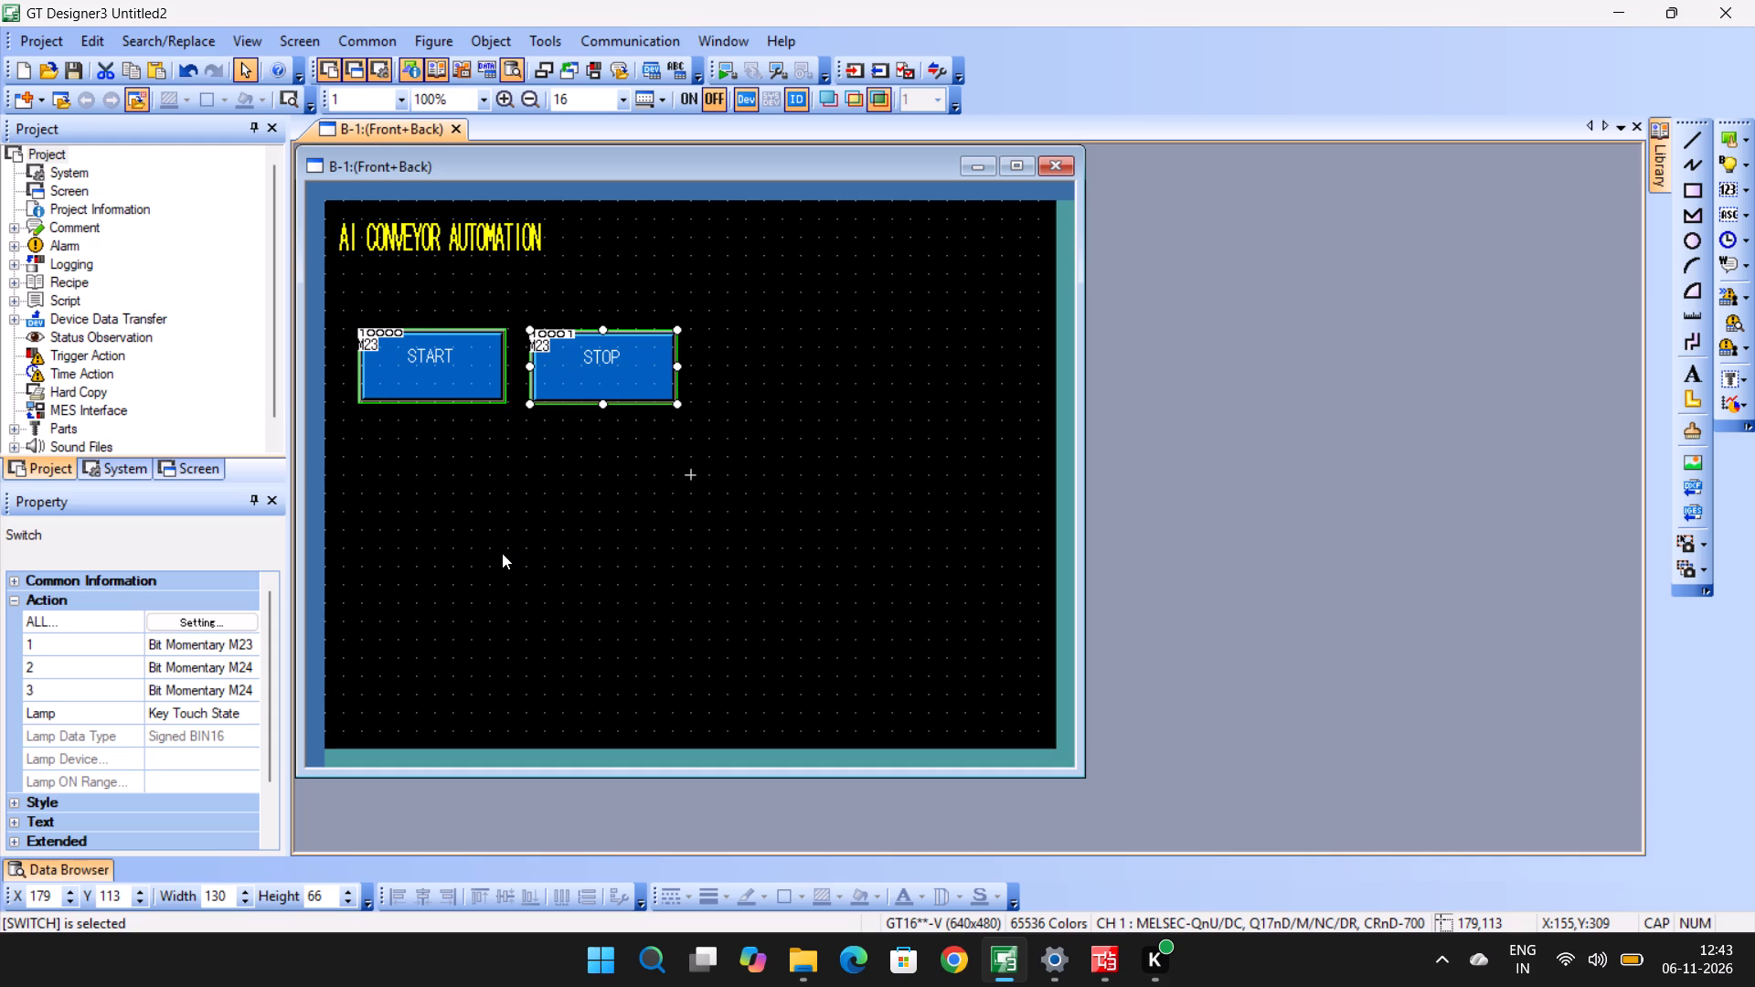
# Draw a new switch below the START switch at about X 29, Y 195, about 131 wide and 63 high.
pyautogui.click(1728, 139)
pyautogui.moveTo(357, 422); pyautogui.dragTo(388, 445)
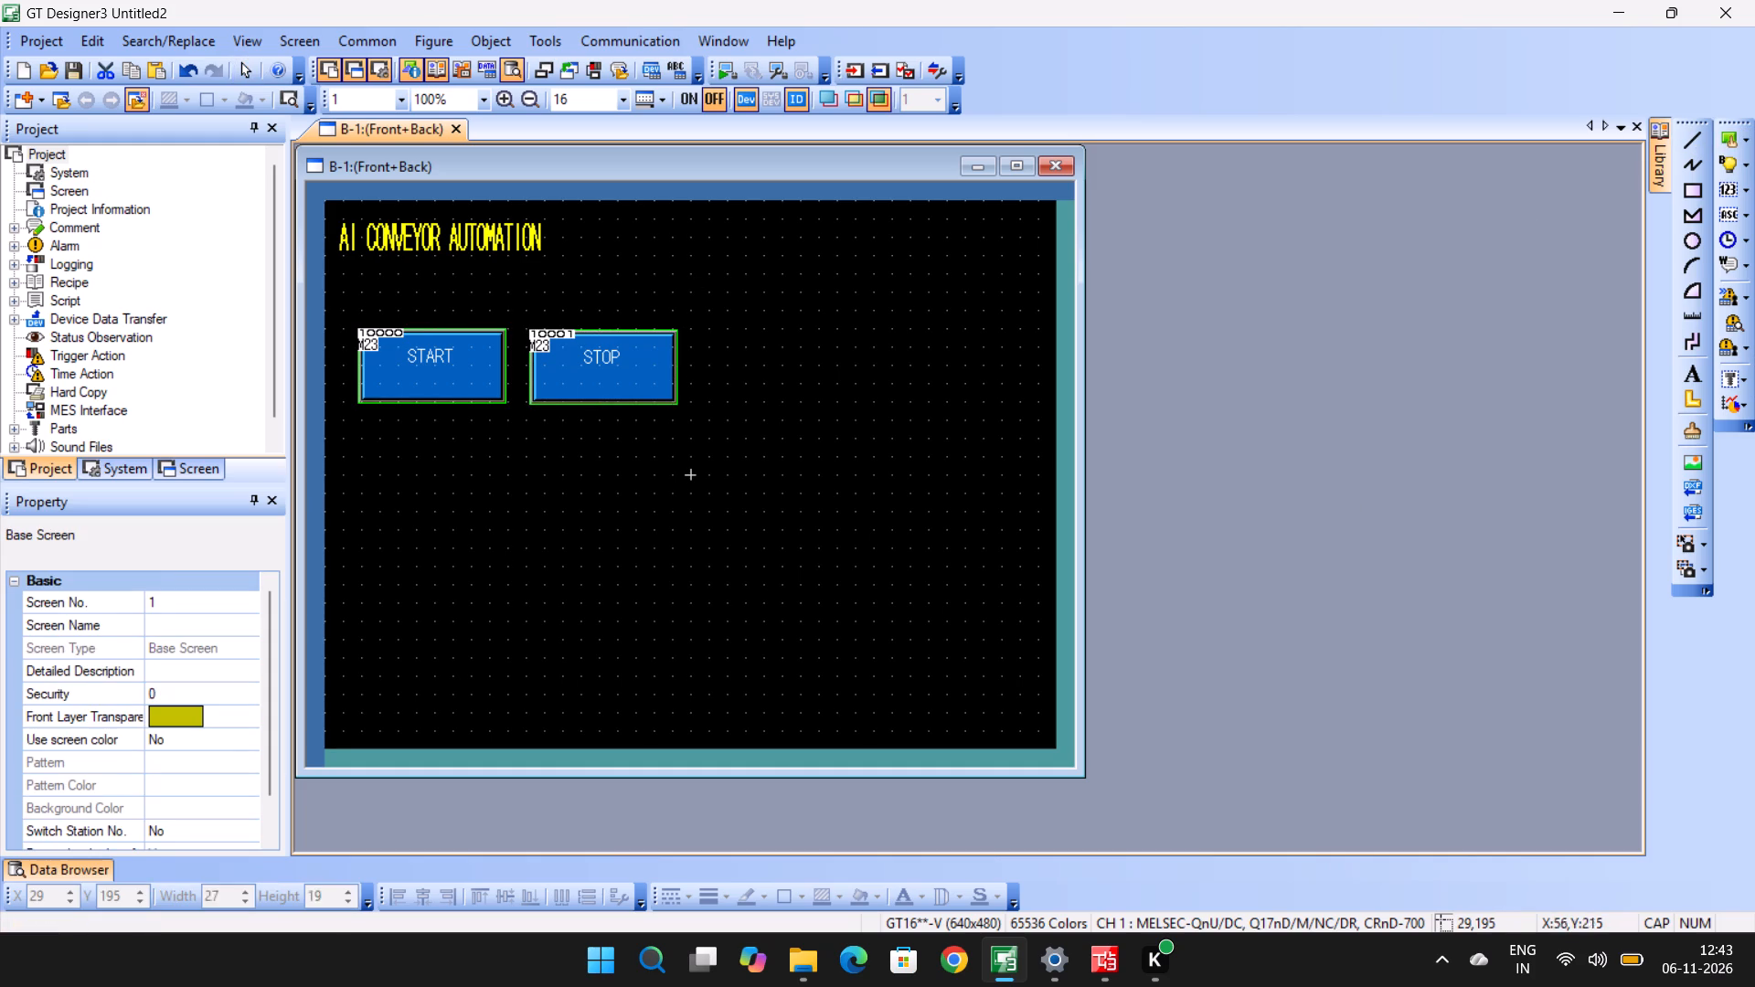
pyautogui.moveTo(388, 445); pyautogui.dragTo(505, 488)
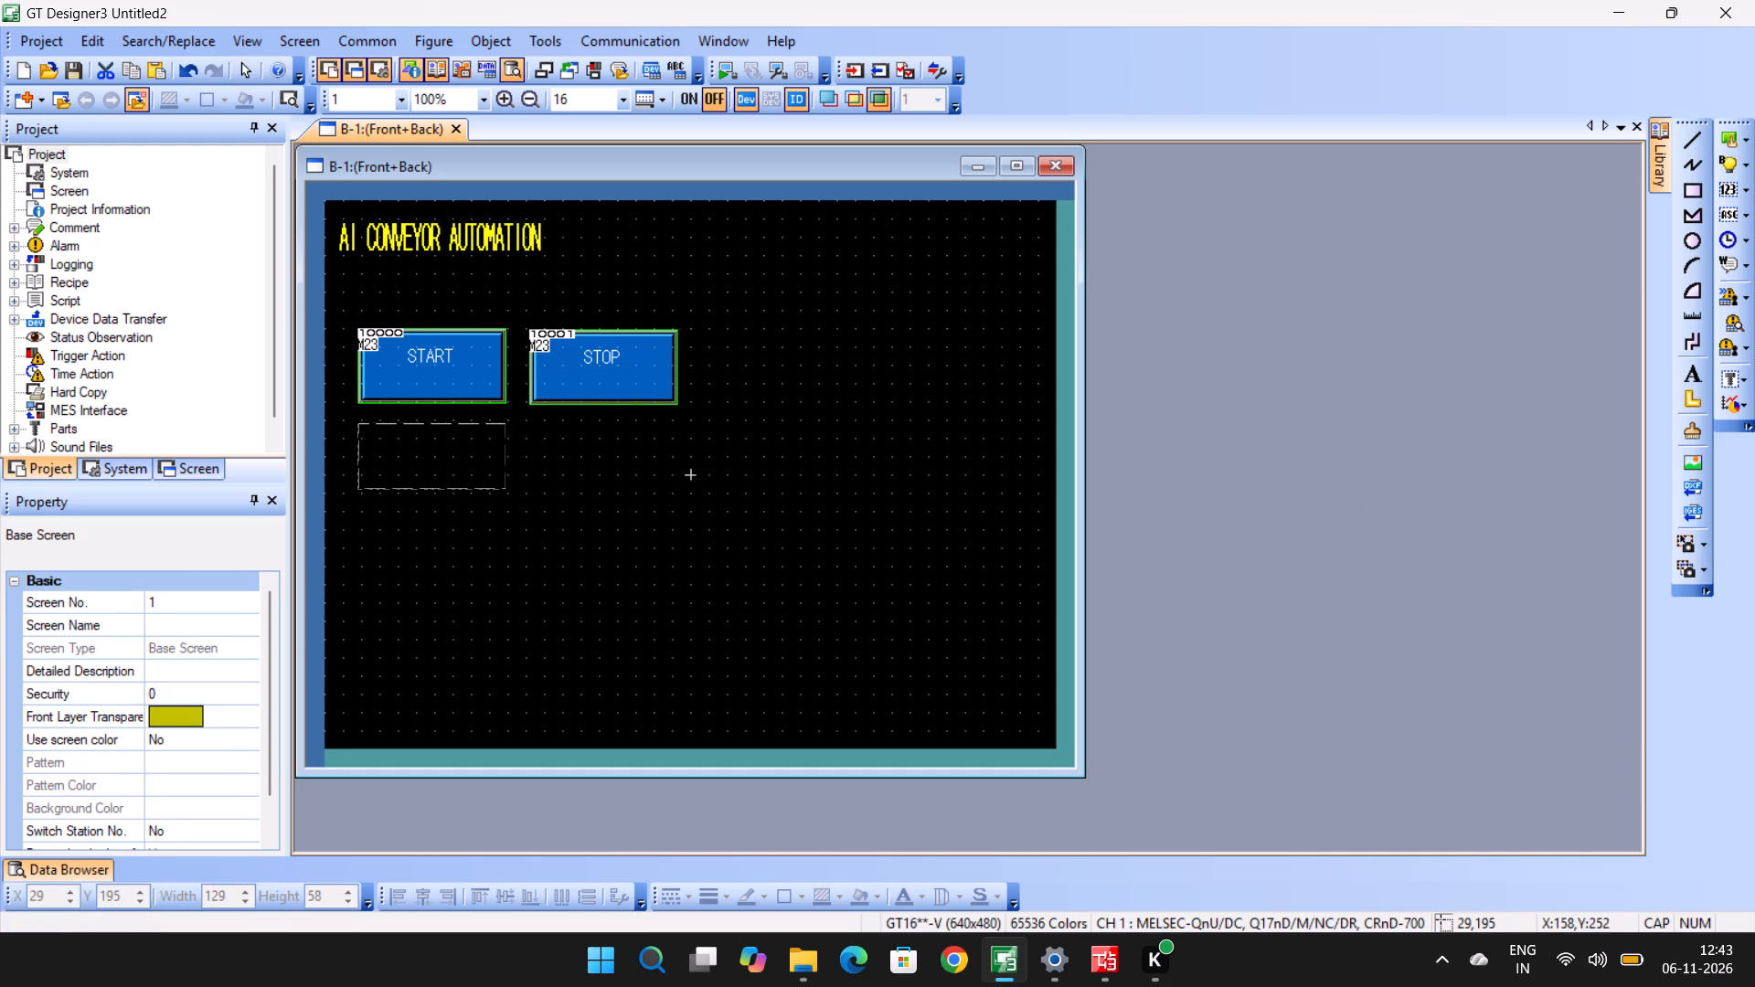
pyautogui.moveTo(505, 488); pyautogui.dragTo(505, 493)
# Set the new switch's label text to RESET.
pyautogui.doubleClick(457, 476)
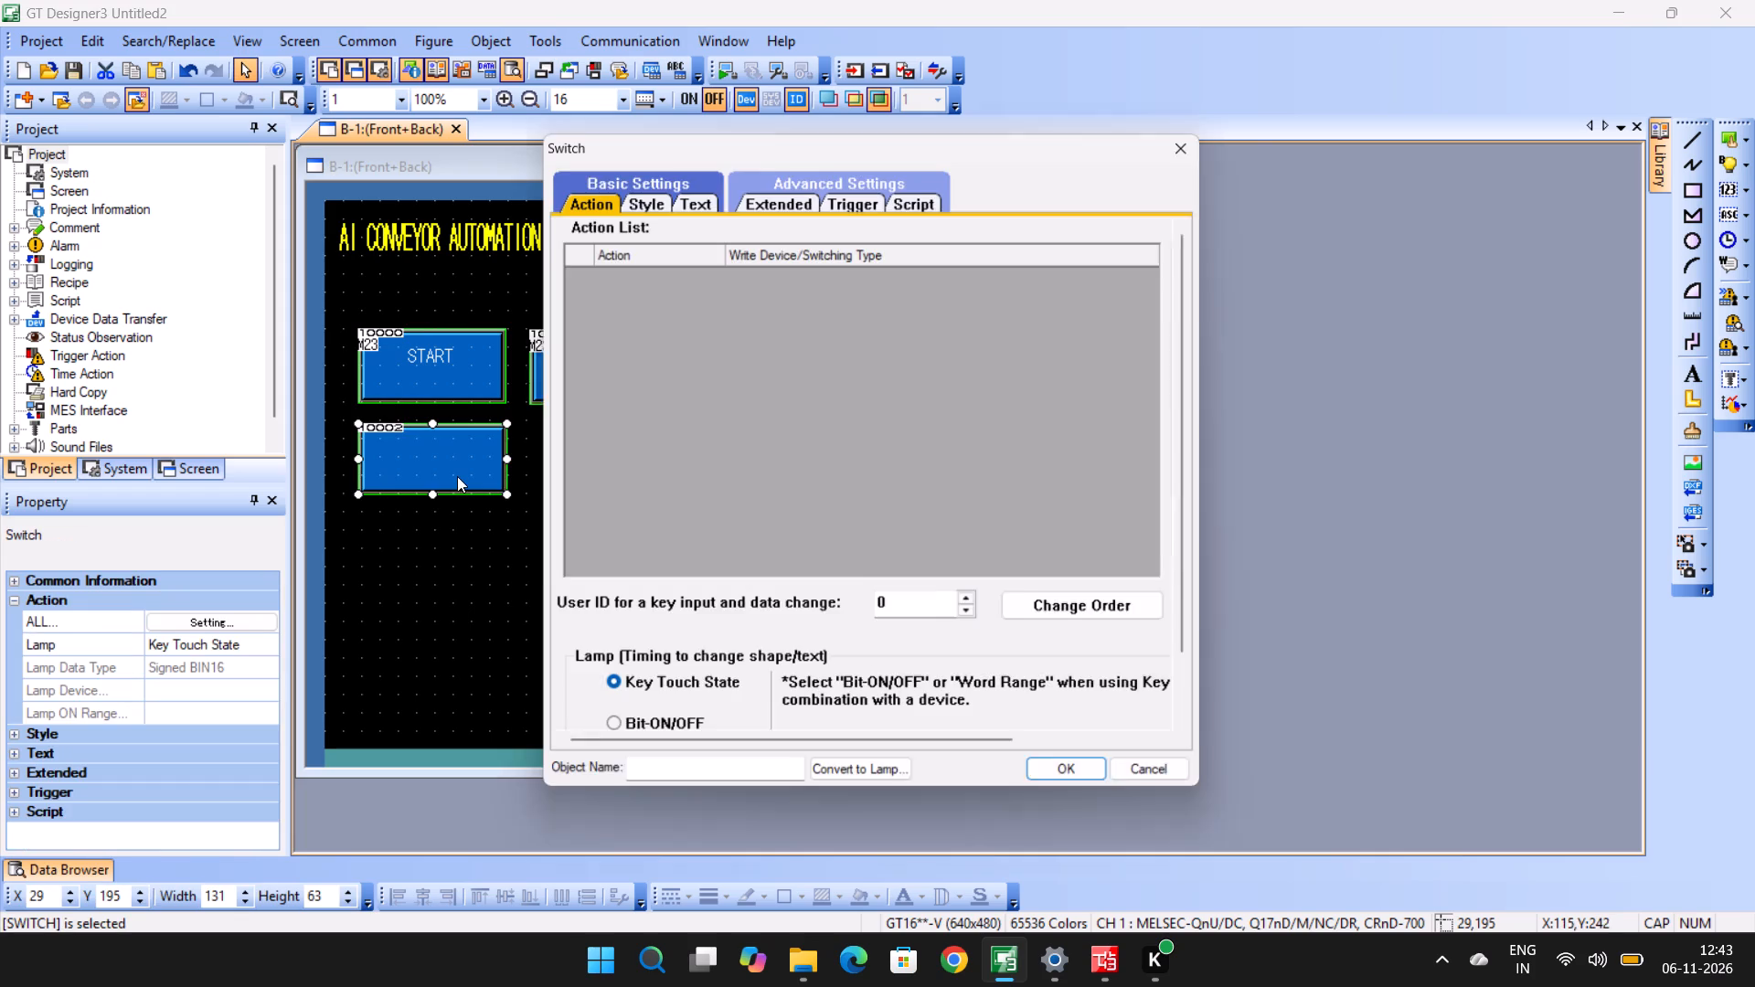
pyautogui.click(695, 193)
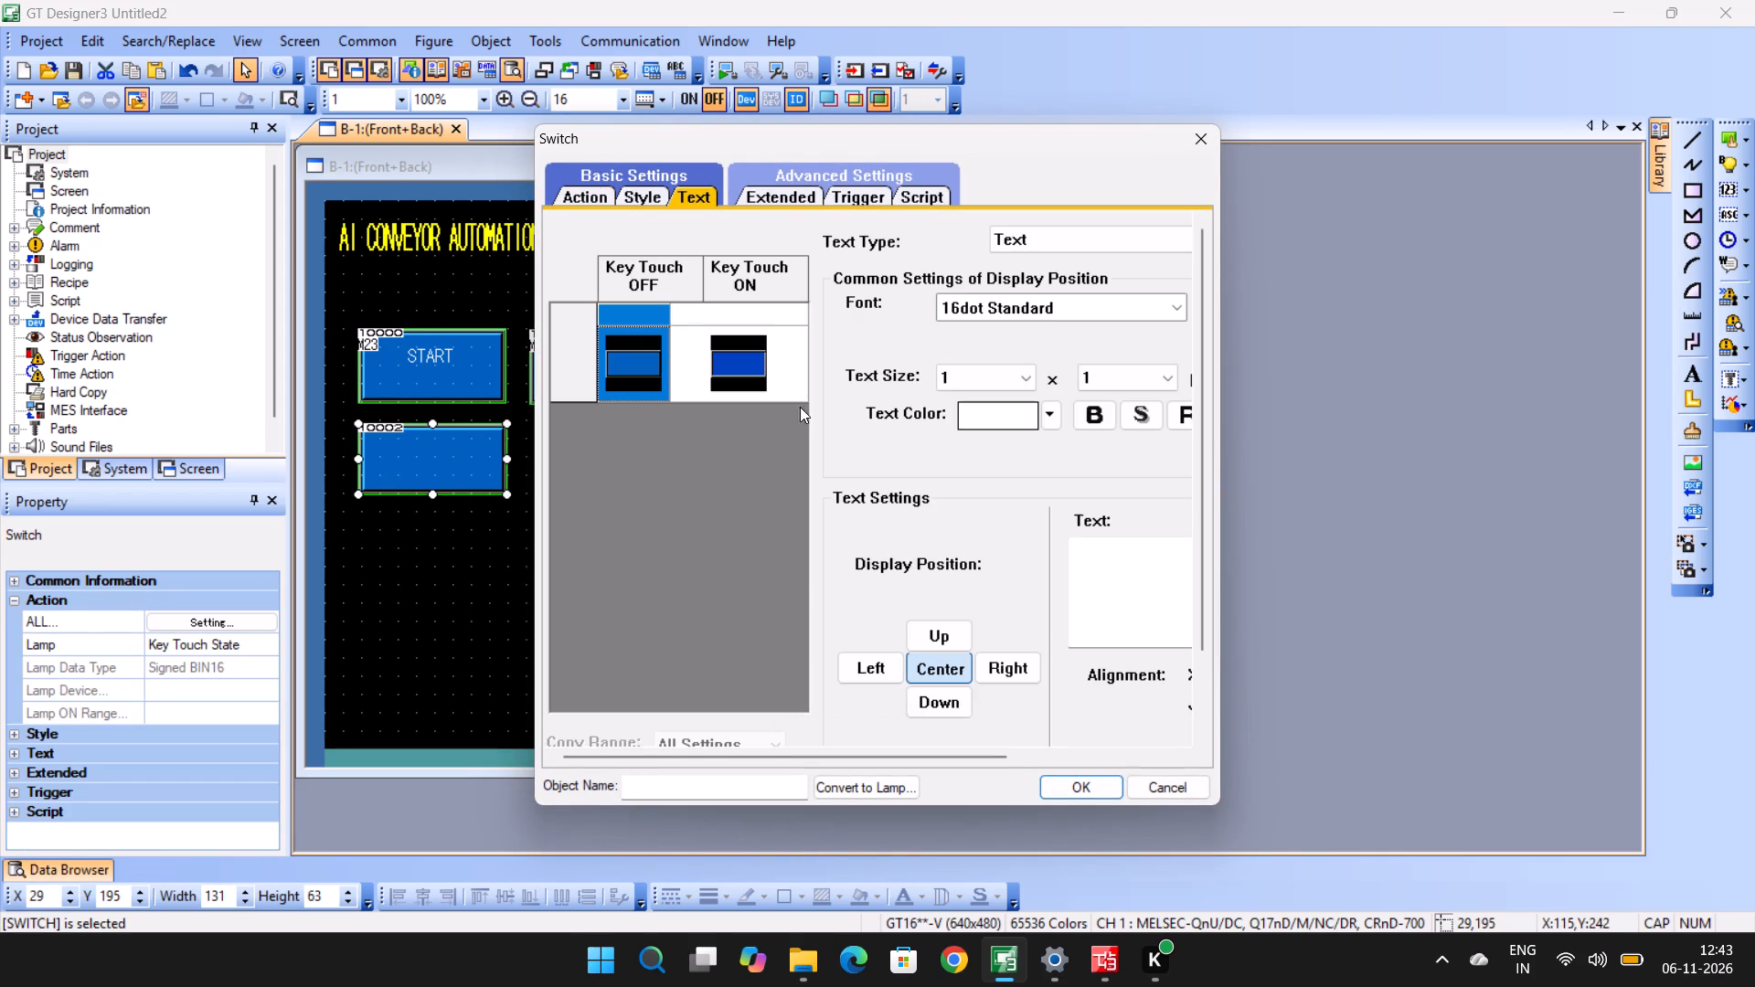
pyautogui.click(1111, 558)
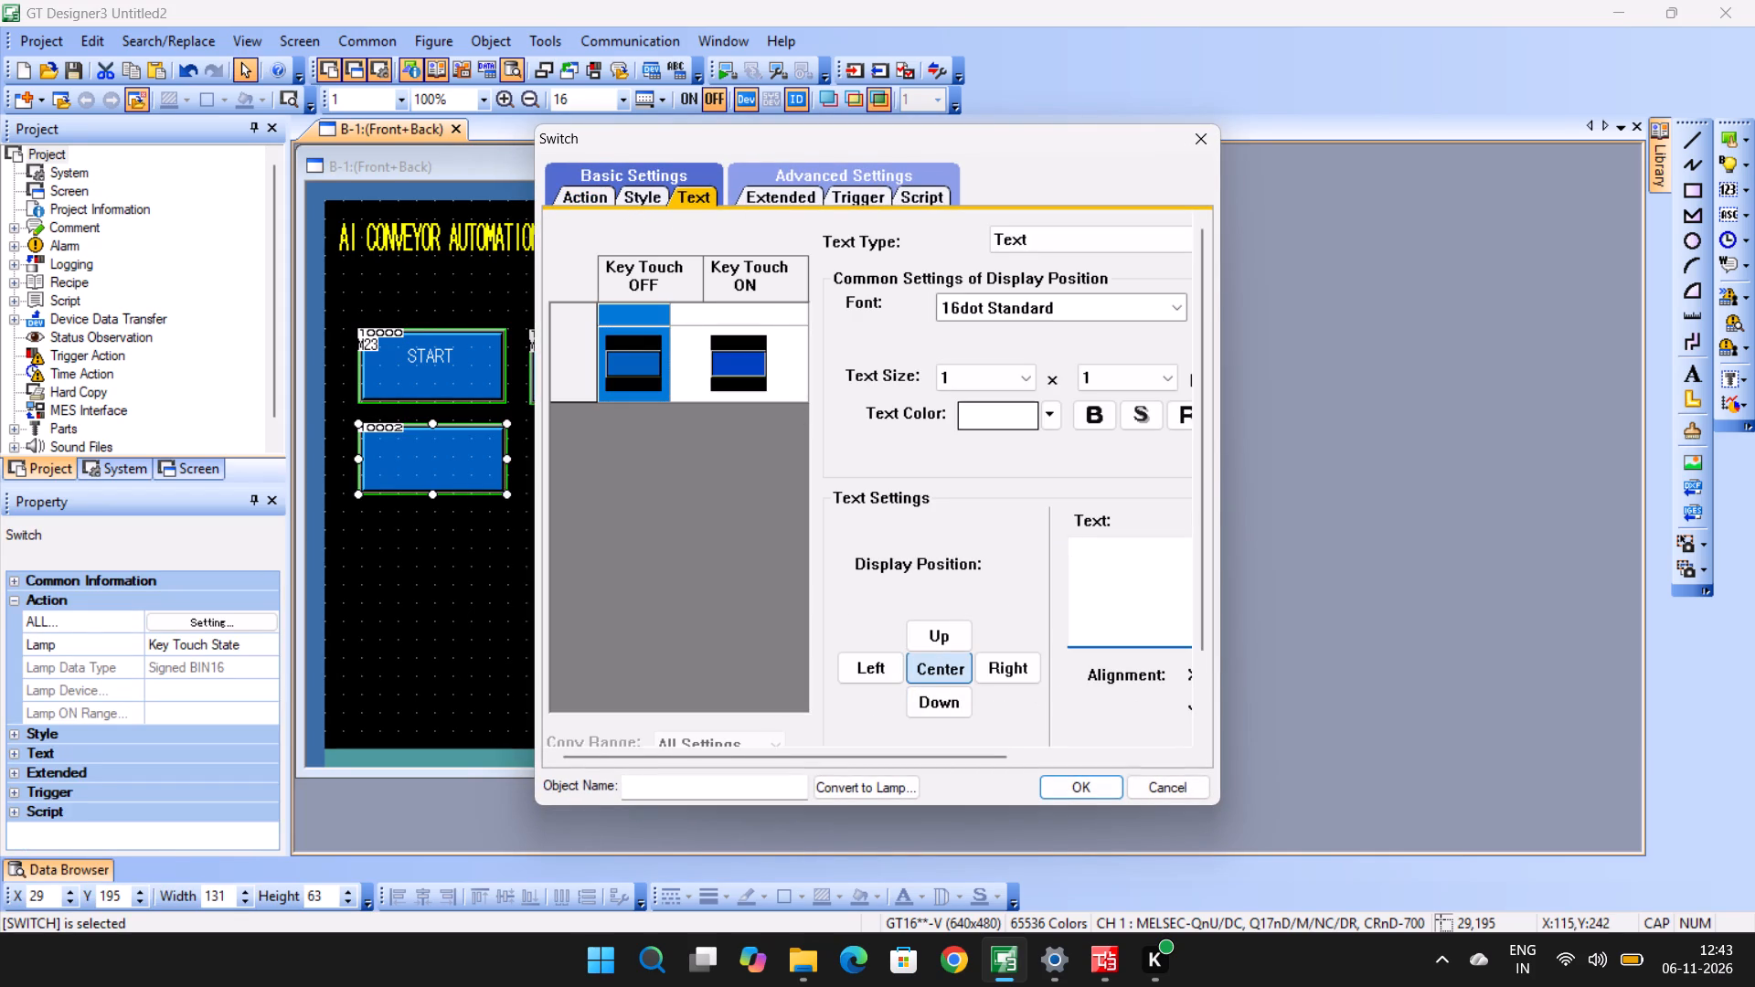
pyautogui.write('RES')
pyautogui.press('t')
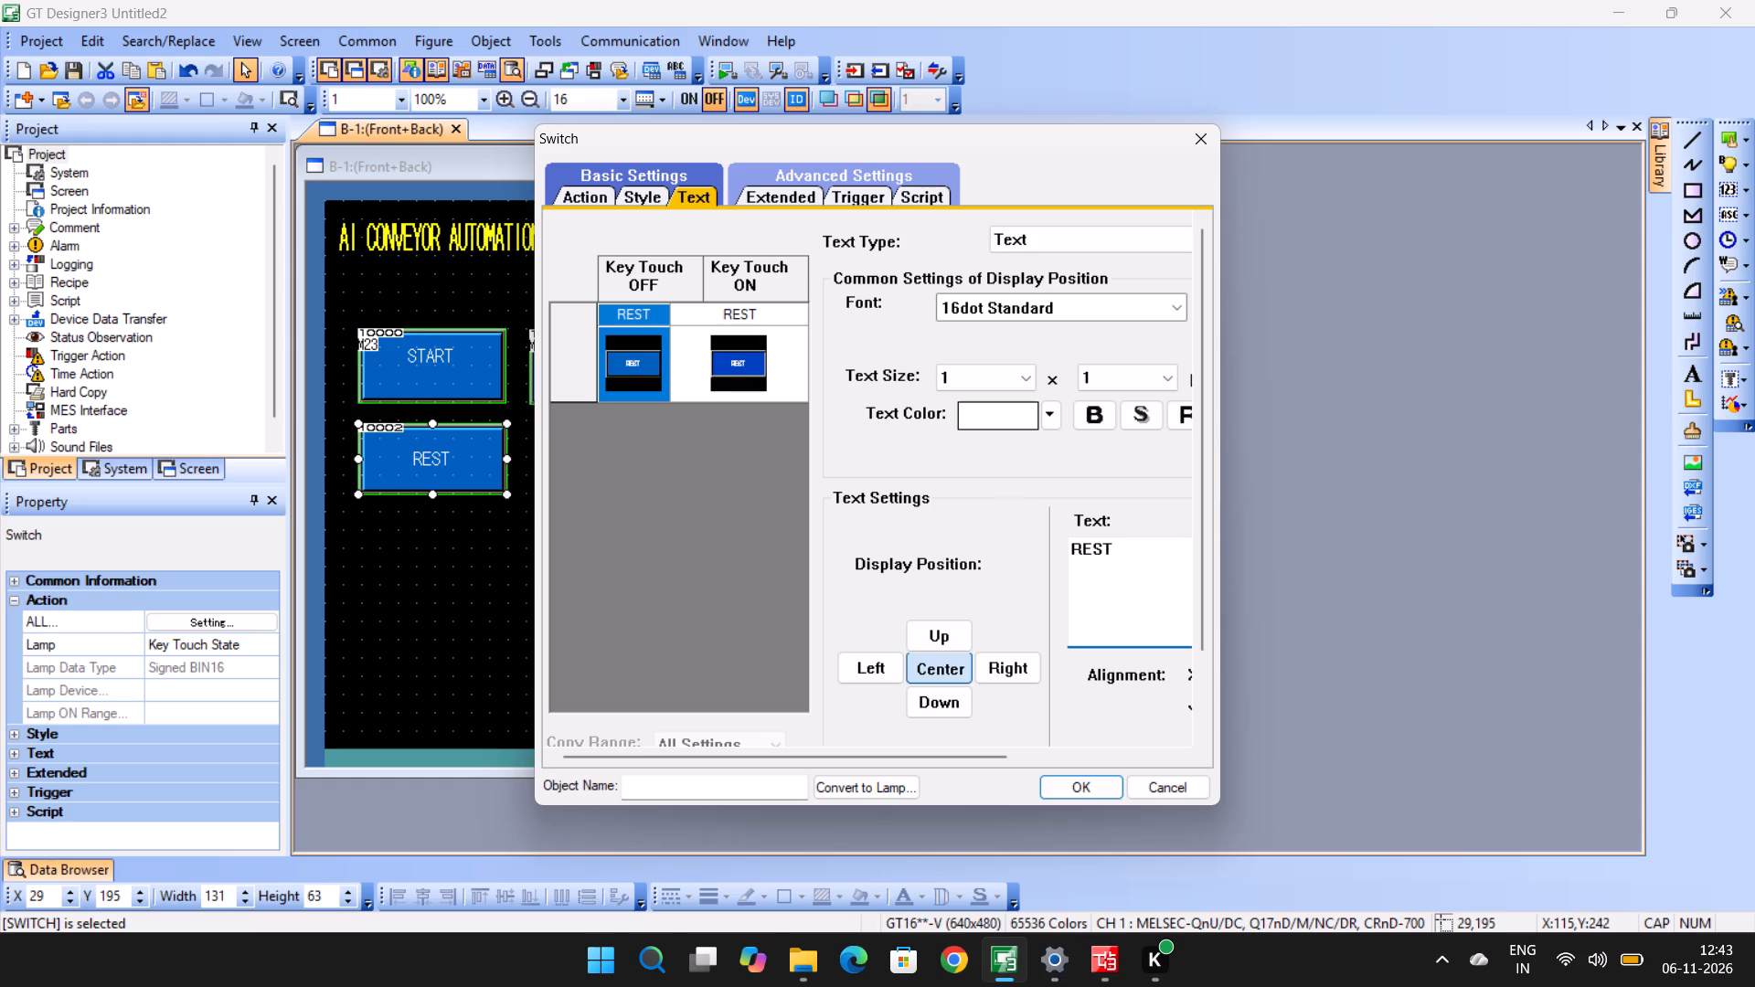
pyautogui.press('BackSpace')
pyautogui.write('ET')
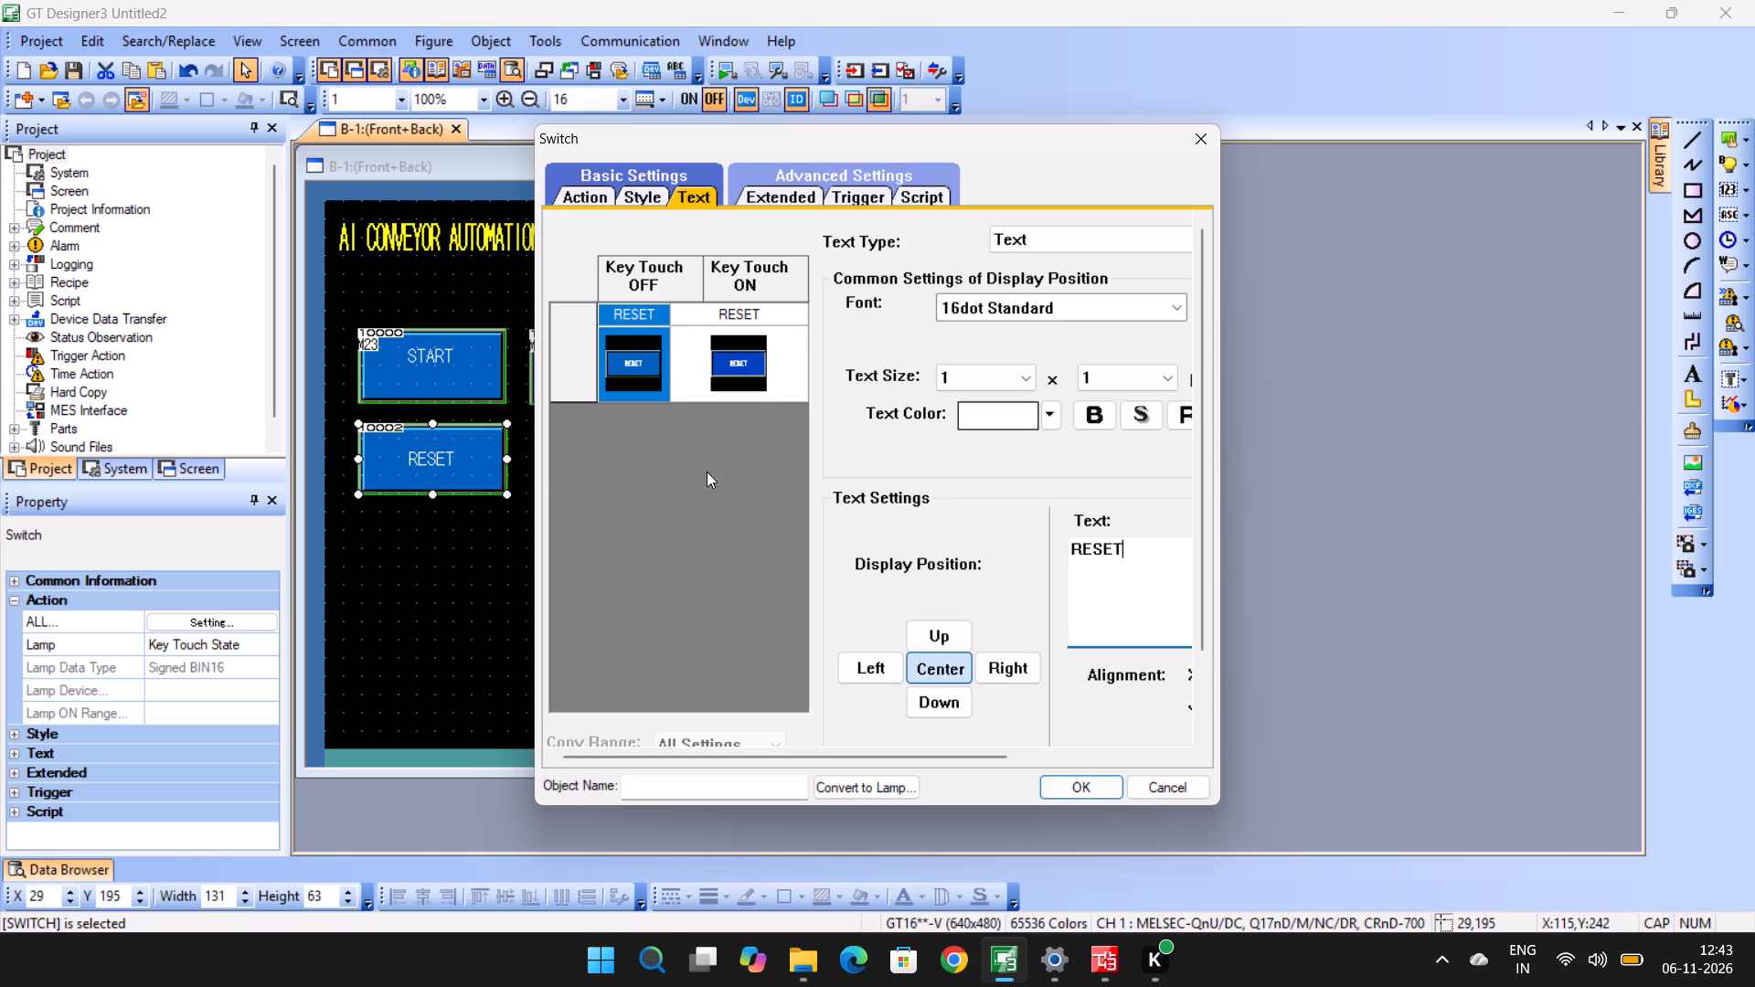
# Add a momentary bit action on device M31 to the RESET switch and apply its settings.
pyautogui.click(571, 196)
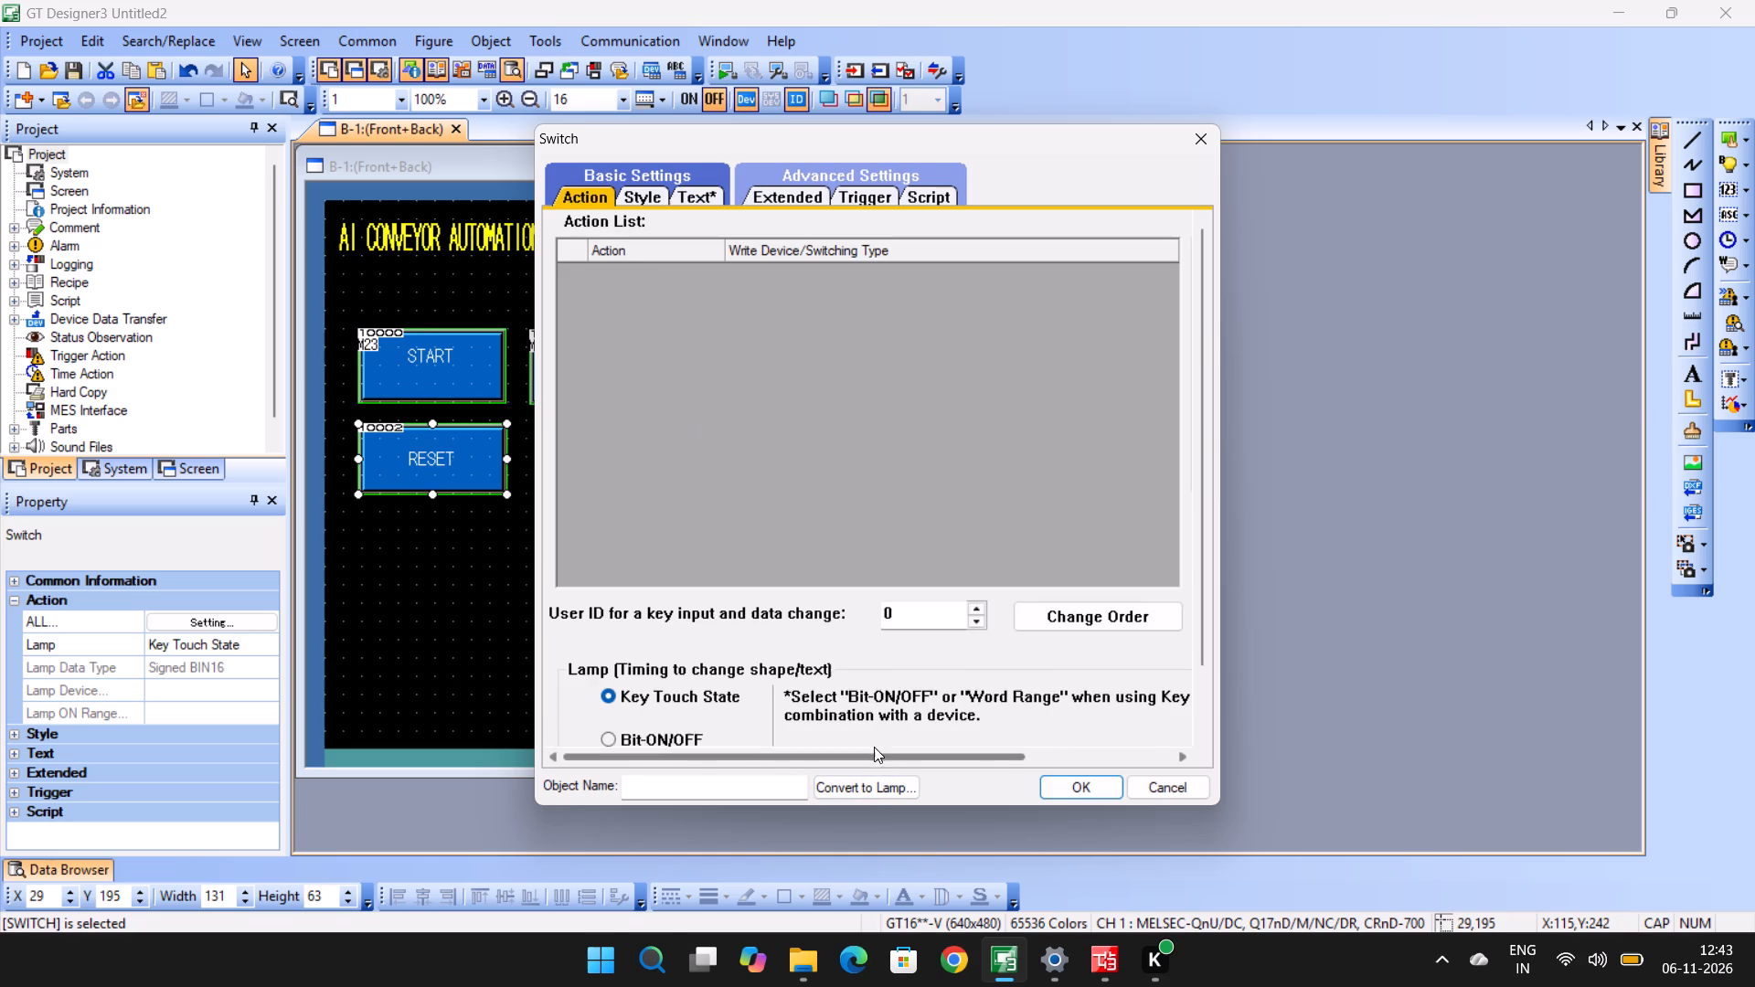
pyautogui.moveTo(874, 748); pyautogui.dragTo(1012, 756)
pyautogui.click(1038, 262)
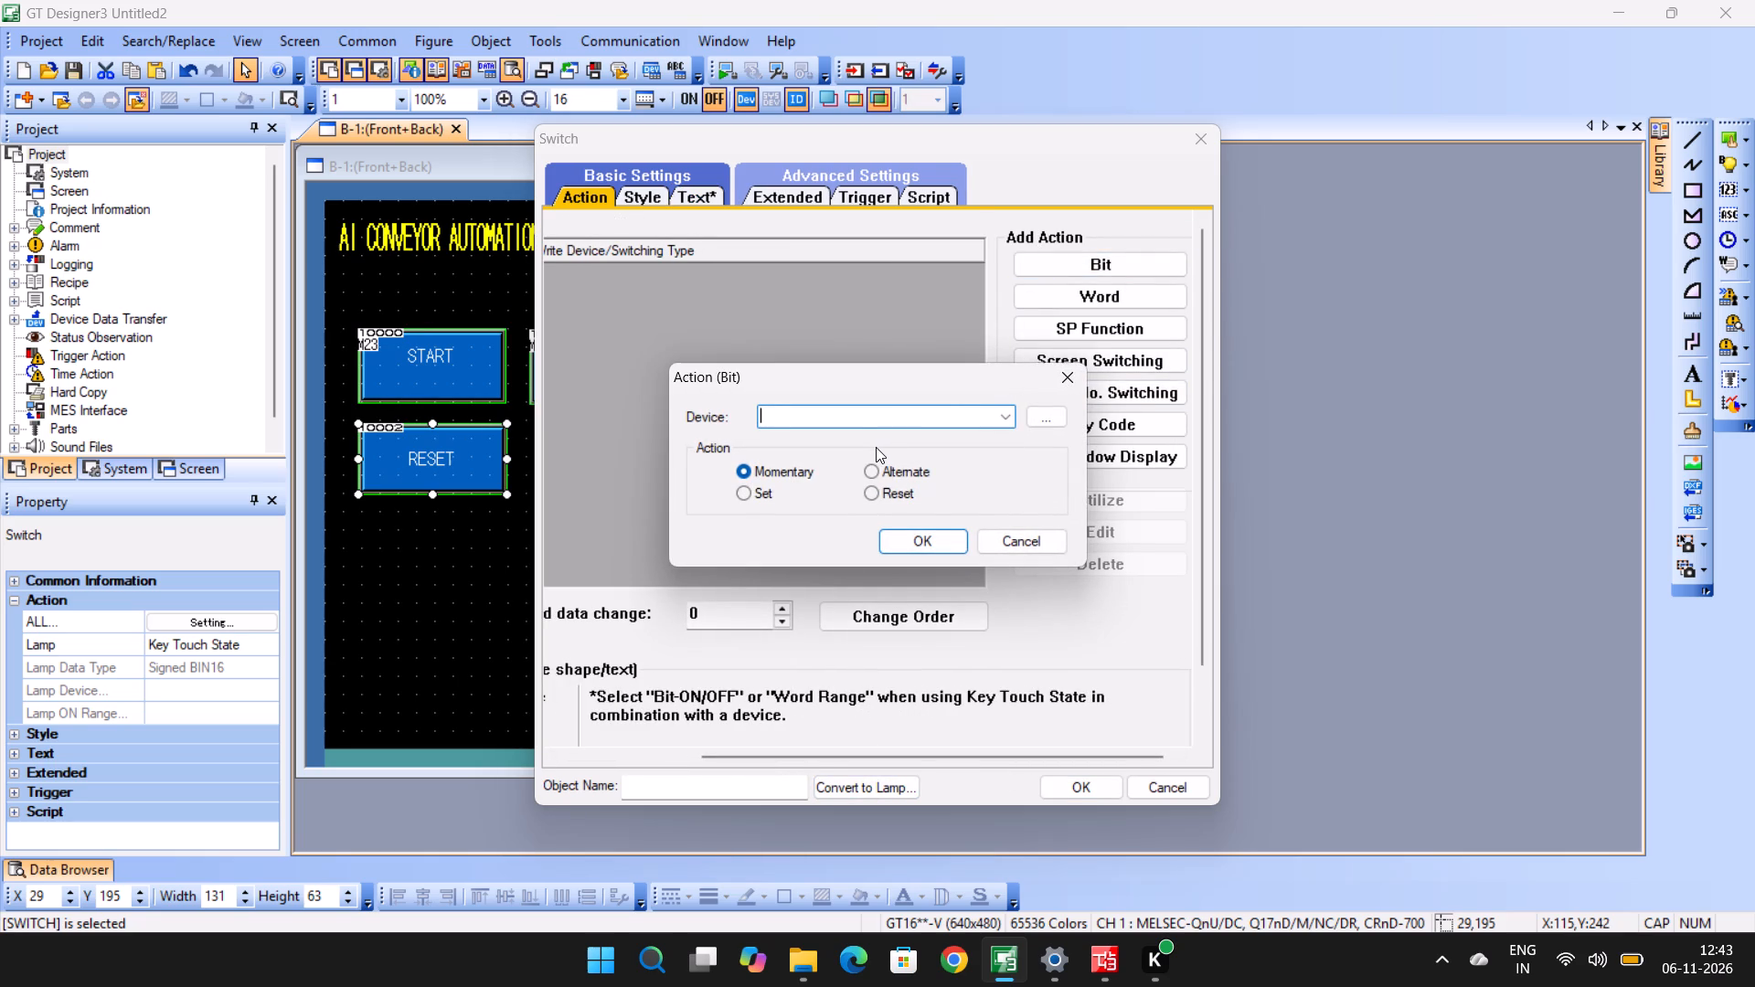
pyautogui.write('M31')
pyautogui.click(916, 538)
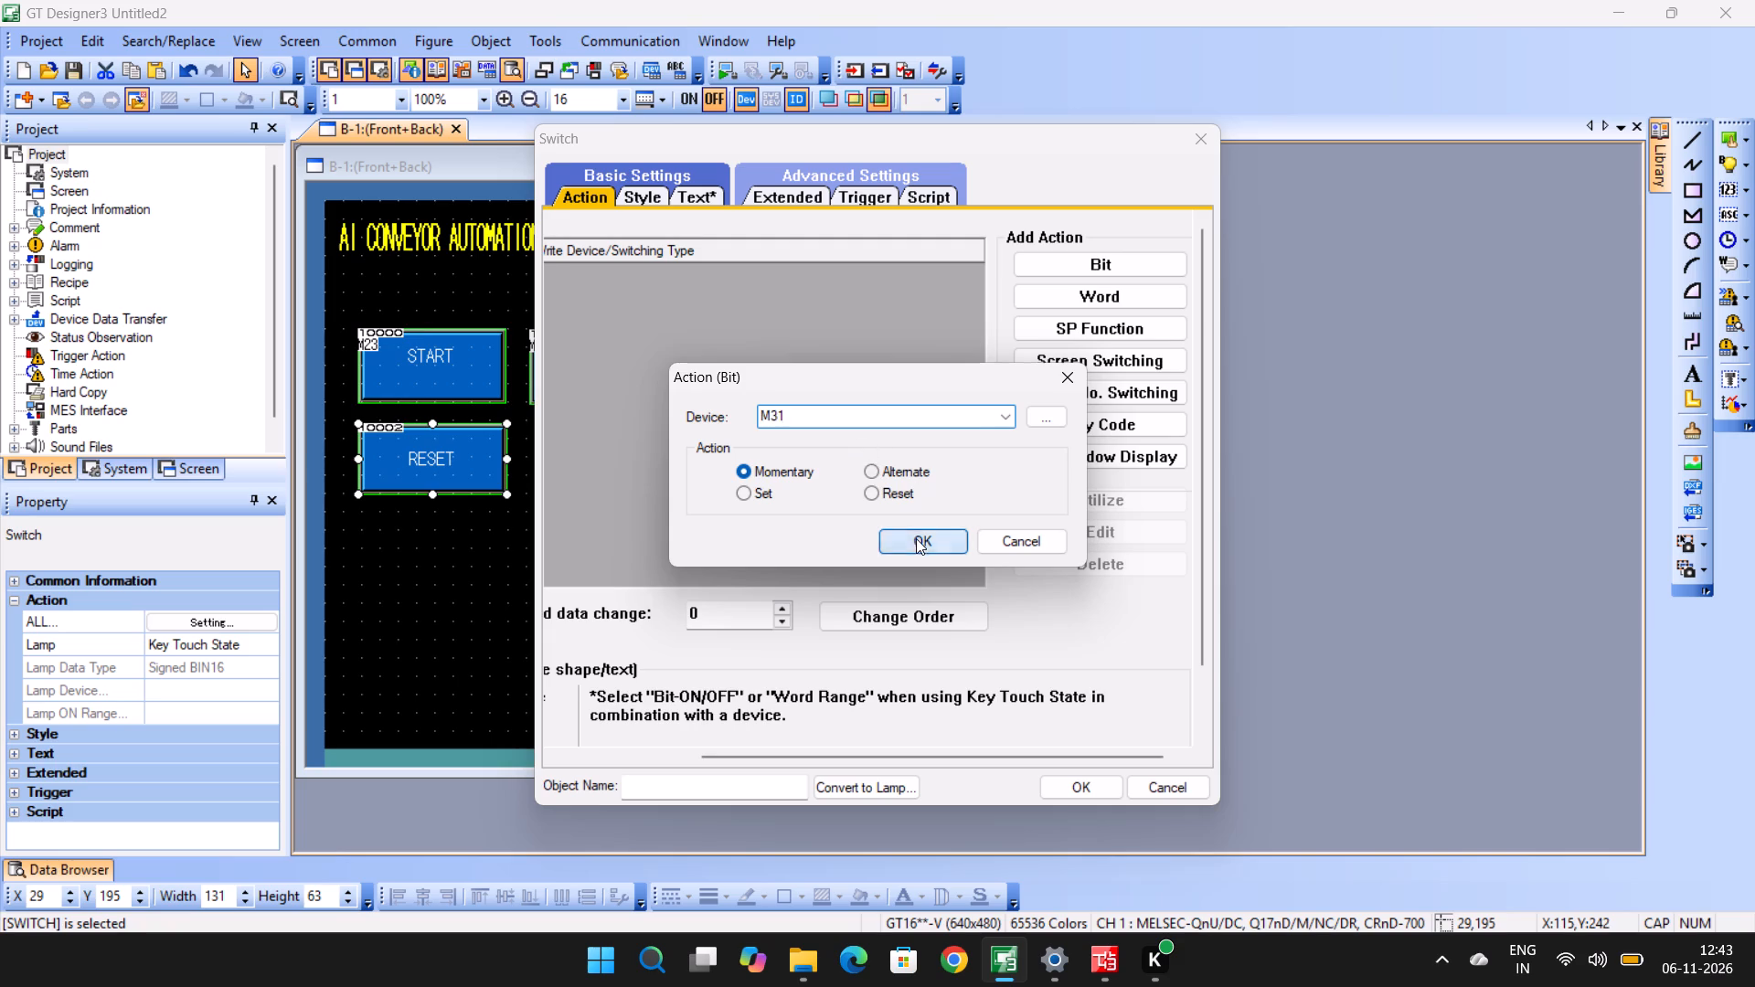
pyautogui.click(1086, 792)
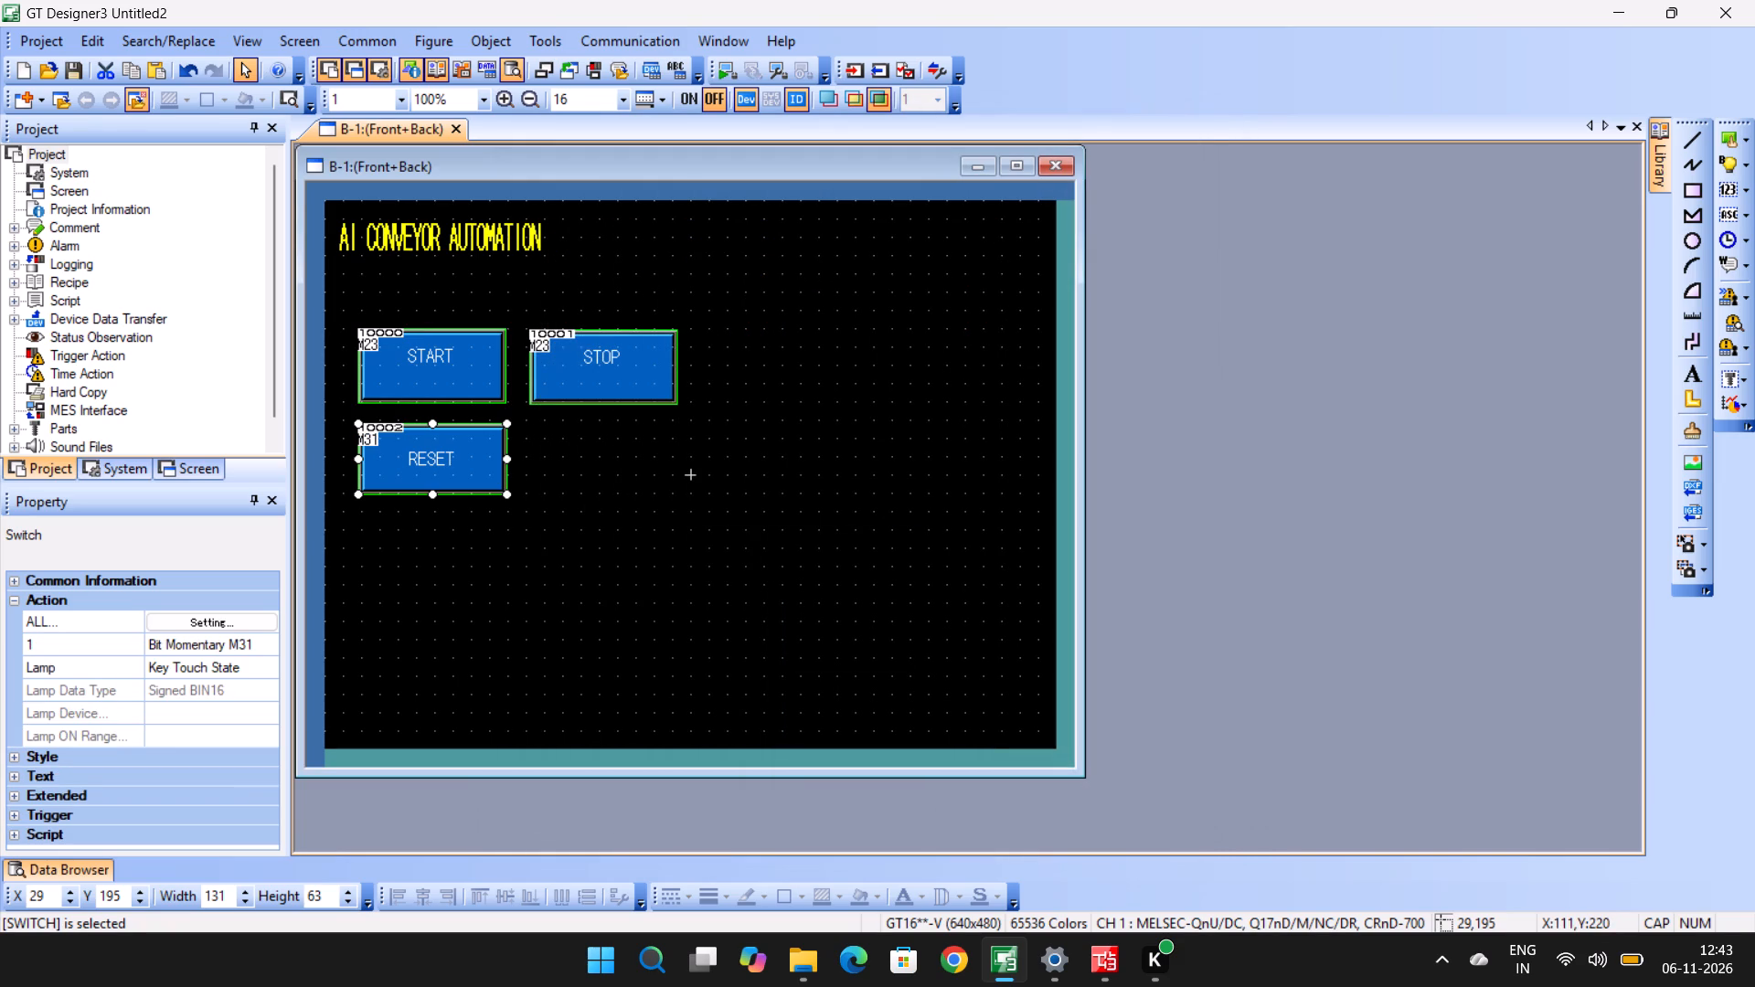
pyautogui.doubleClick(424, 455)
pyautogui.click(1215, 143)
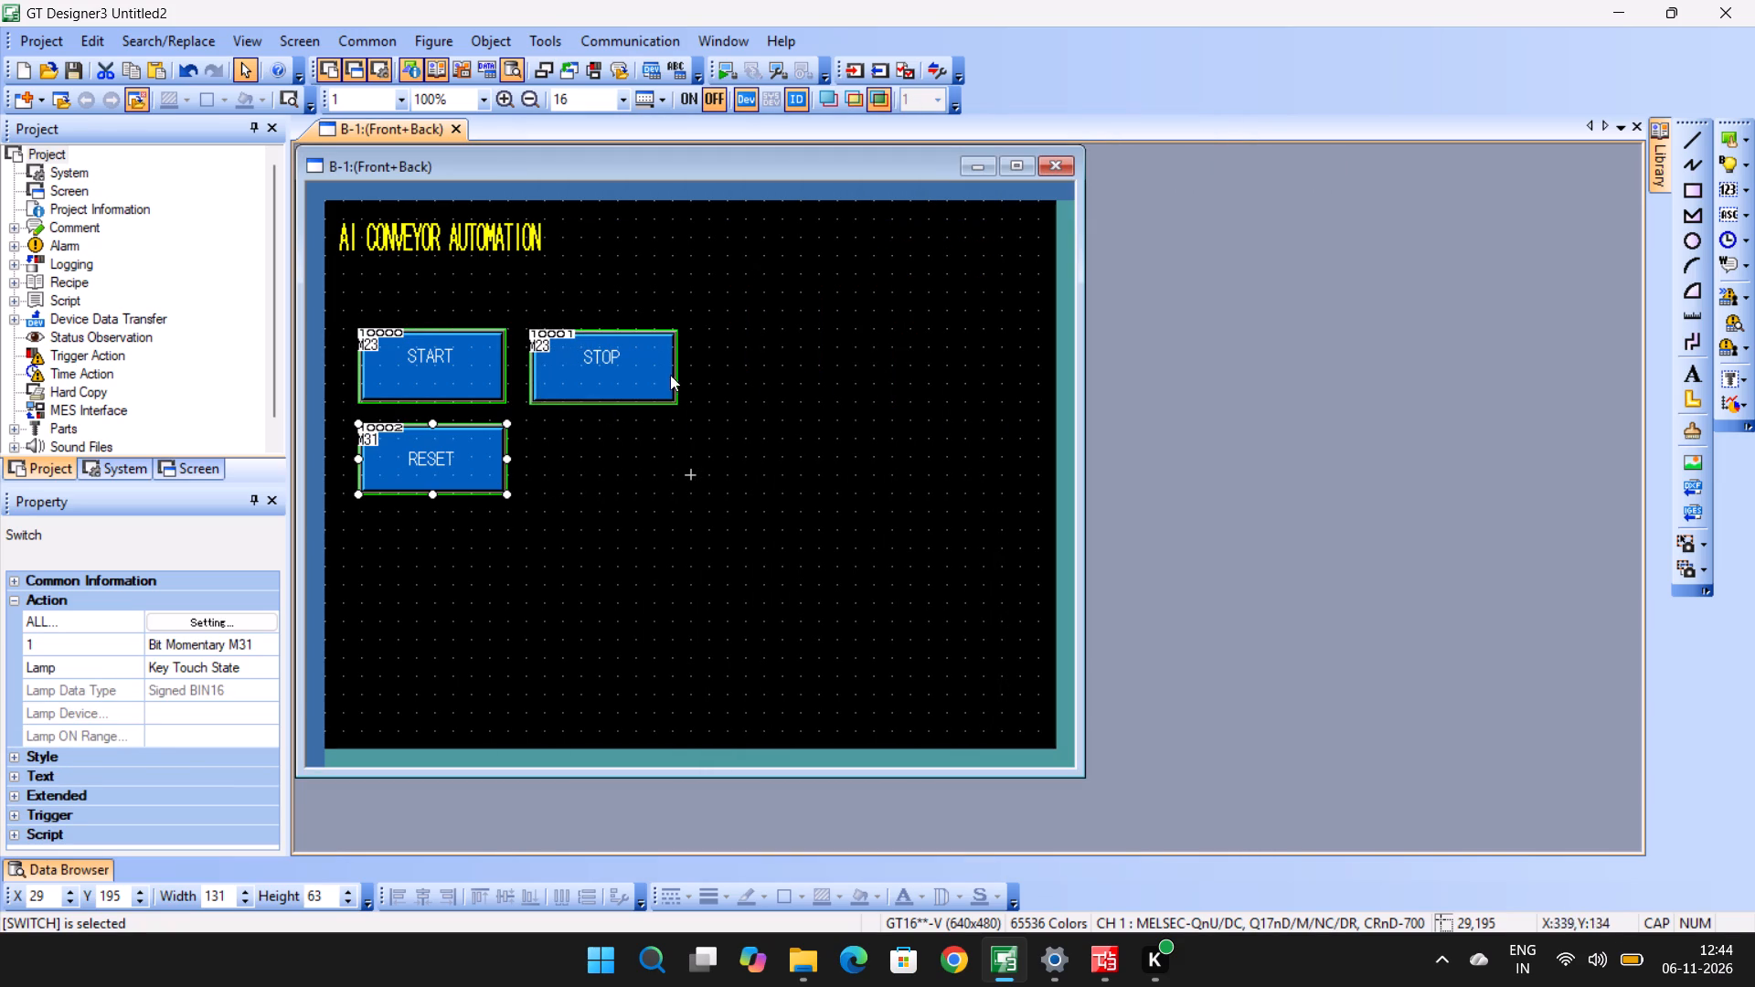
# Paste a copy of the START switch beside RESET, below STOP, at about X 178, Y 198.
pyautogui.click(471, 445)
pyautogui.click(468, 460)
pyautogui.hotkey('ctrl', 'v')
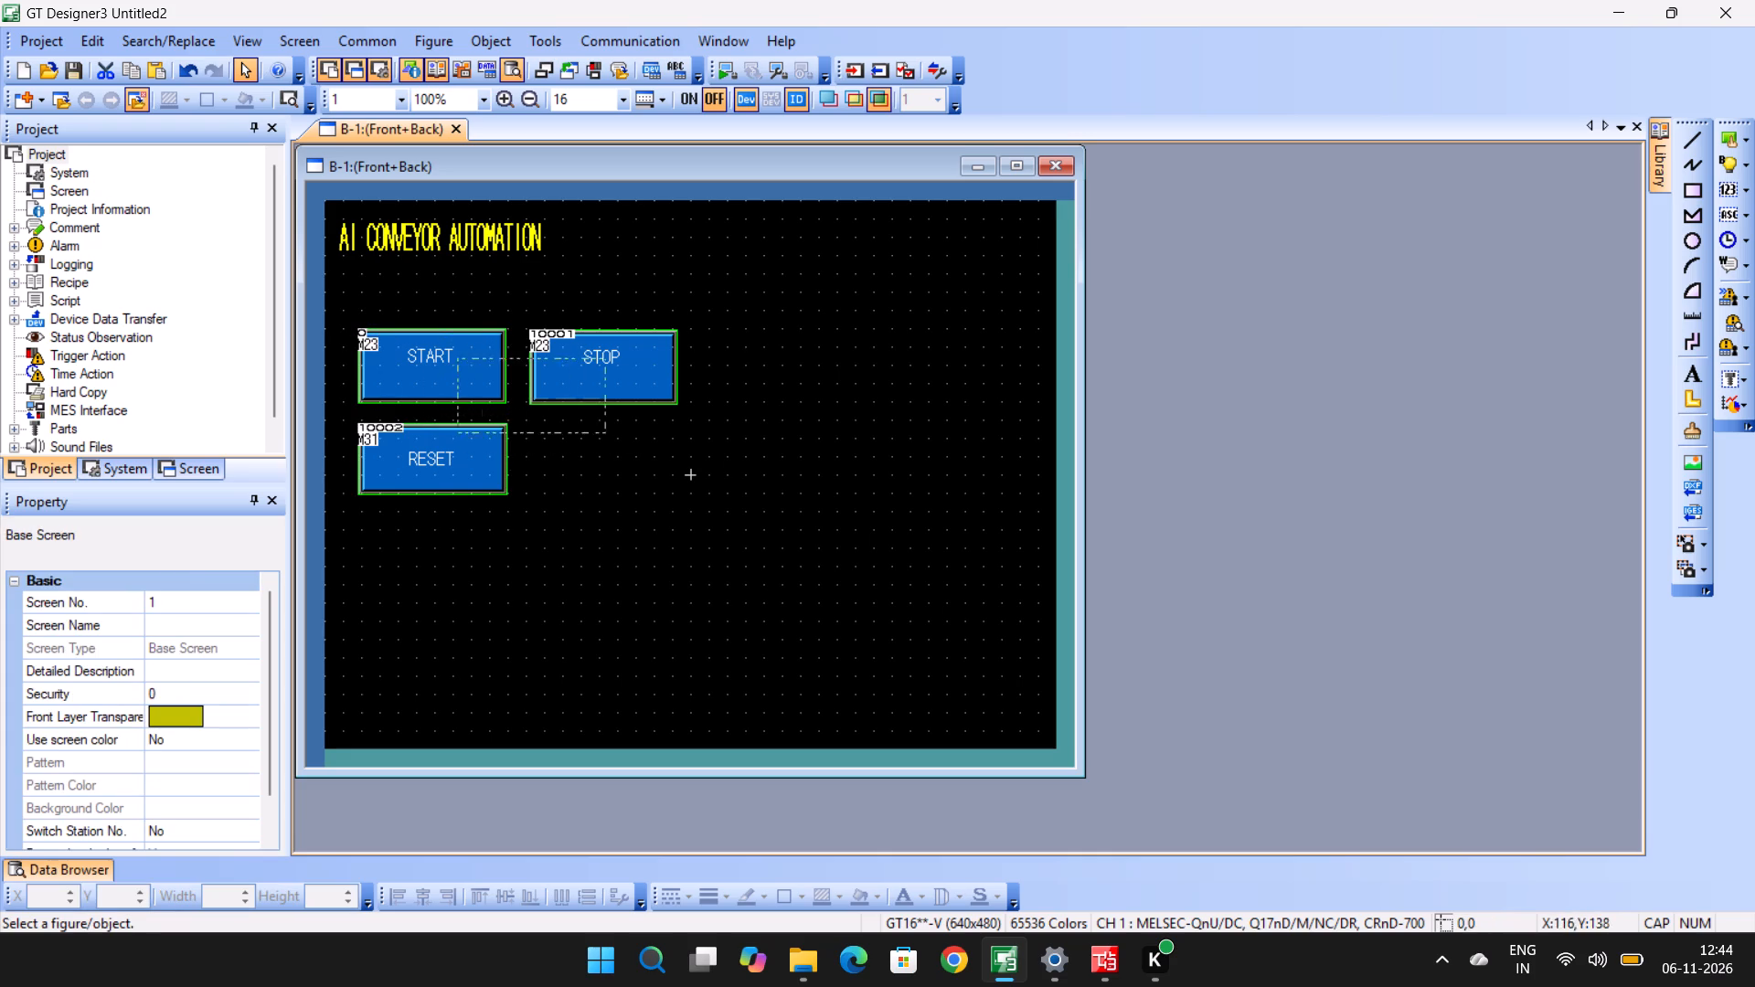
pyautogui.click(527, 426)
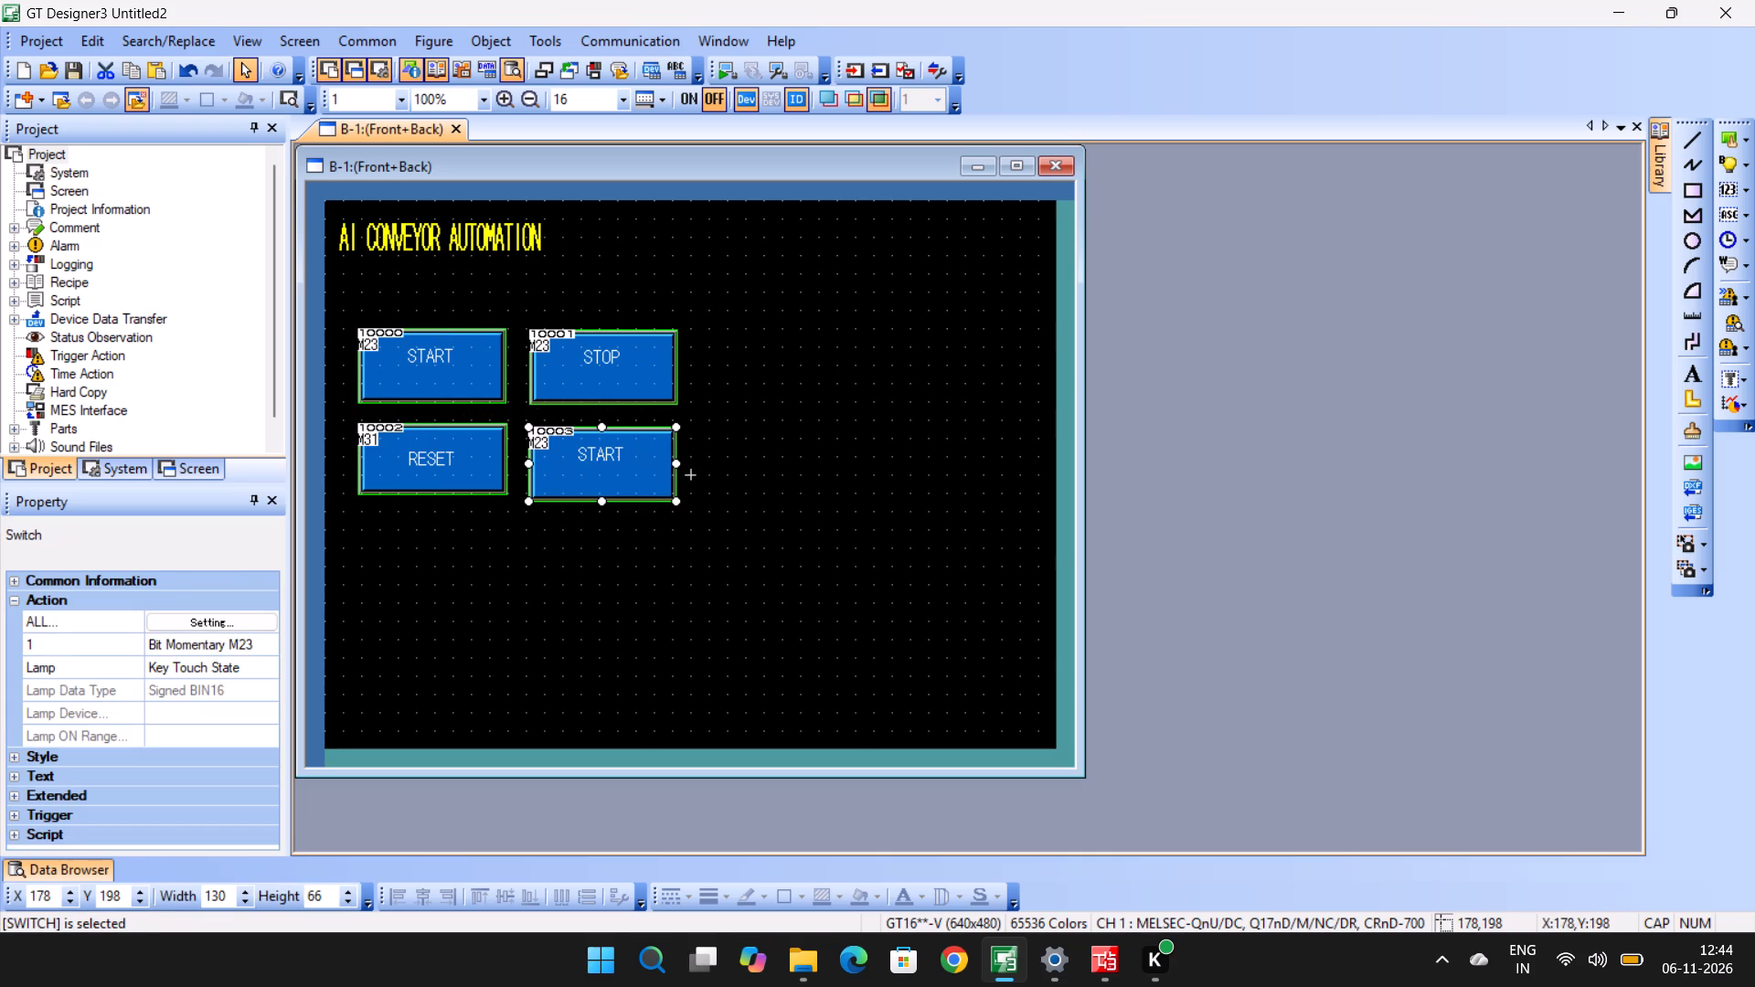
# Add a momentary bit action on device M32 to the pasted START copy below STOP.
pyautogui.doubleClick(611, 482)
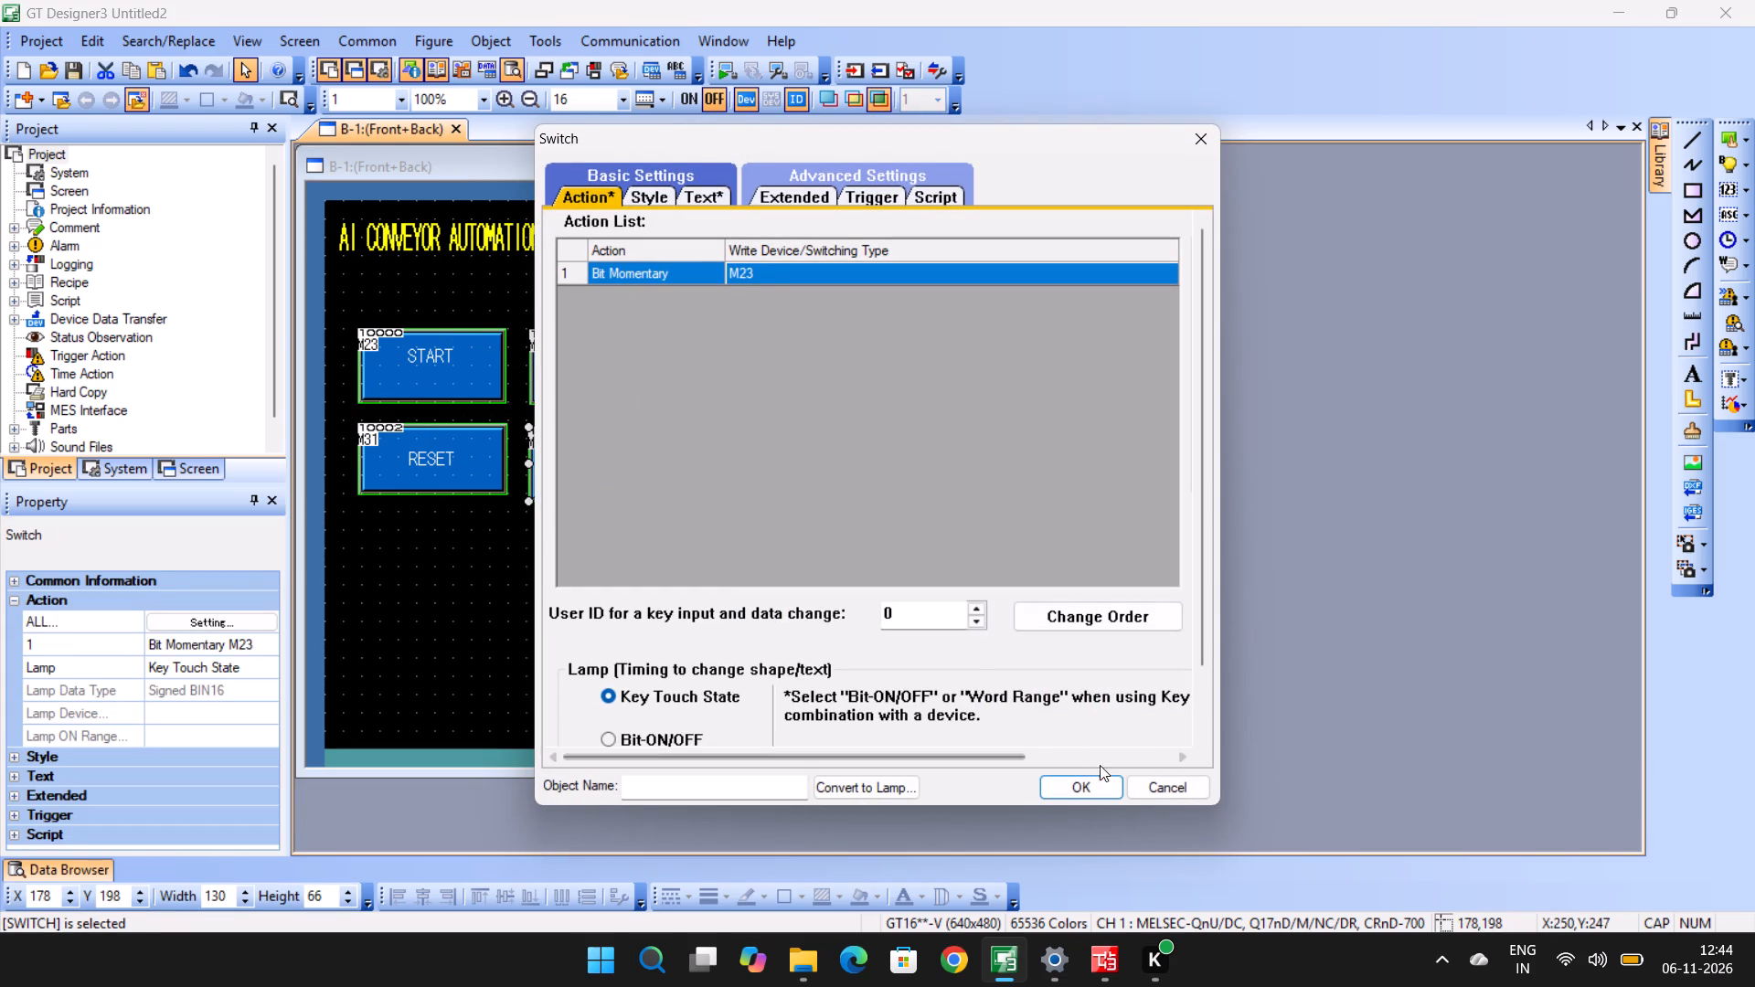
pyautogui.scroll(2, 702, 291)
pyautogui.click(684, 188)
pyautogui.click(676, 201)
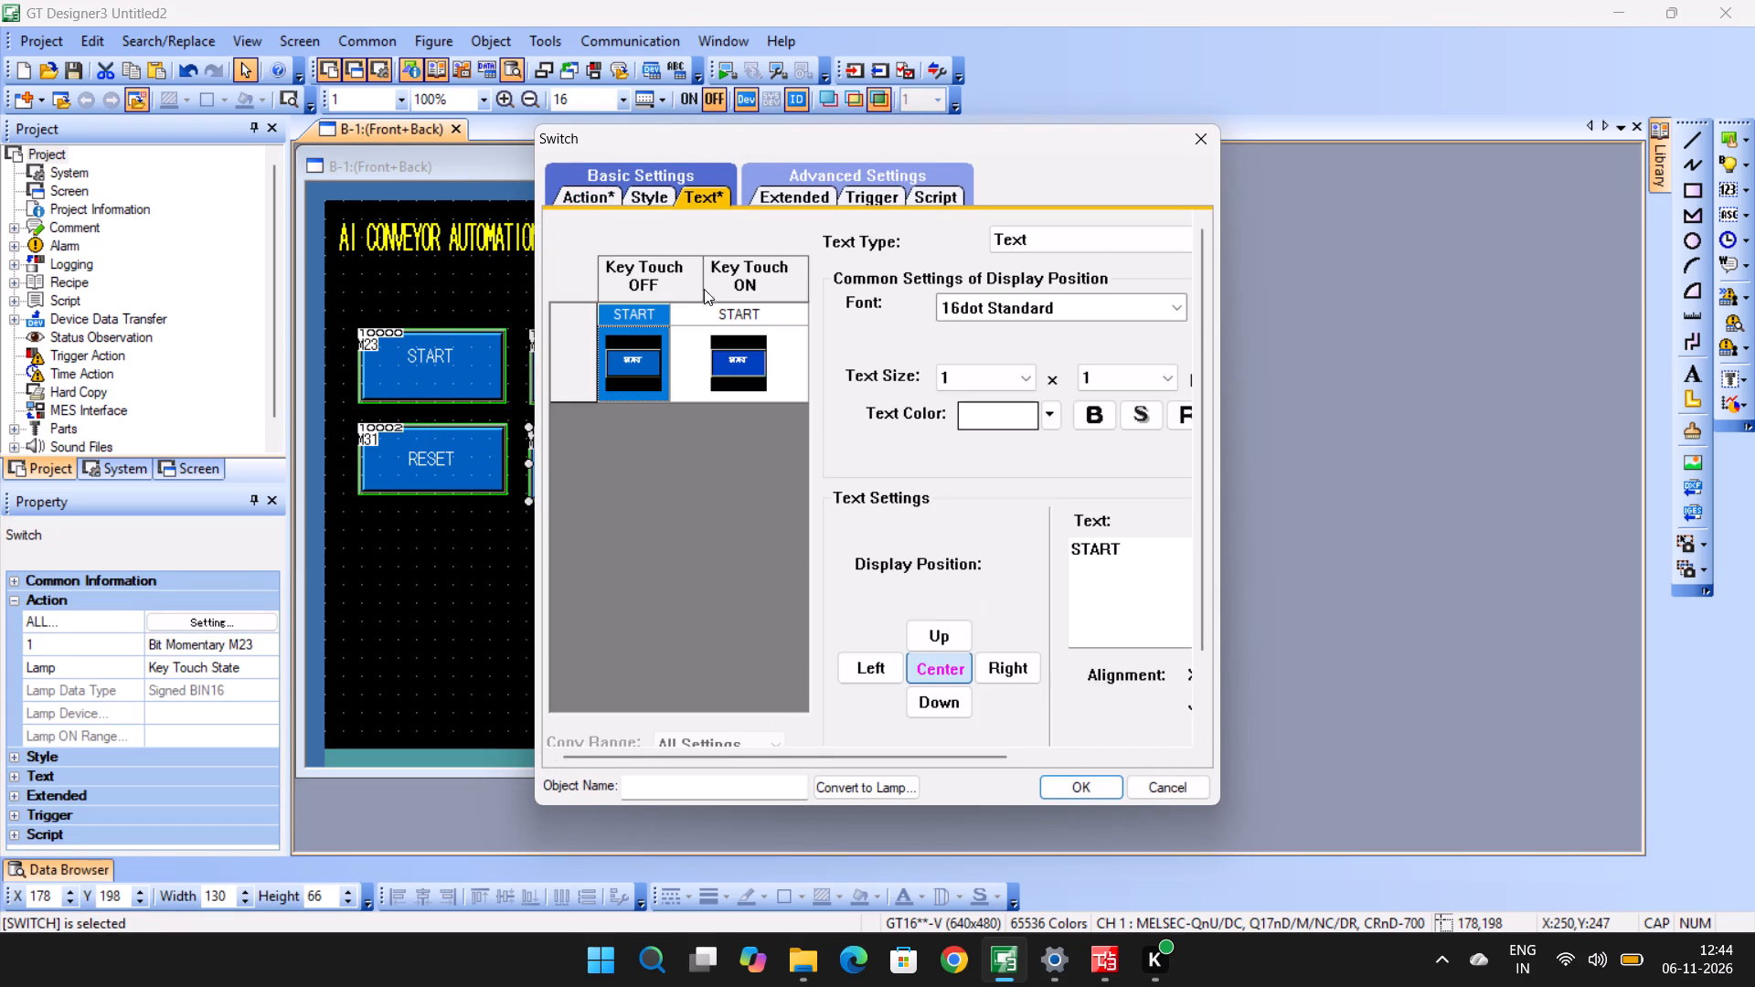
pyautogui.click(590, 199)
pyautogui.moveTo(1036, 750); pyautogui.dragTo(1143, 728)
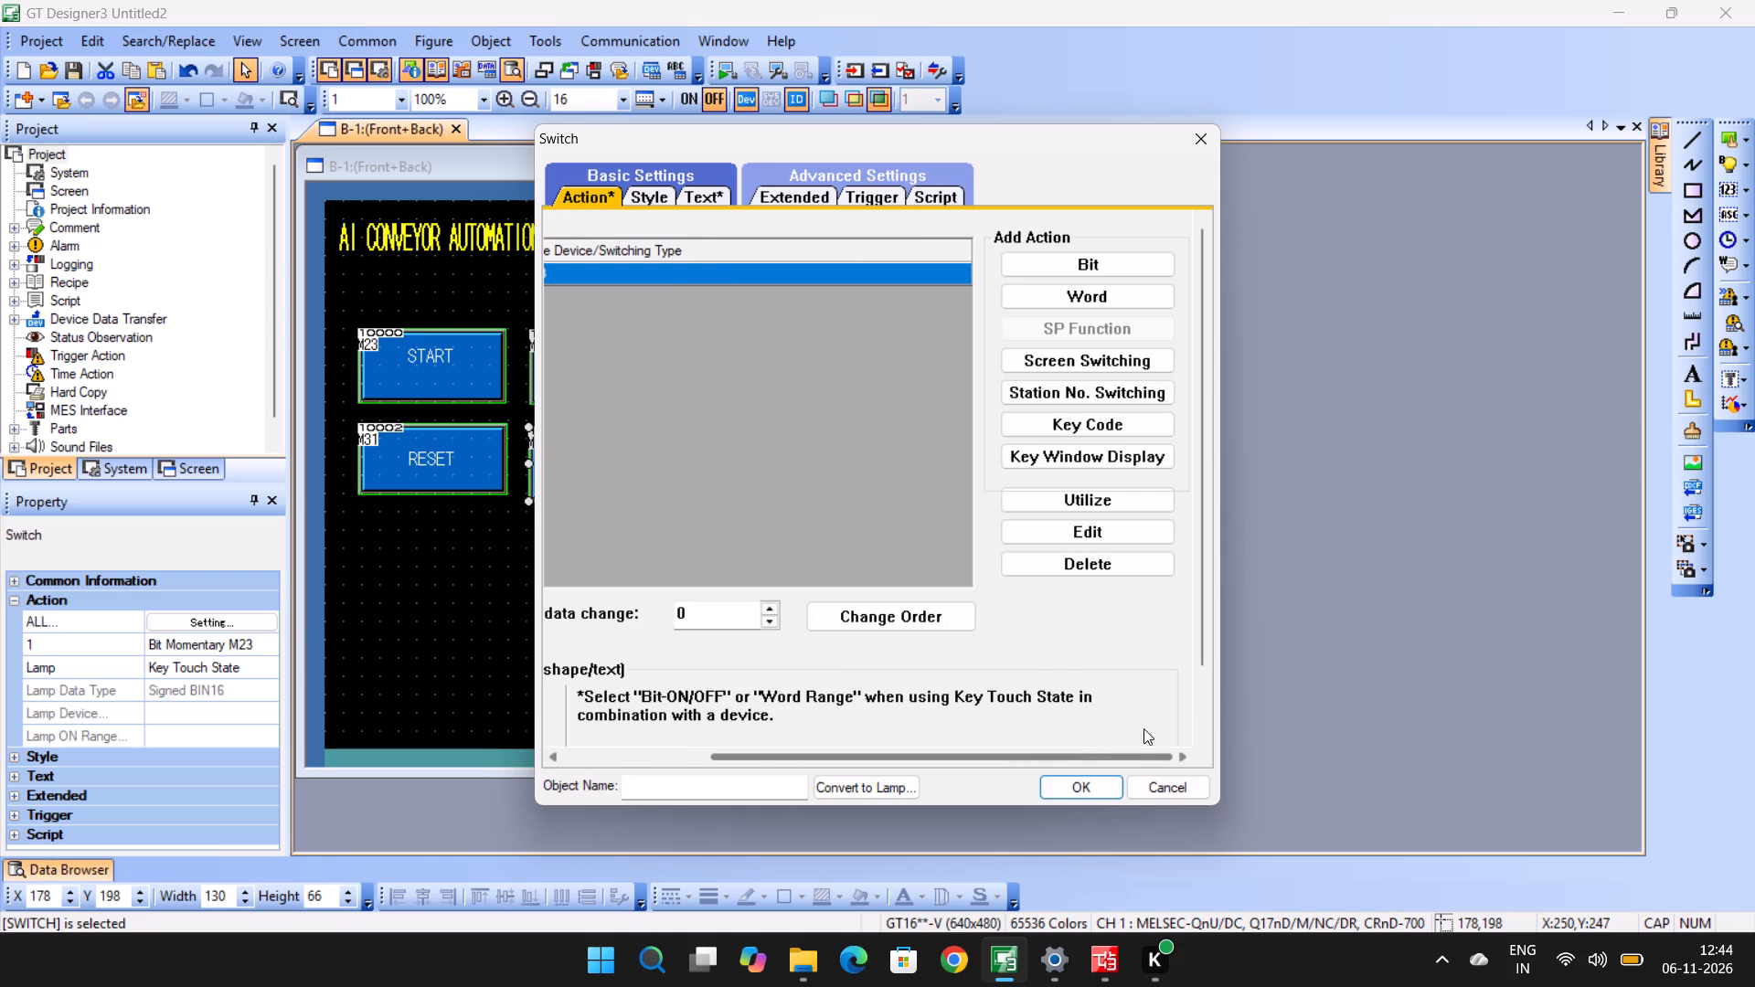
pyautogui.moveTo(1143, 728); pyautogui.dragTo(1143, 715)
pyautogui.click(1040, 264)
pyautogui.press('m')
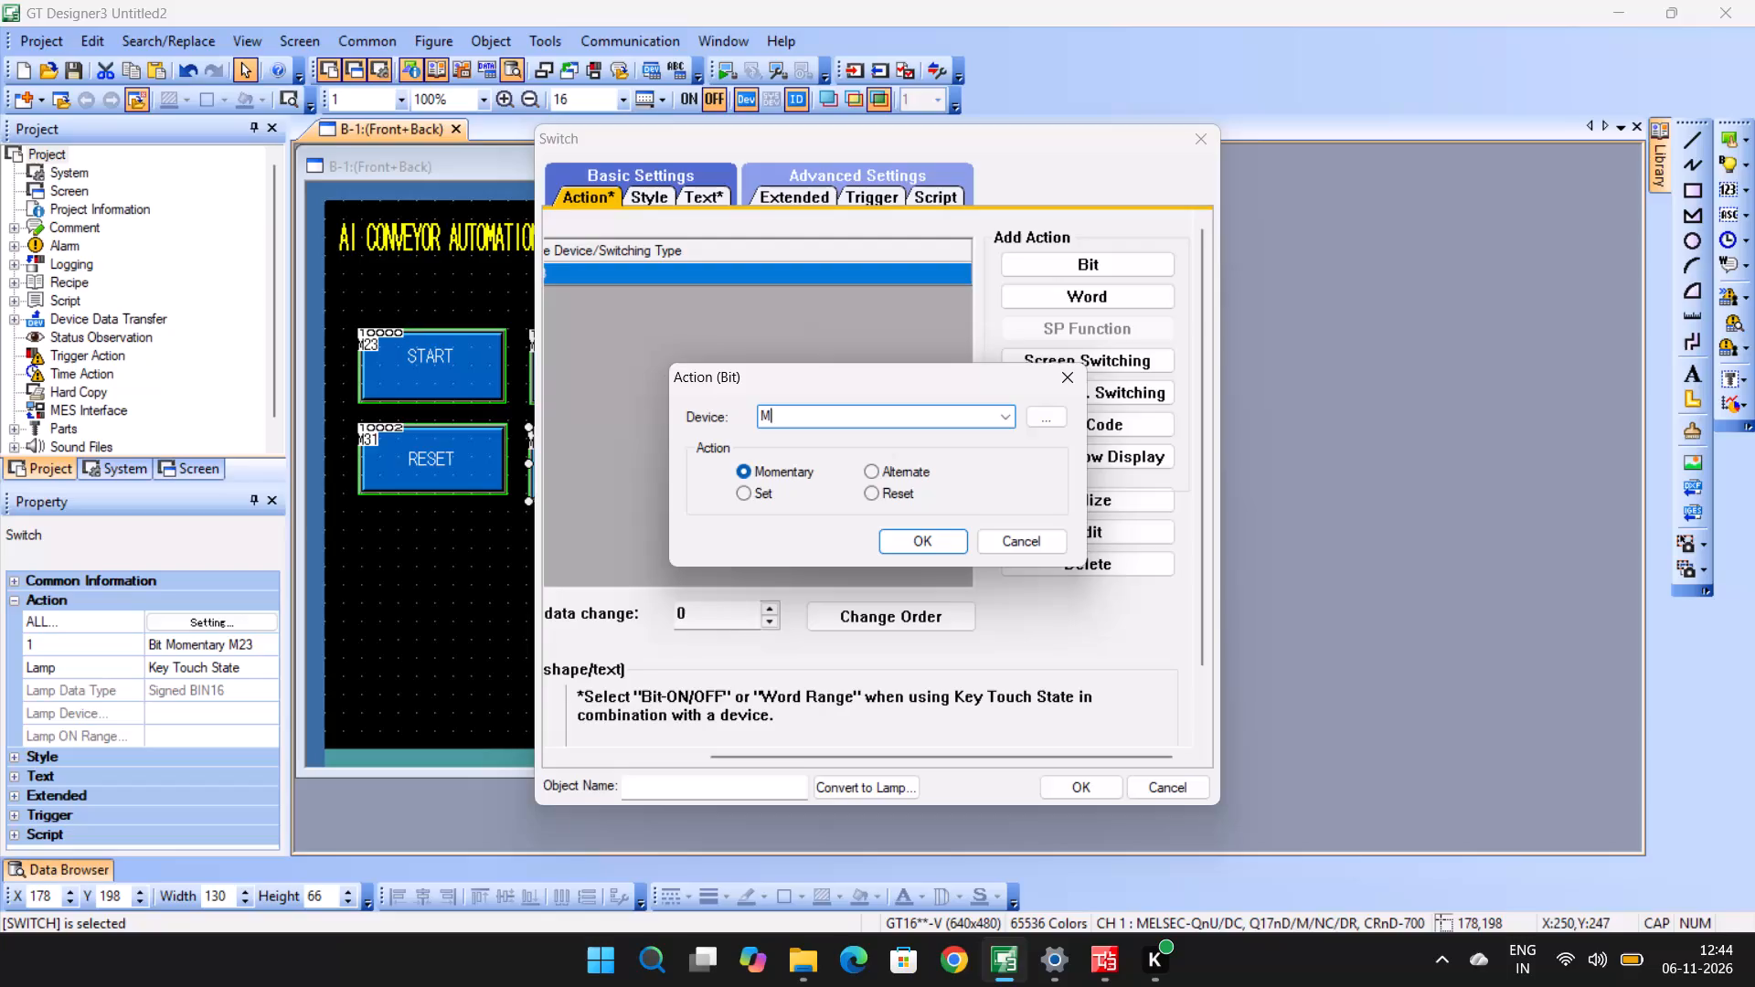
pyautogui.write('32')
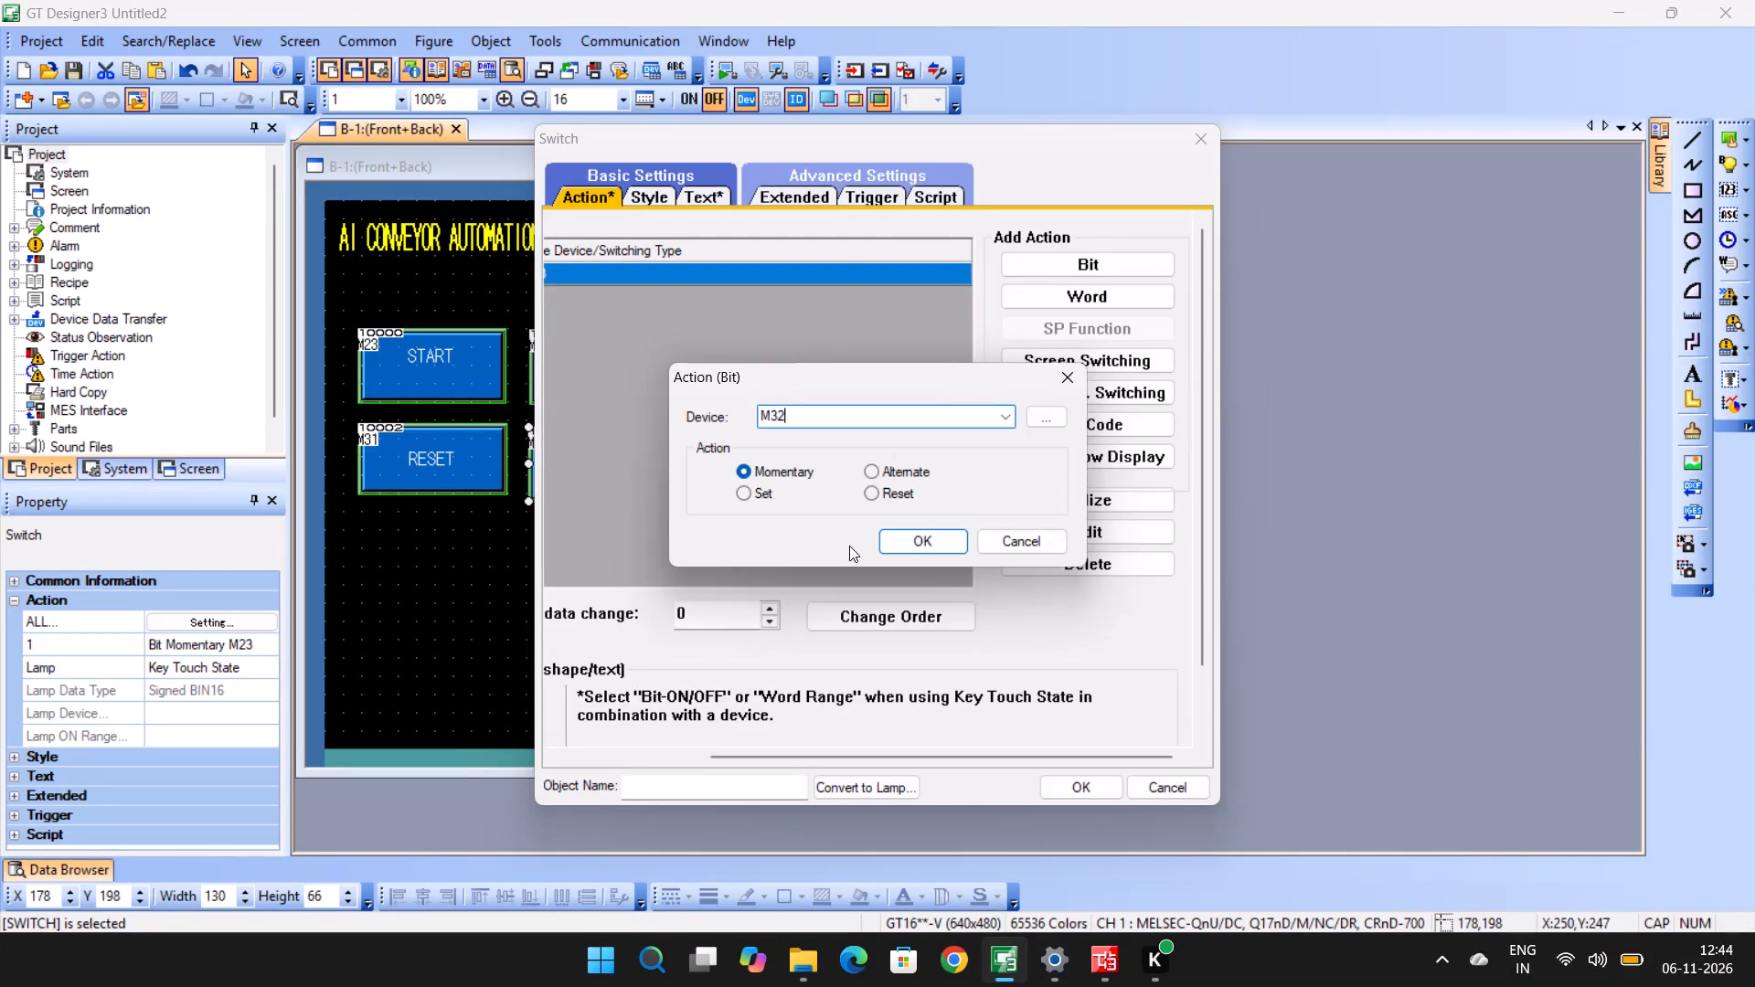
pyautogui.click(911, 535)
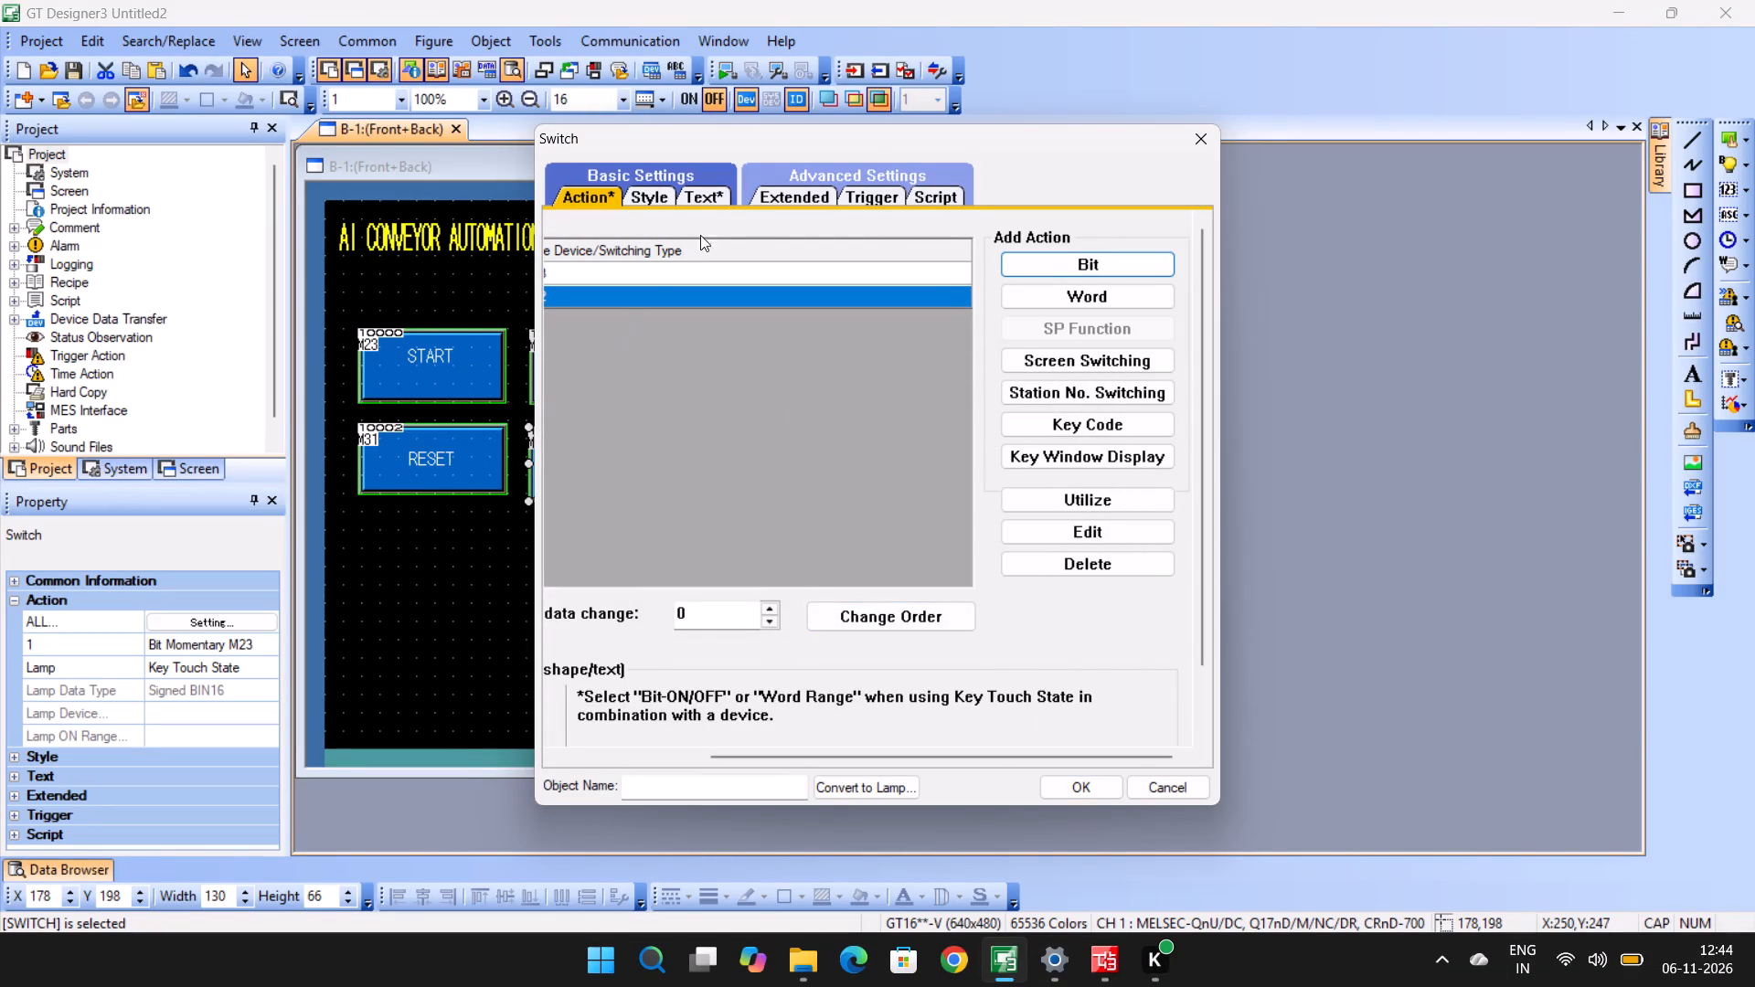
# Change the pasted switch's label text to CLEAR COUNTS, check its key touch OFF and ON states, and apply the settings.
pyautogui.click(681, 198)
pyautogui.click(1156, 547)
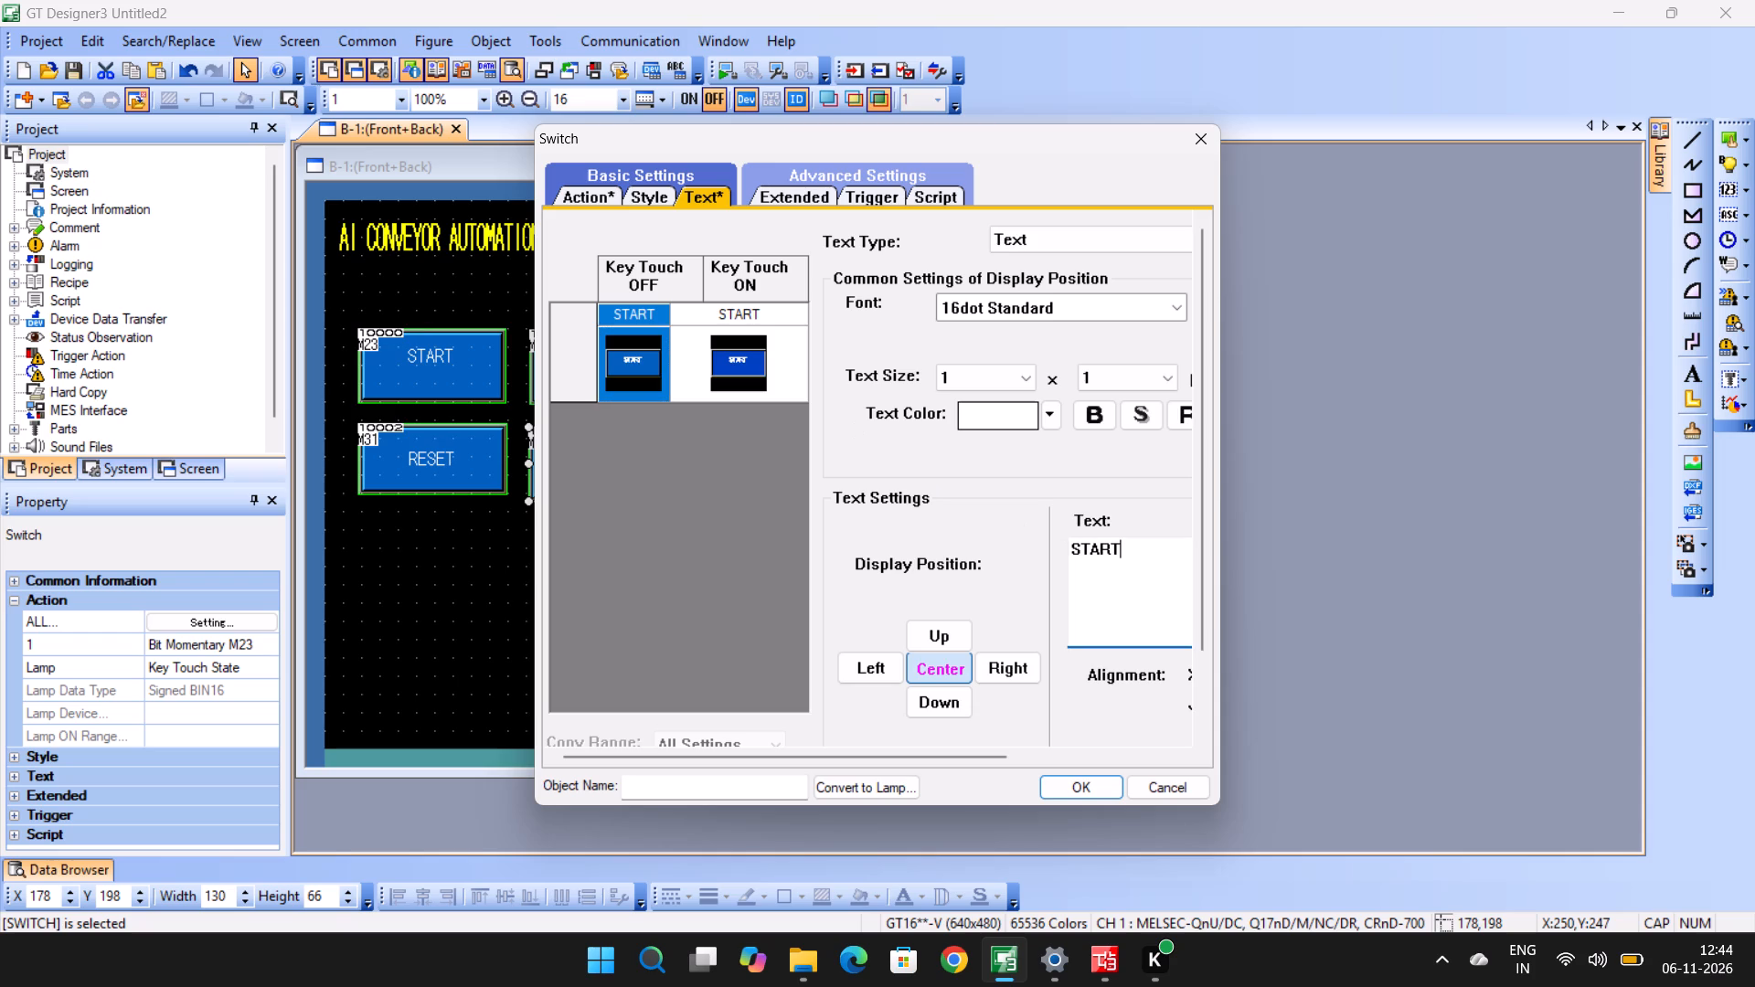
pyautogui.press('BackSpace')
pyautogui.press('BackSpace')
pyautogui.press('BackSpace')
pyautogui.press('BackSpace')
pyautogui.press('BackSpace')
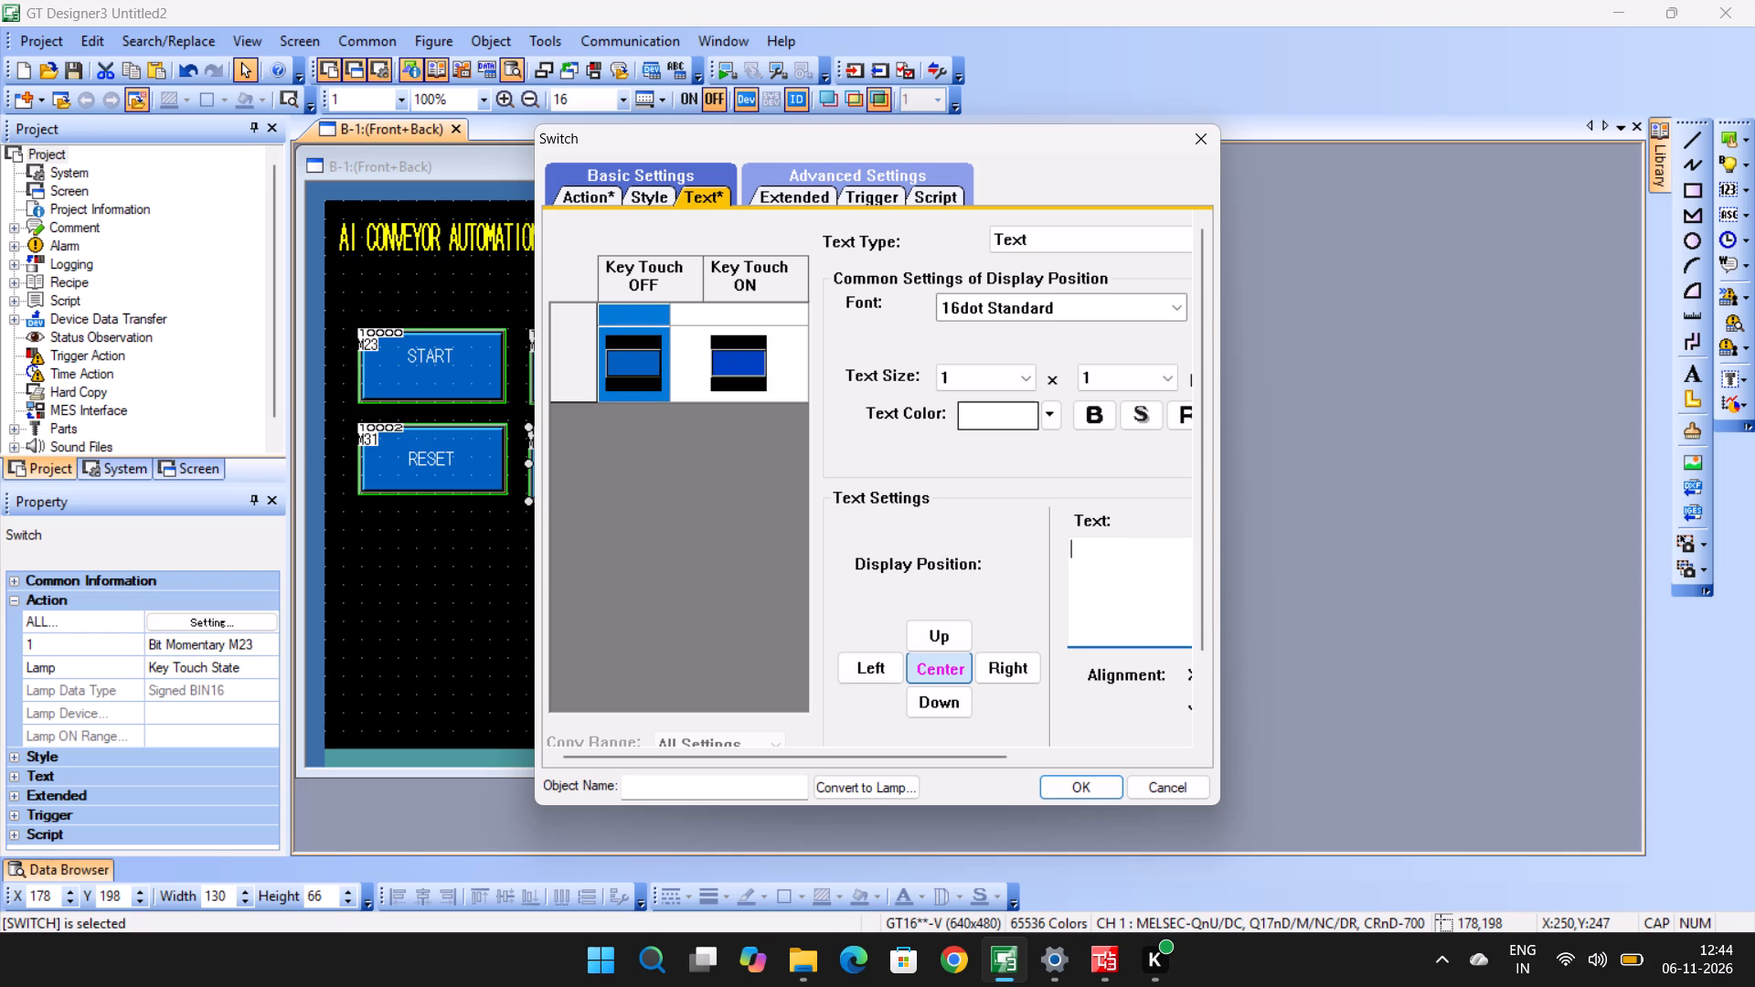
pyautogui.write('CLEA')
pyautogui.press('r')
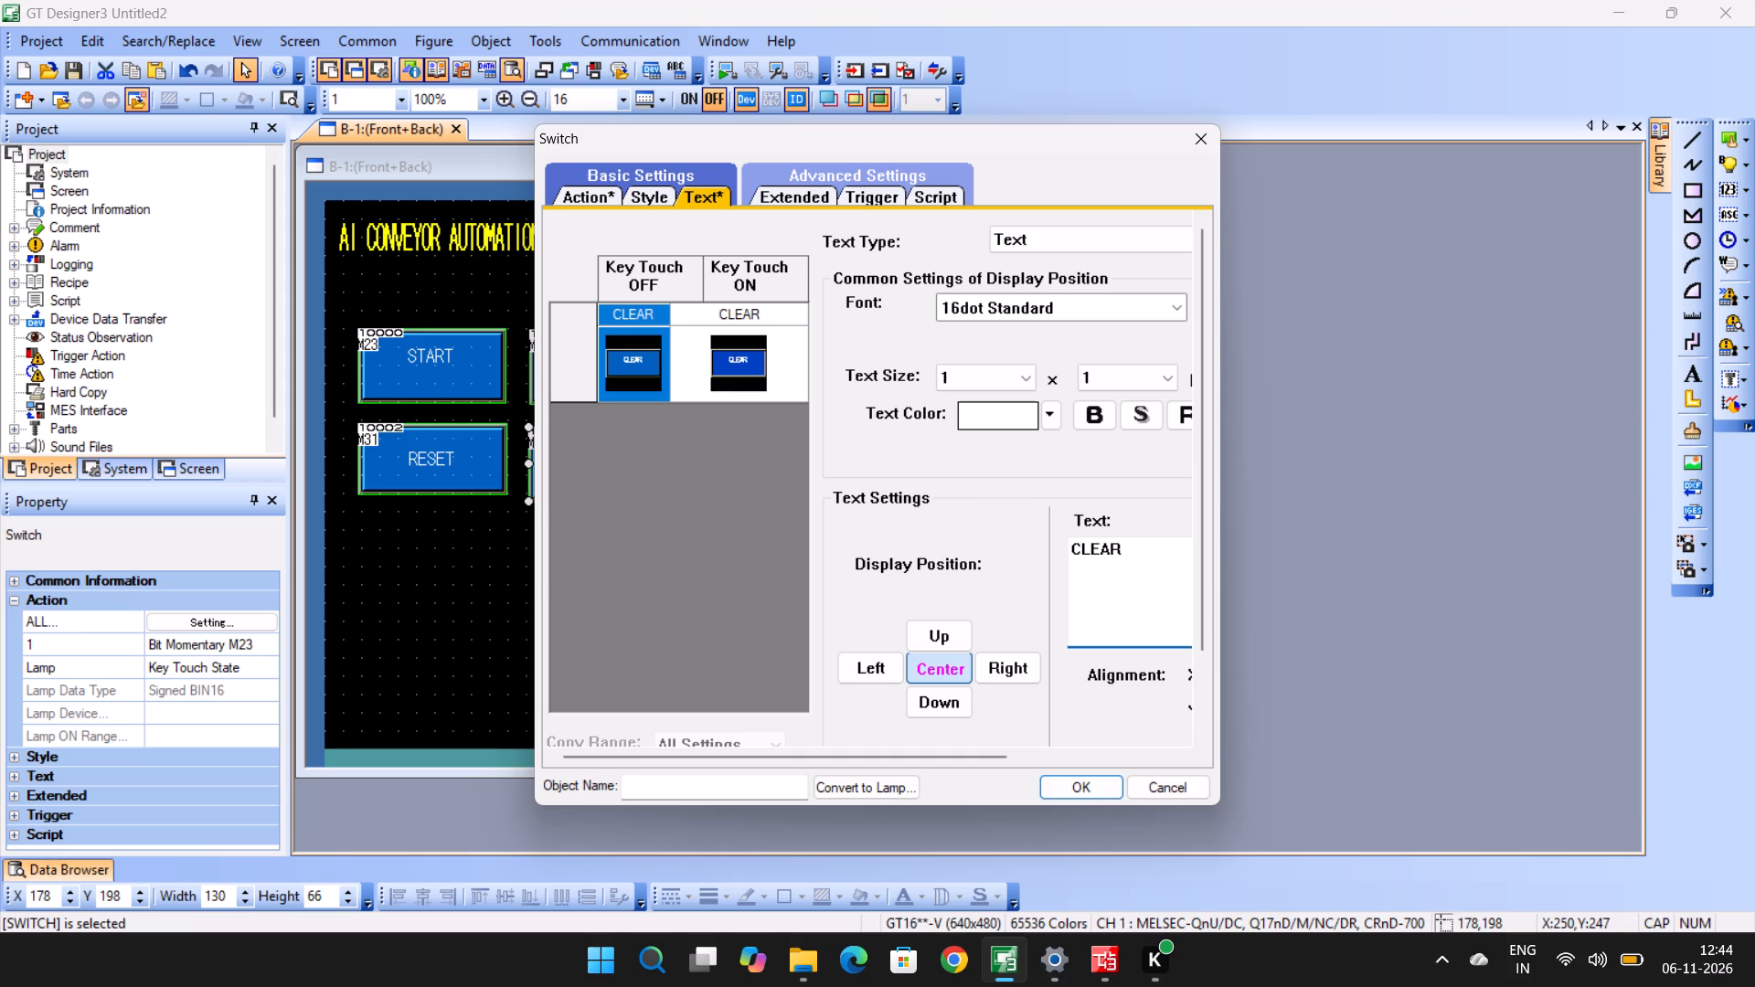
pyautogui.press('space')
pyautogui.write('COUNTS')
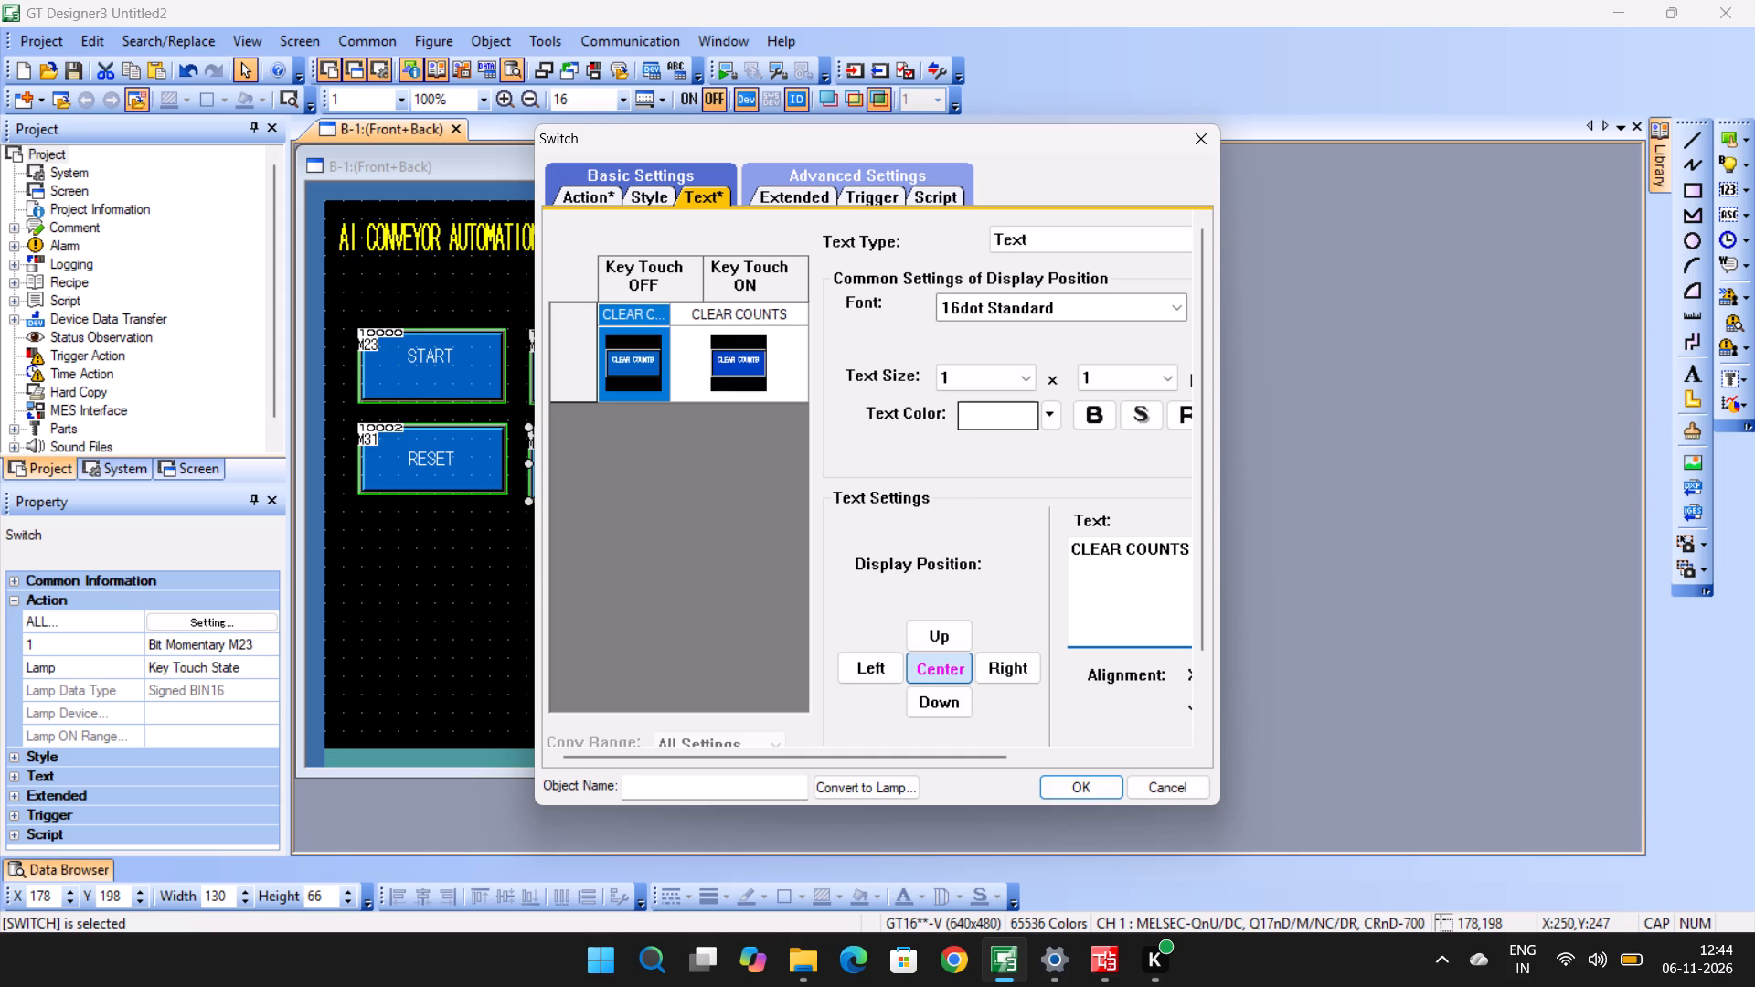
pyautogui.press('Return')
pyautogui.click(718, 375)
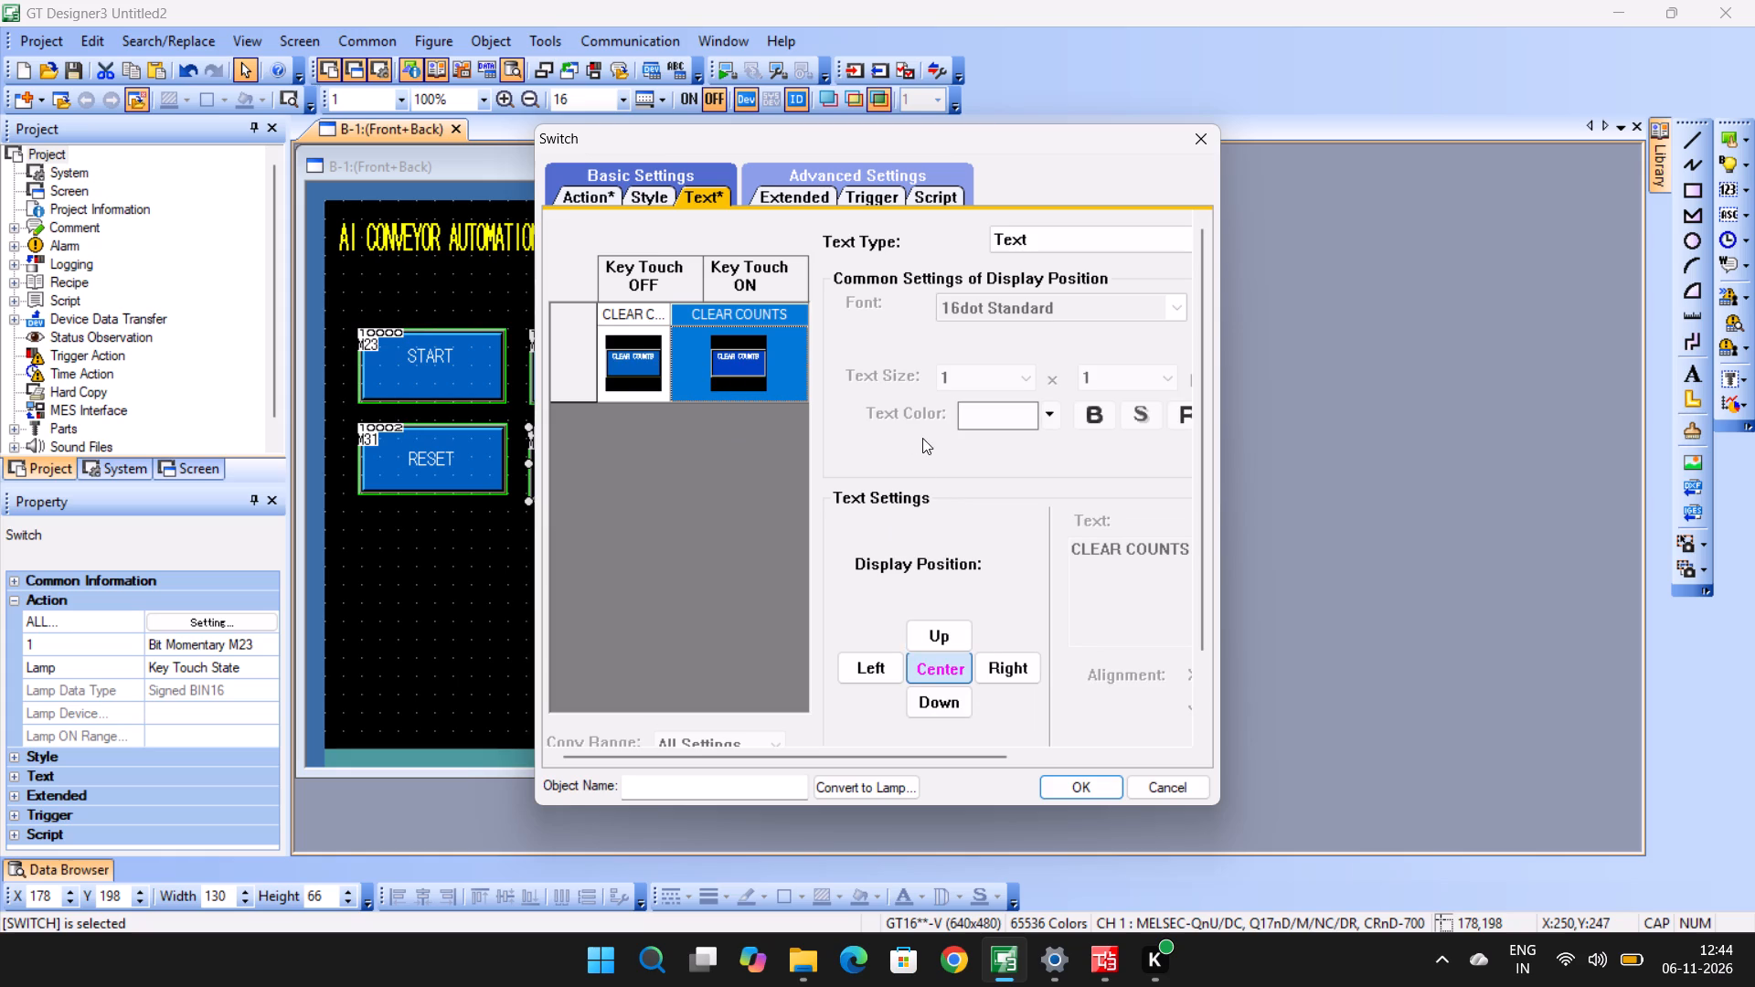
pyautogui.click(633, 356)
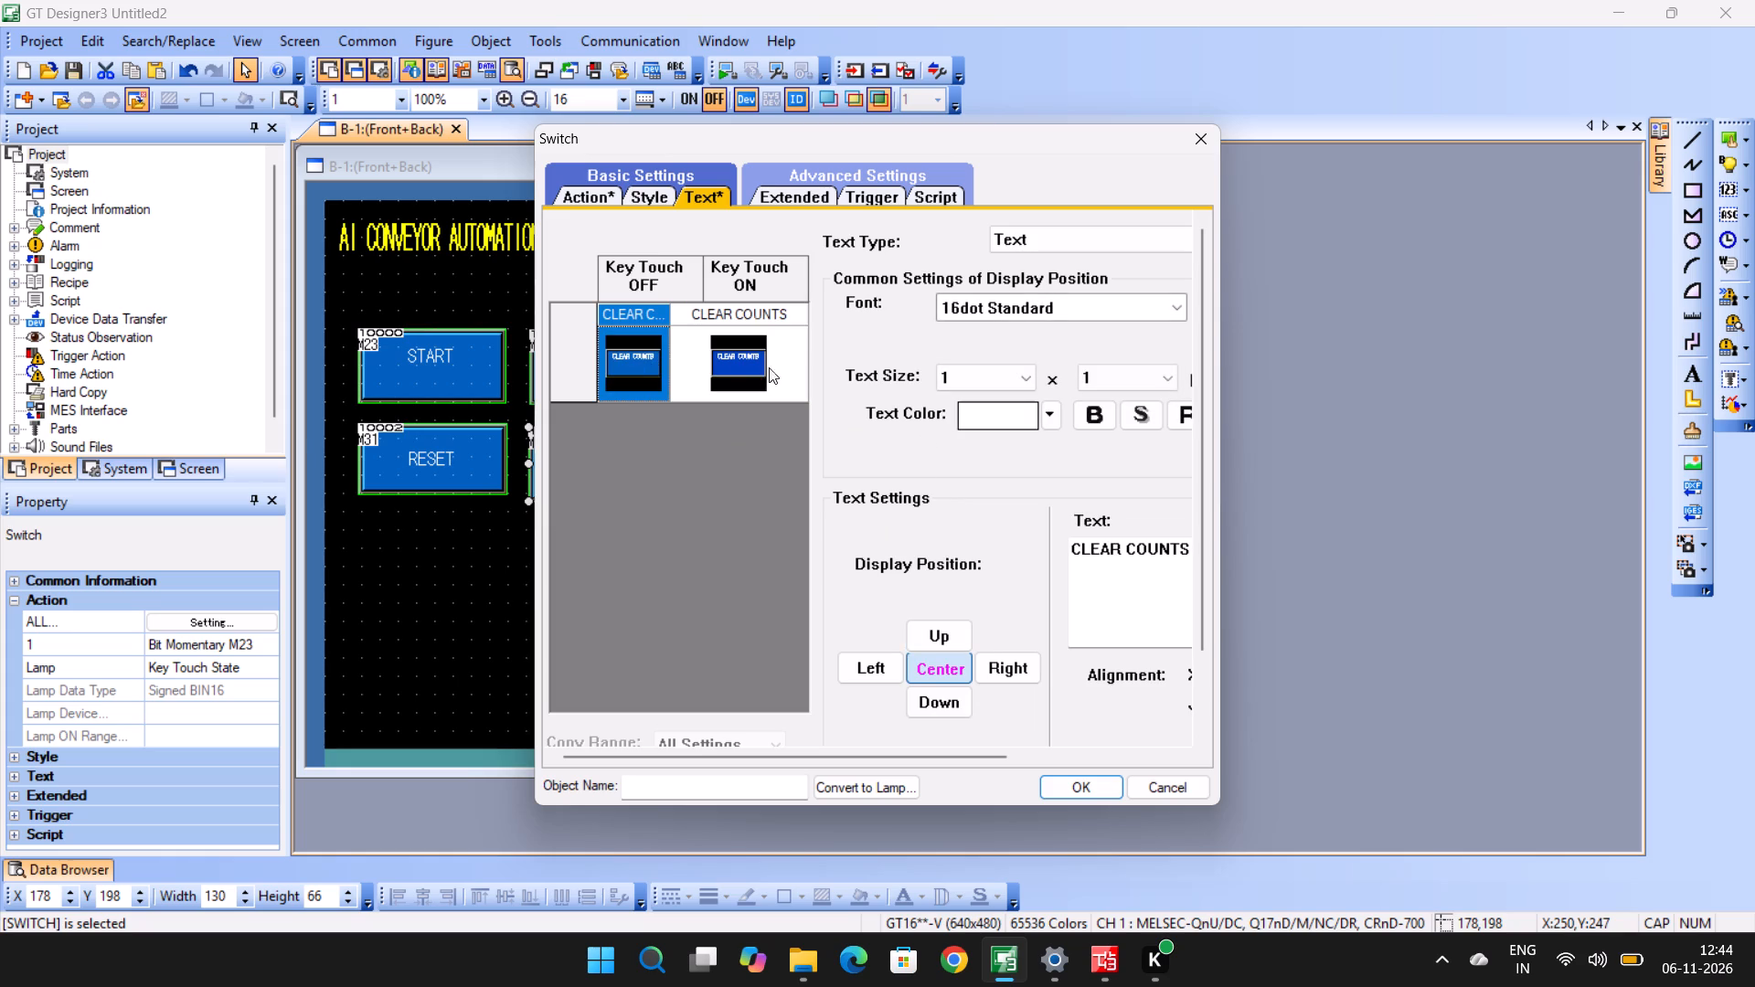
pyautogui.click(761, 368)
pyautogui.click(642, 329)
pyautogui.click(746, 323)
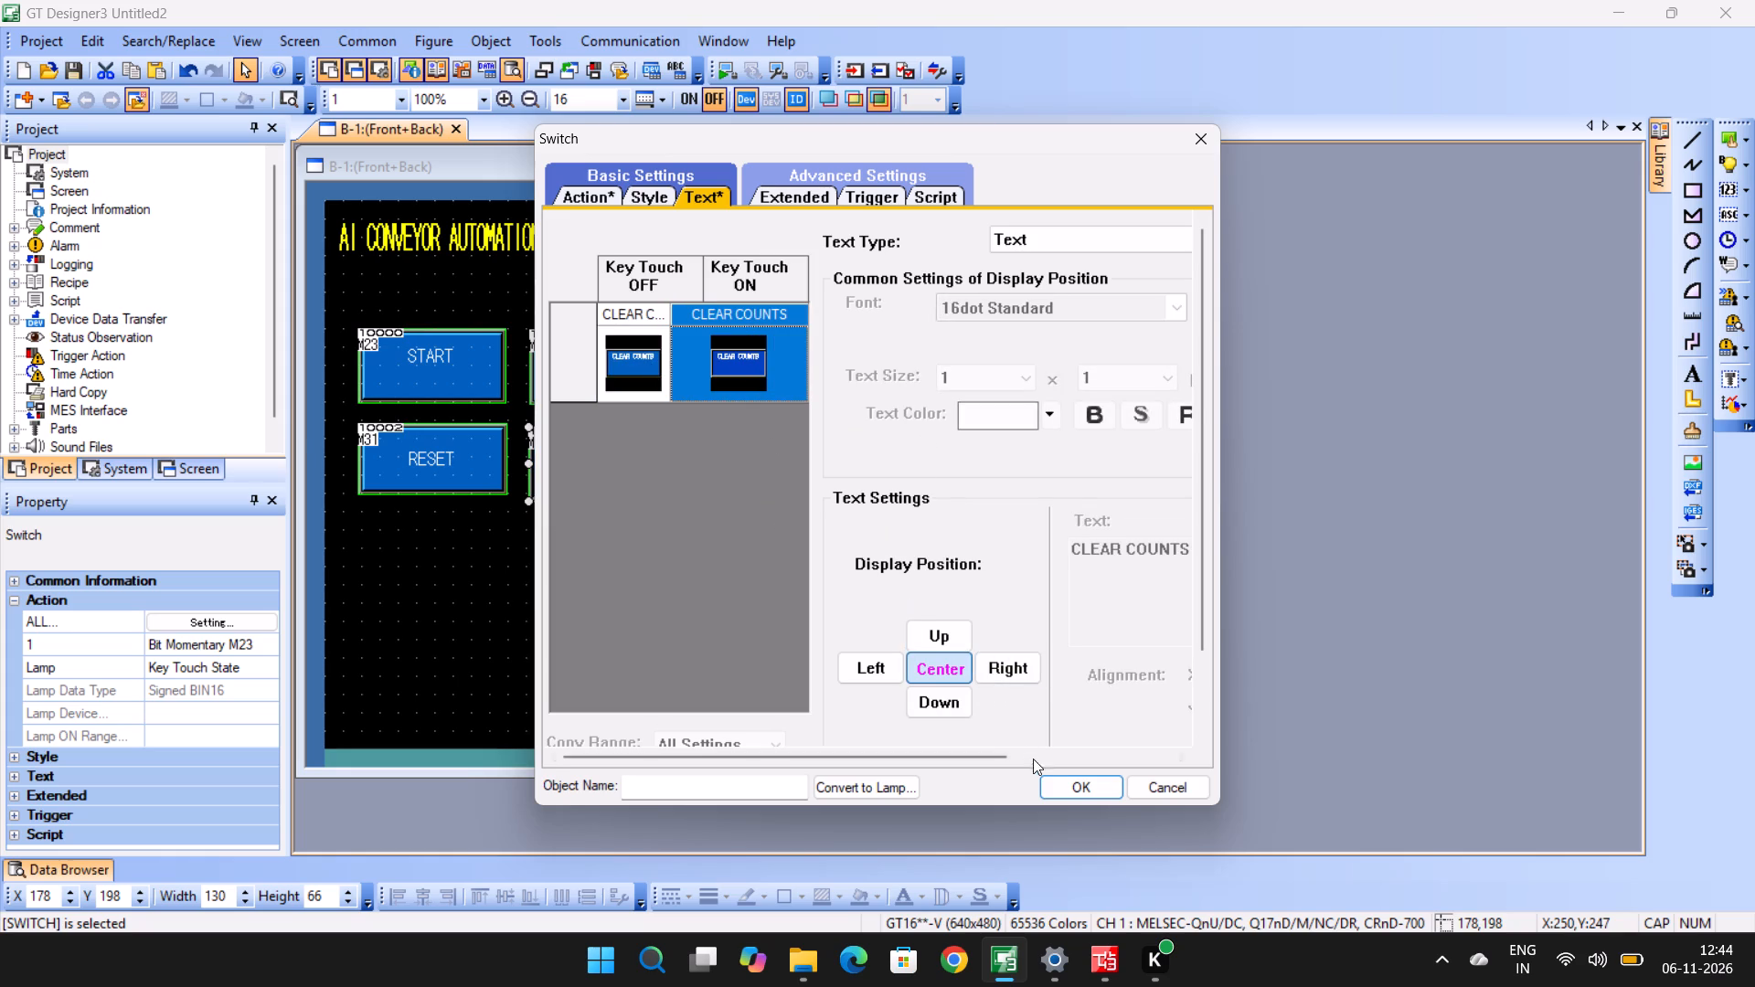
pyautogui.click(1044, 771)
pyautogui.click(1061, 782)
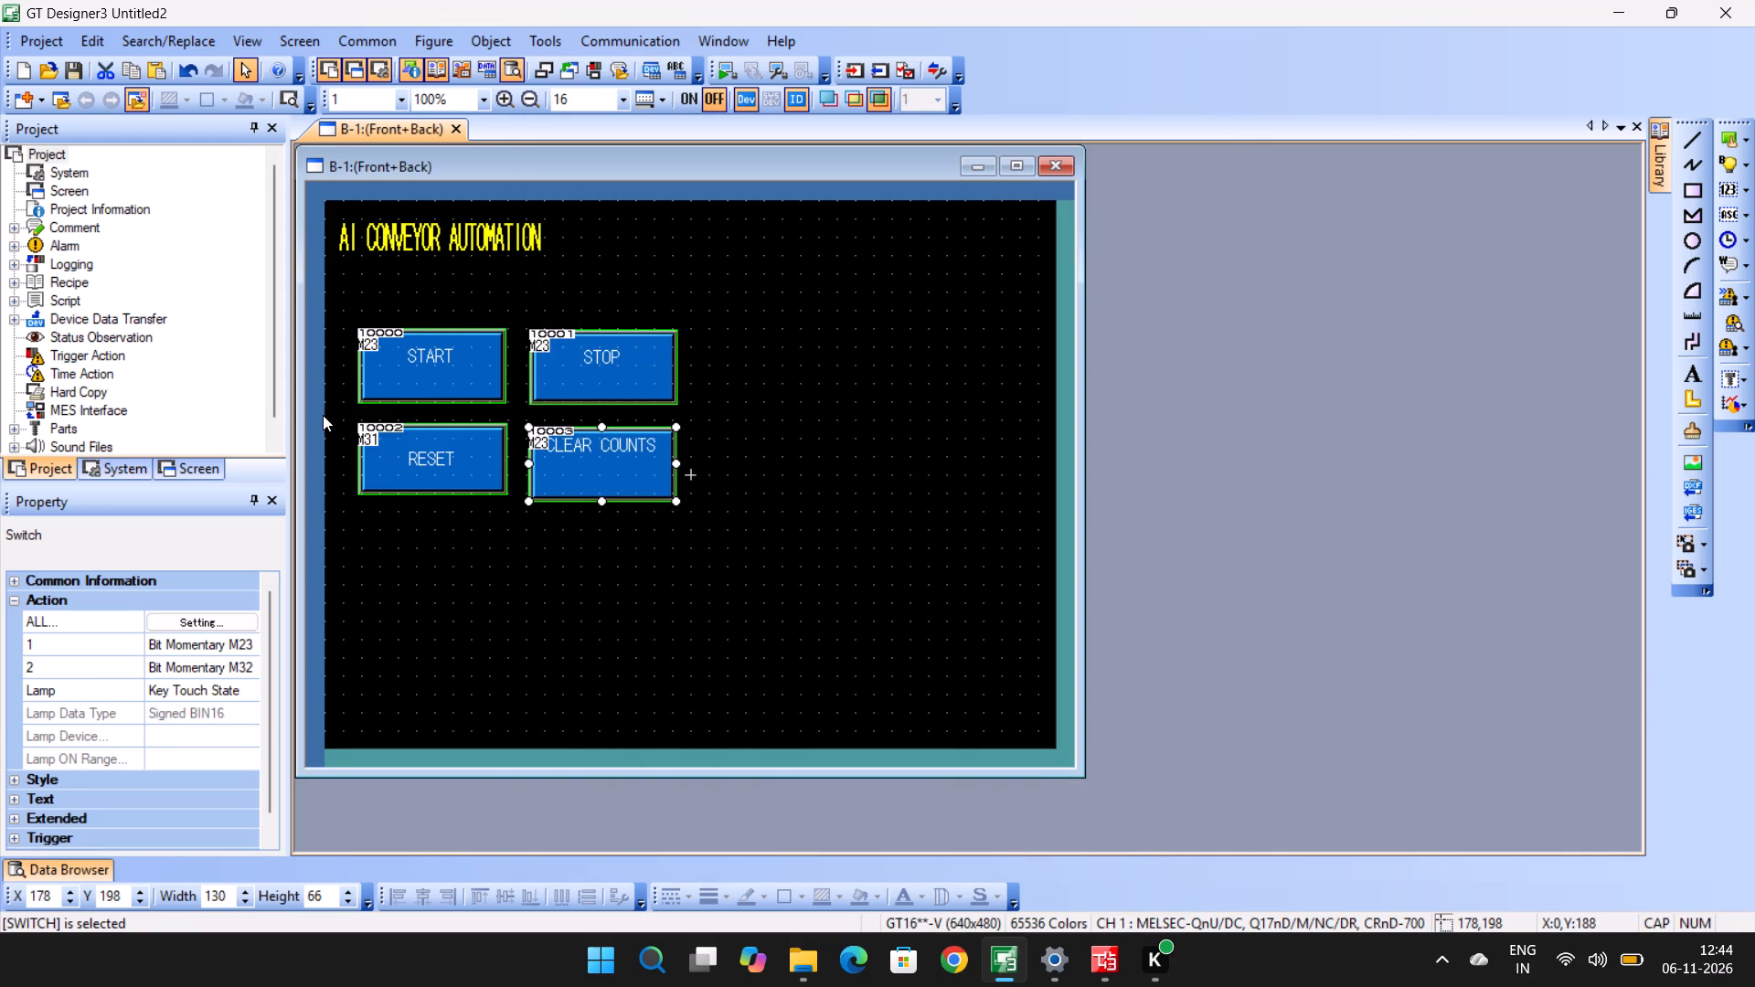
# Review the action lists of the CLEAR COUNTS and STOP switches, including the order-of-action settings.
pyautogui.click(416, 530)
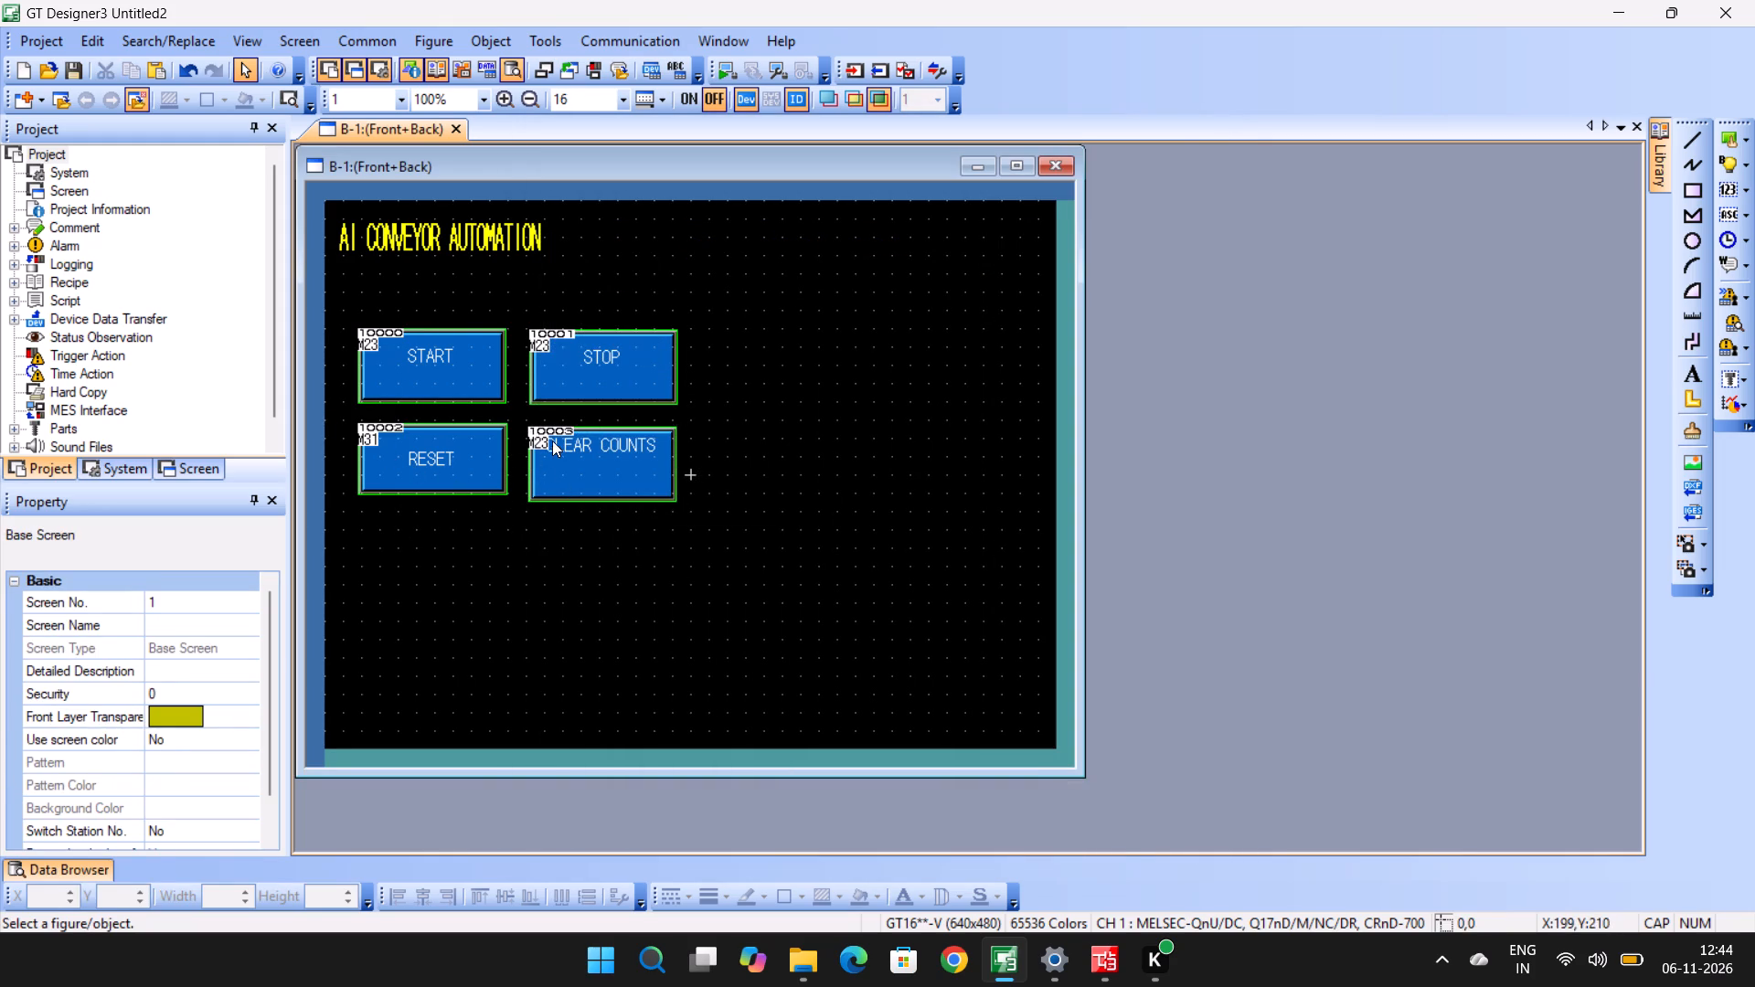
pyautogui.doubleClick(533, 439)
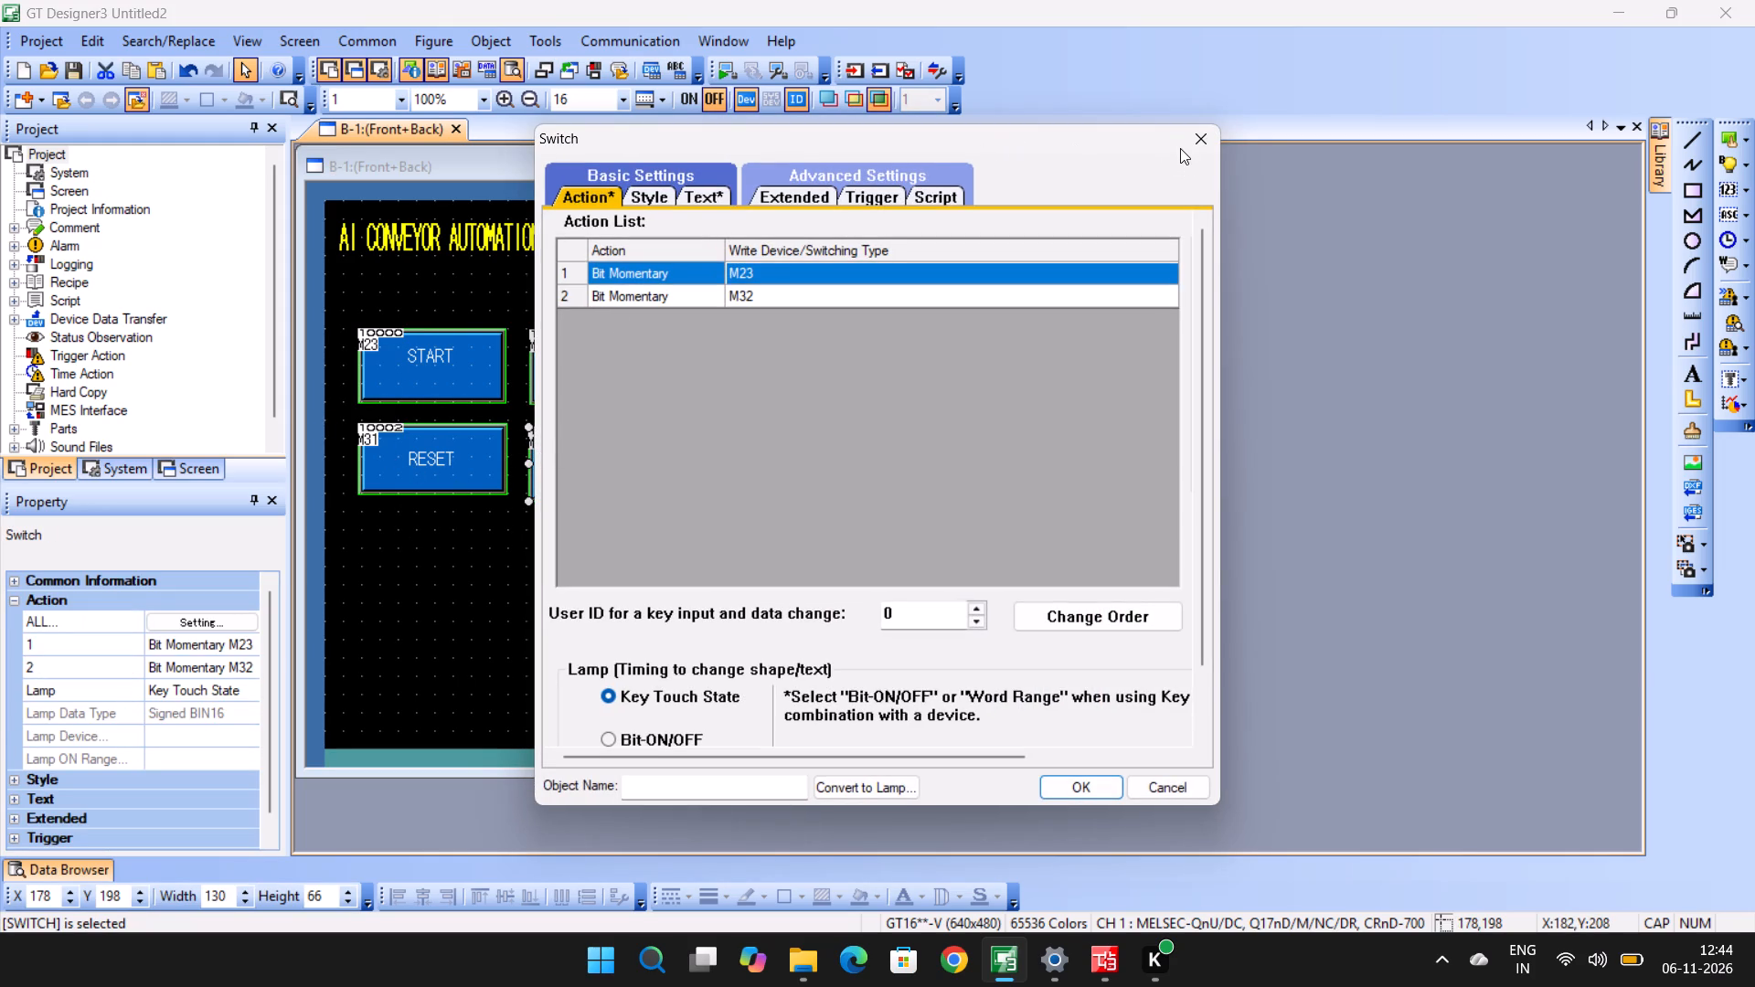
pyautogui.click(1181, 142)
pyautogui.doubleClick(565, 360)
pyautogui.doubleClick(568, 360)
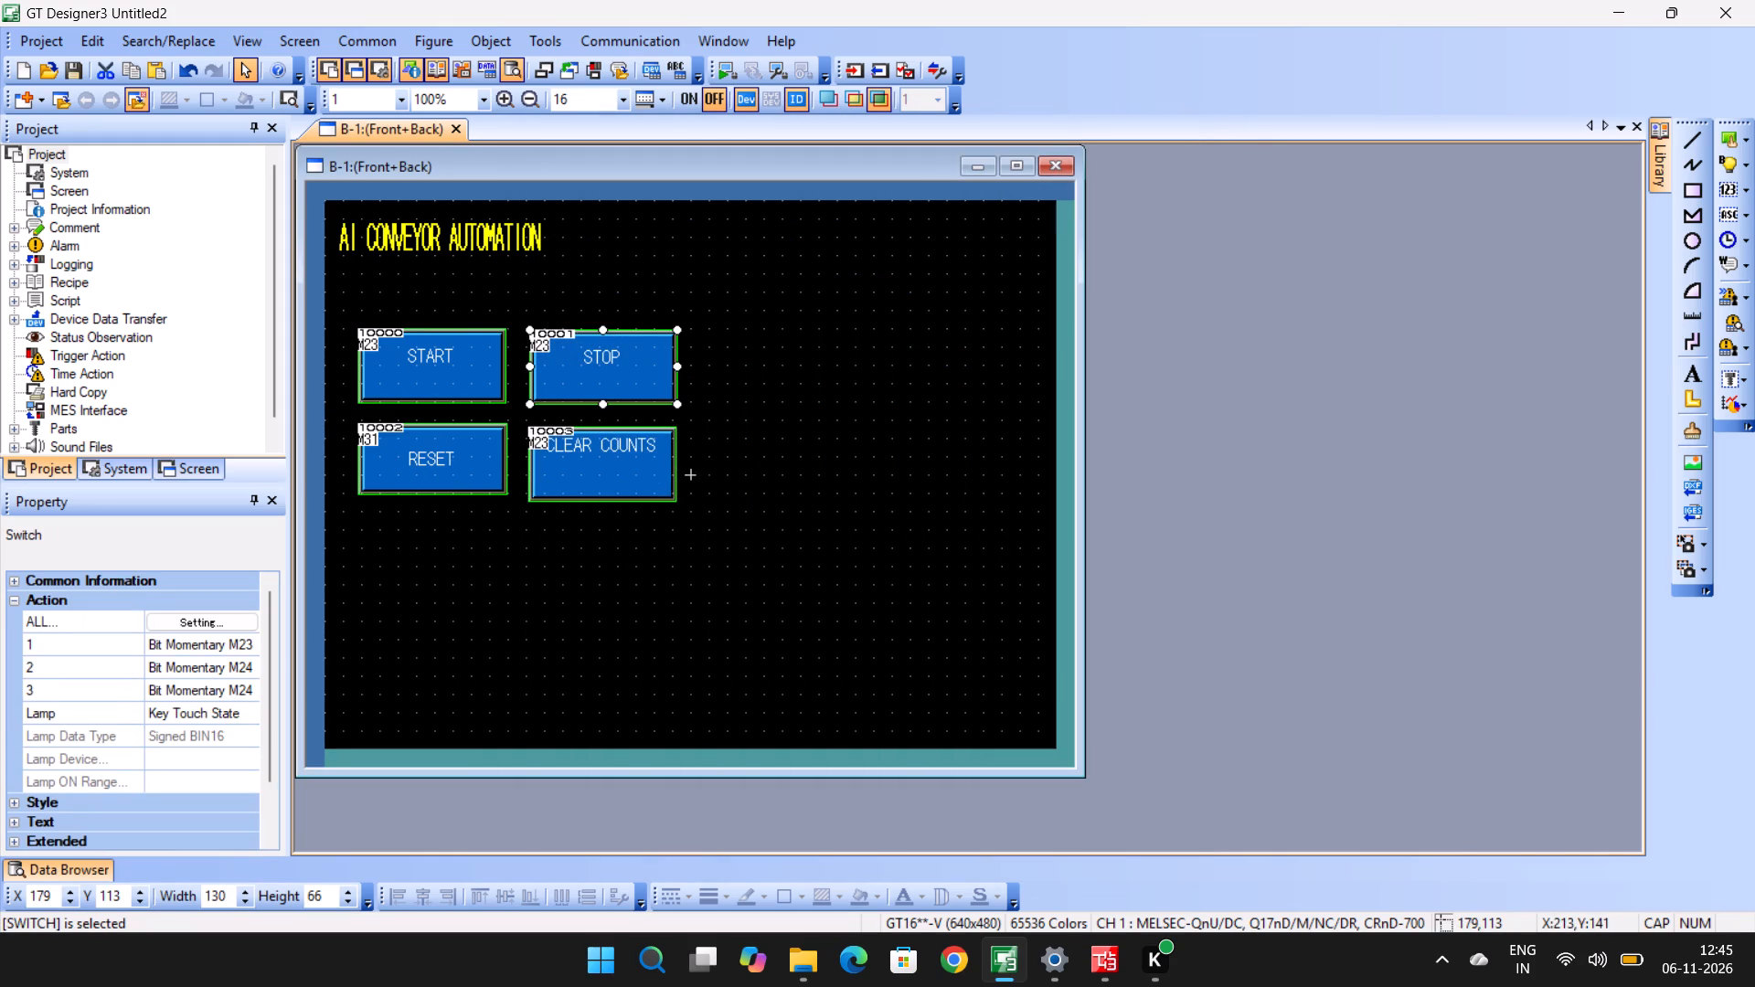
pyautogui.moveTo(945, 738); pyautogui.dragTo(1072, 737)
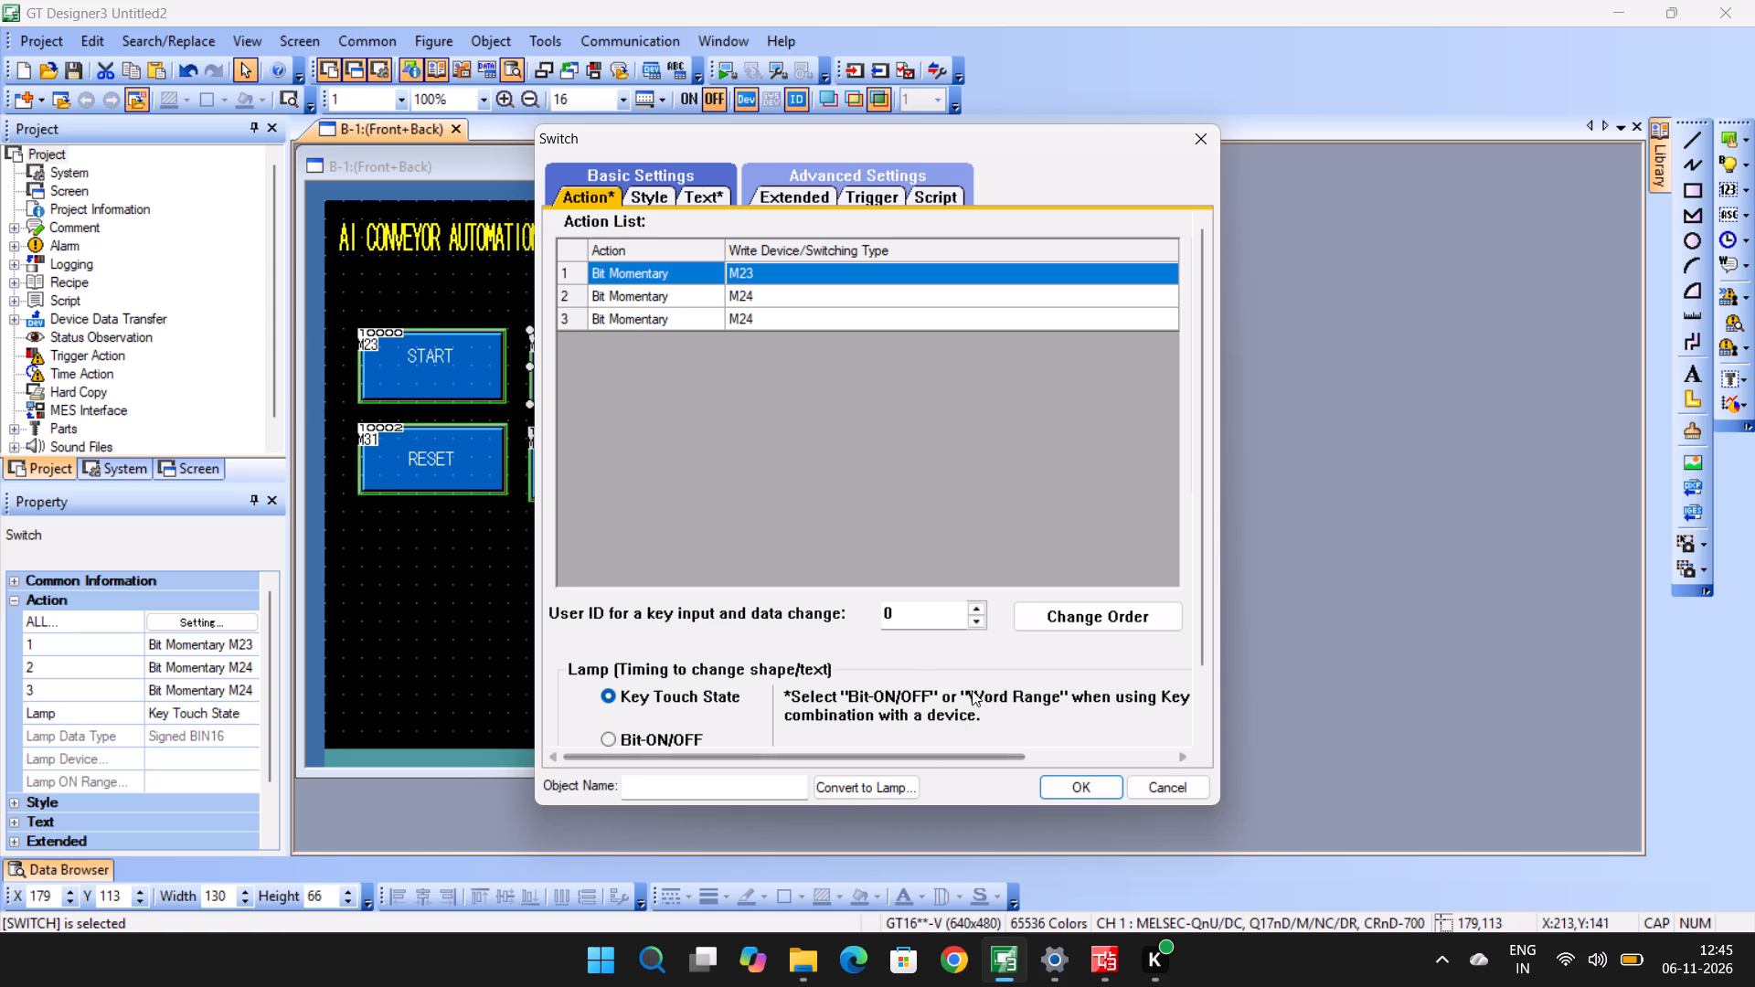
pyautogui.click(710, 322)
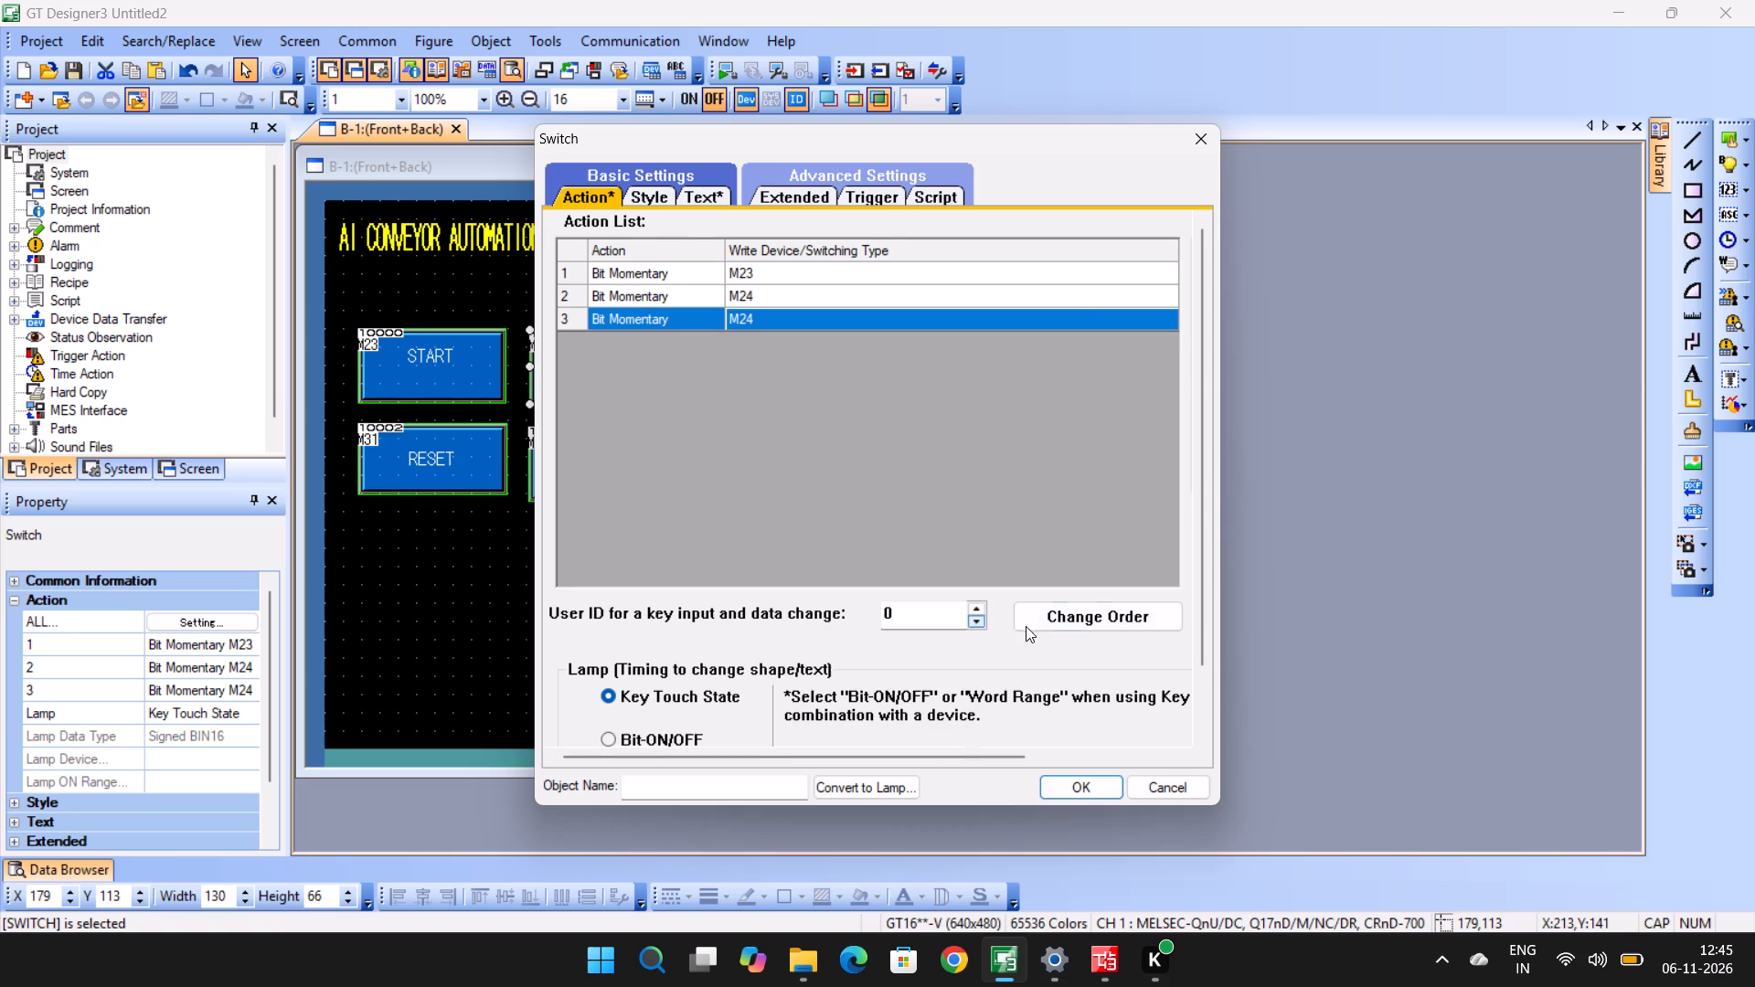
pyautogui.click(1048, 611)
pyautogui.click(981, 651)
pyautogui.click(973, 626)
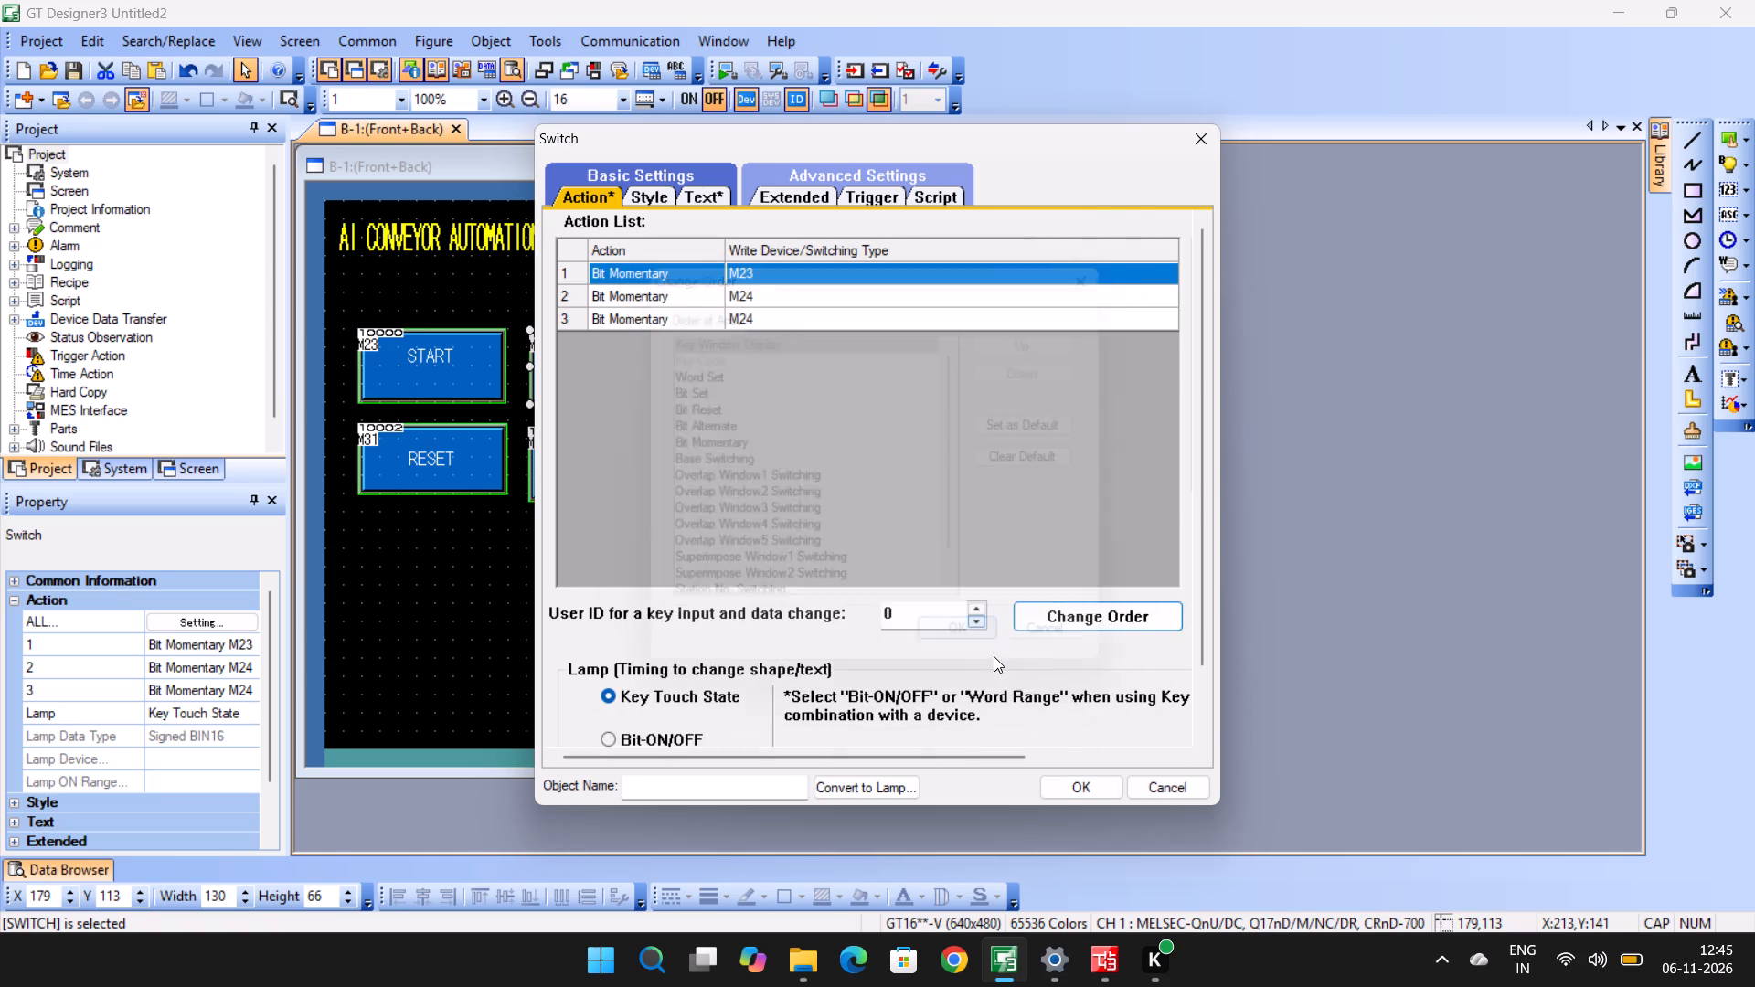
# Examine the bit settings of the STOP switch's M23 action and its first M24 action, including the M23 device details.
pyautogui.doubleClick(696, 268)
pyautogui.rightClick(696, 269)
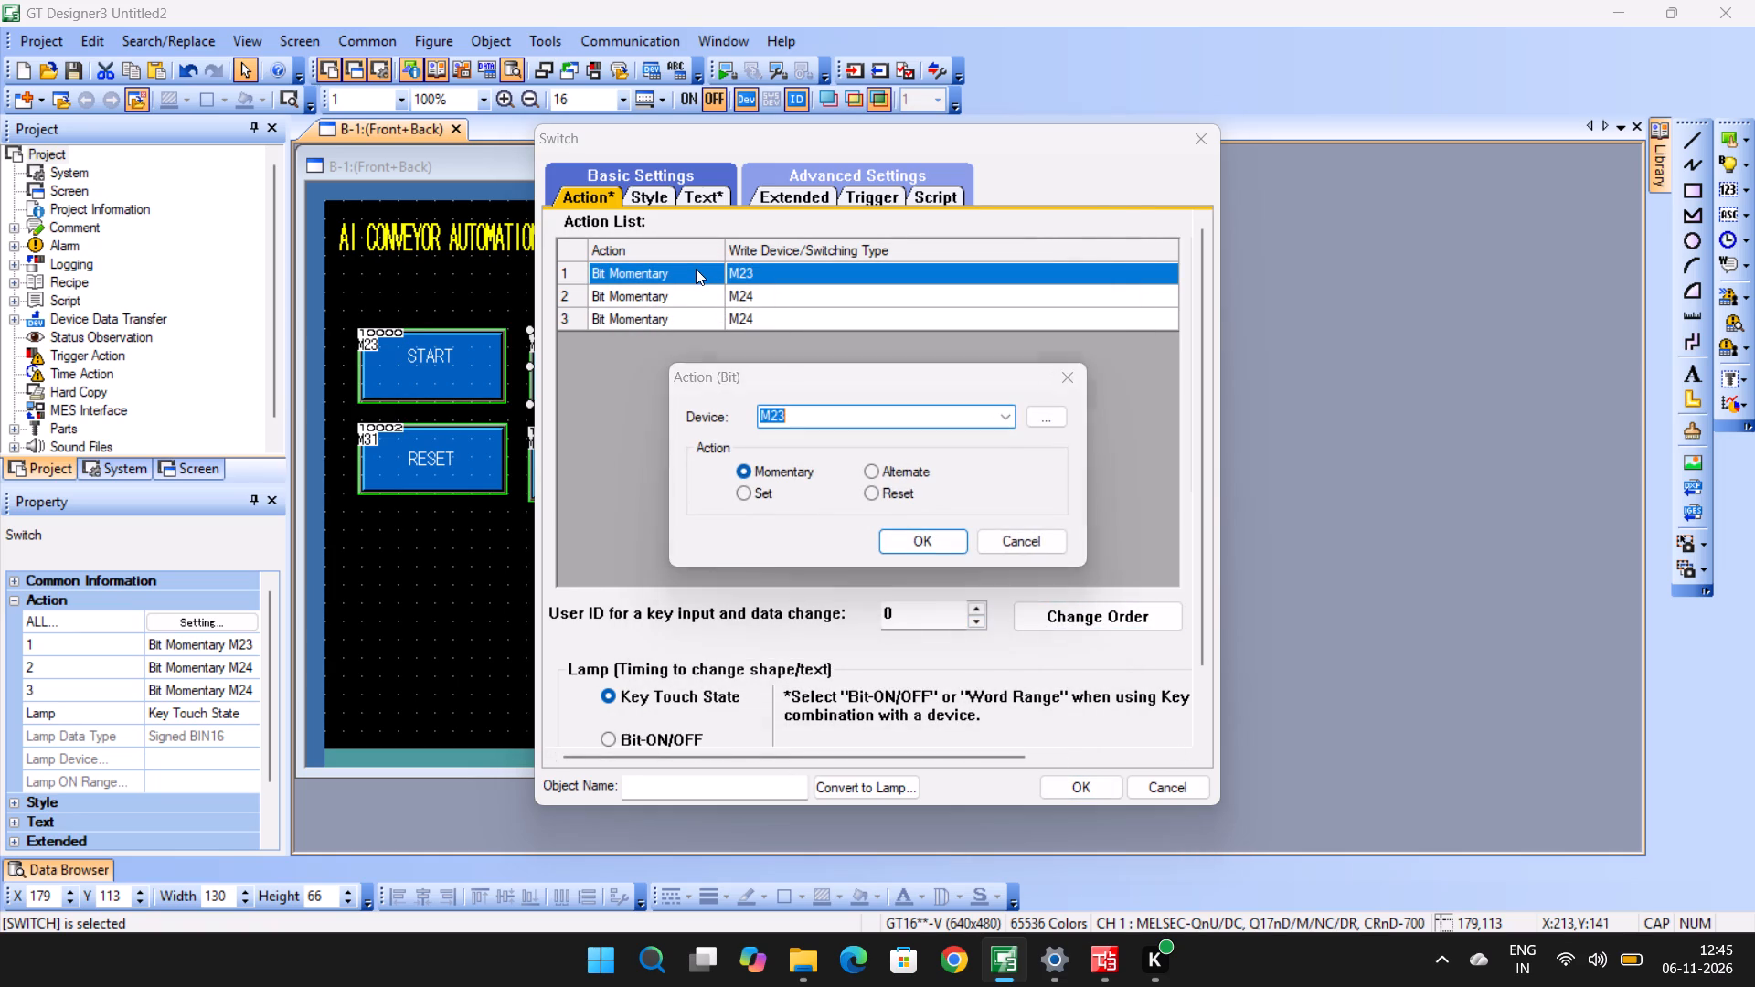
pyautogui.rightClick(696, 269)
pyautogui.click(1048, 370)
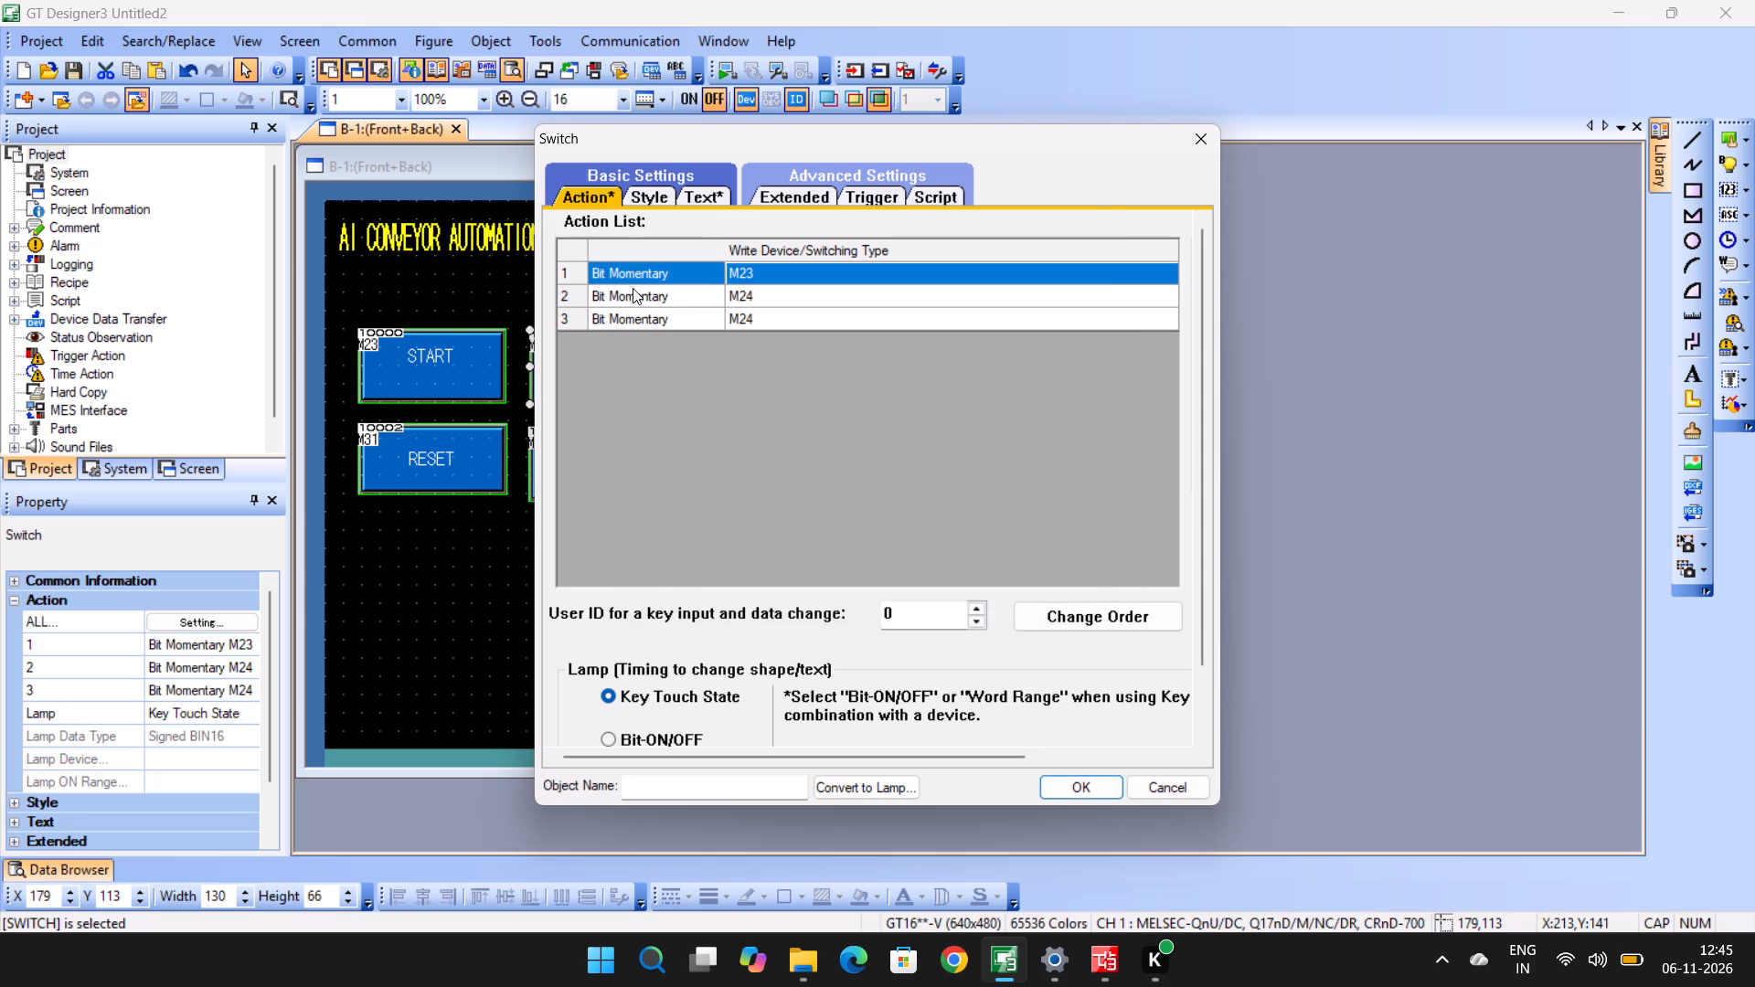
pyautogui.rightClick(637, 270)
pyautogui.click(637, 269)
pyautogui.rightClick(637, 269)
pyautogui.click(637, 269)
pyautogui.doubleClick(636, 270)
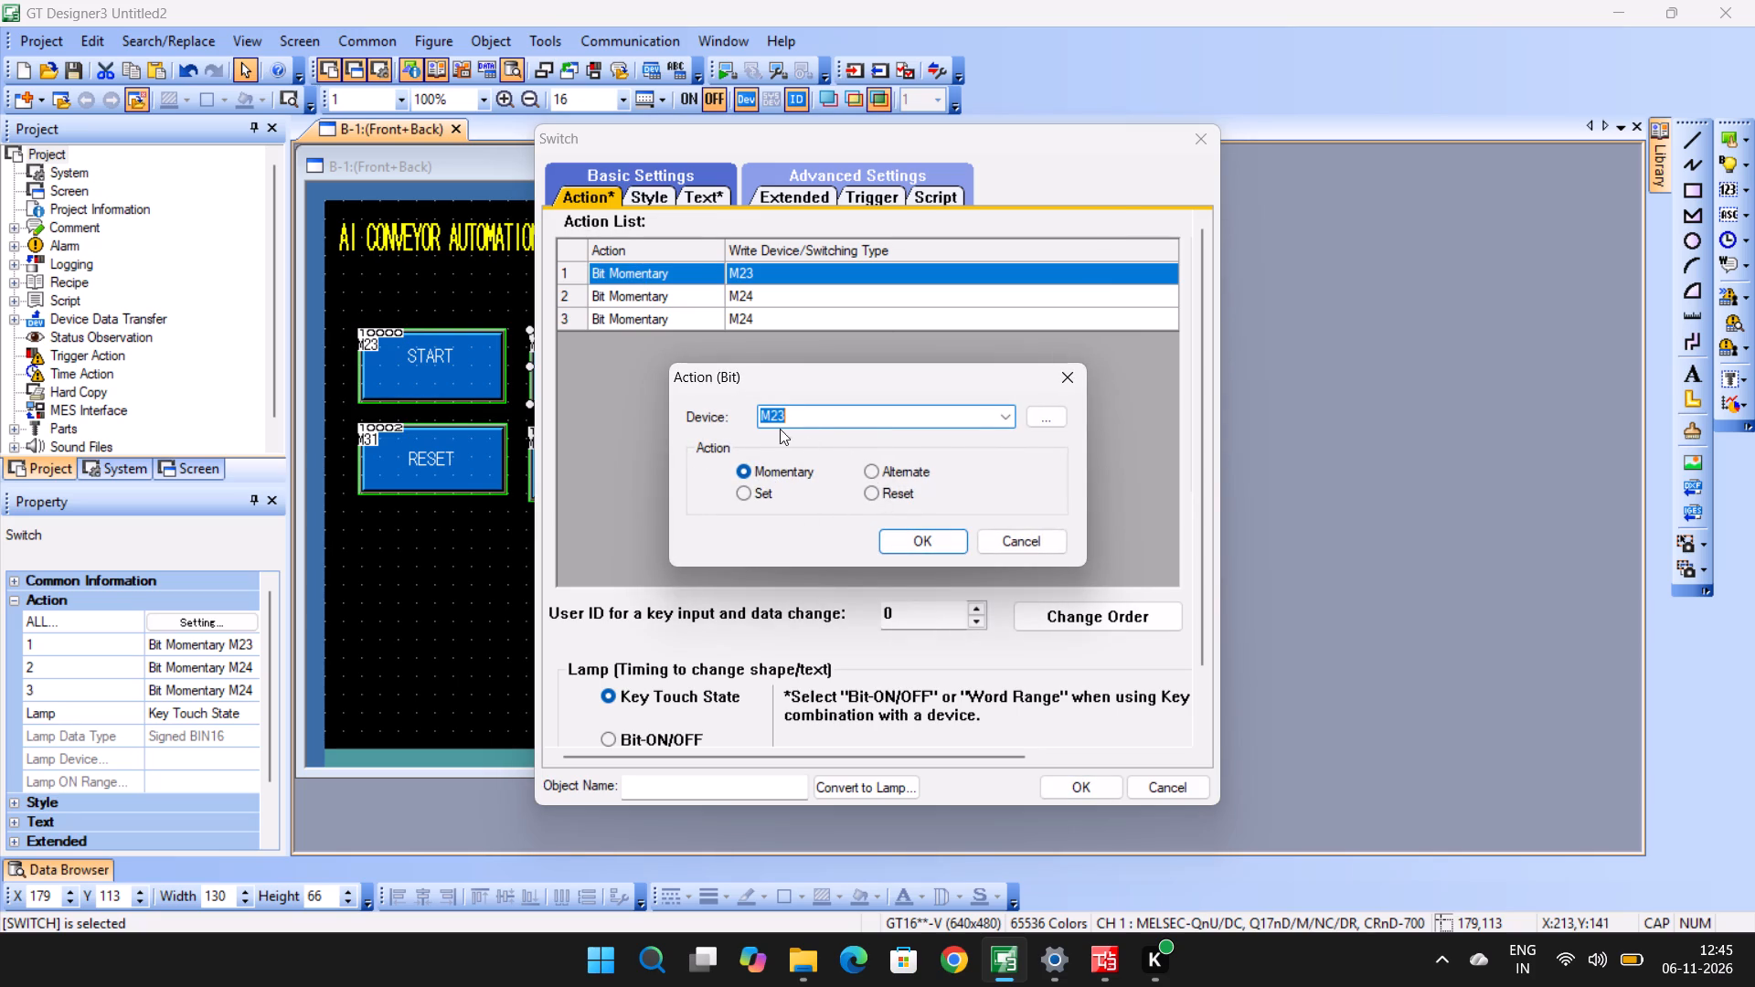
pyautogui.click(1050, 411)
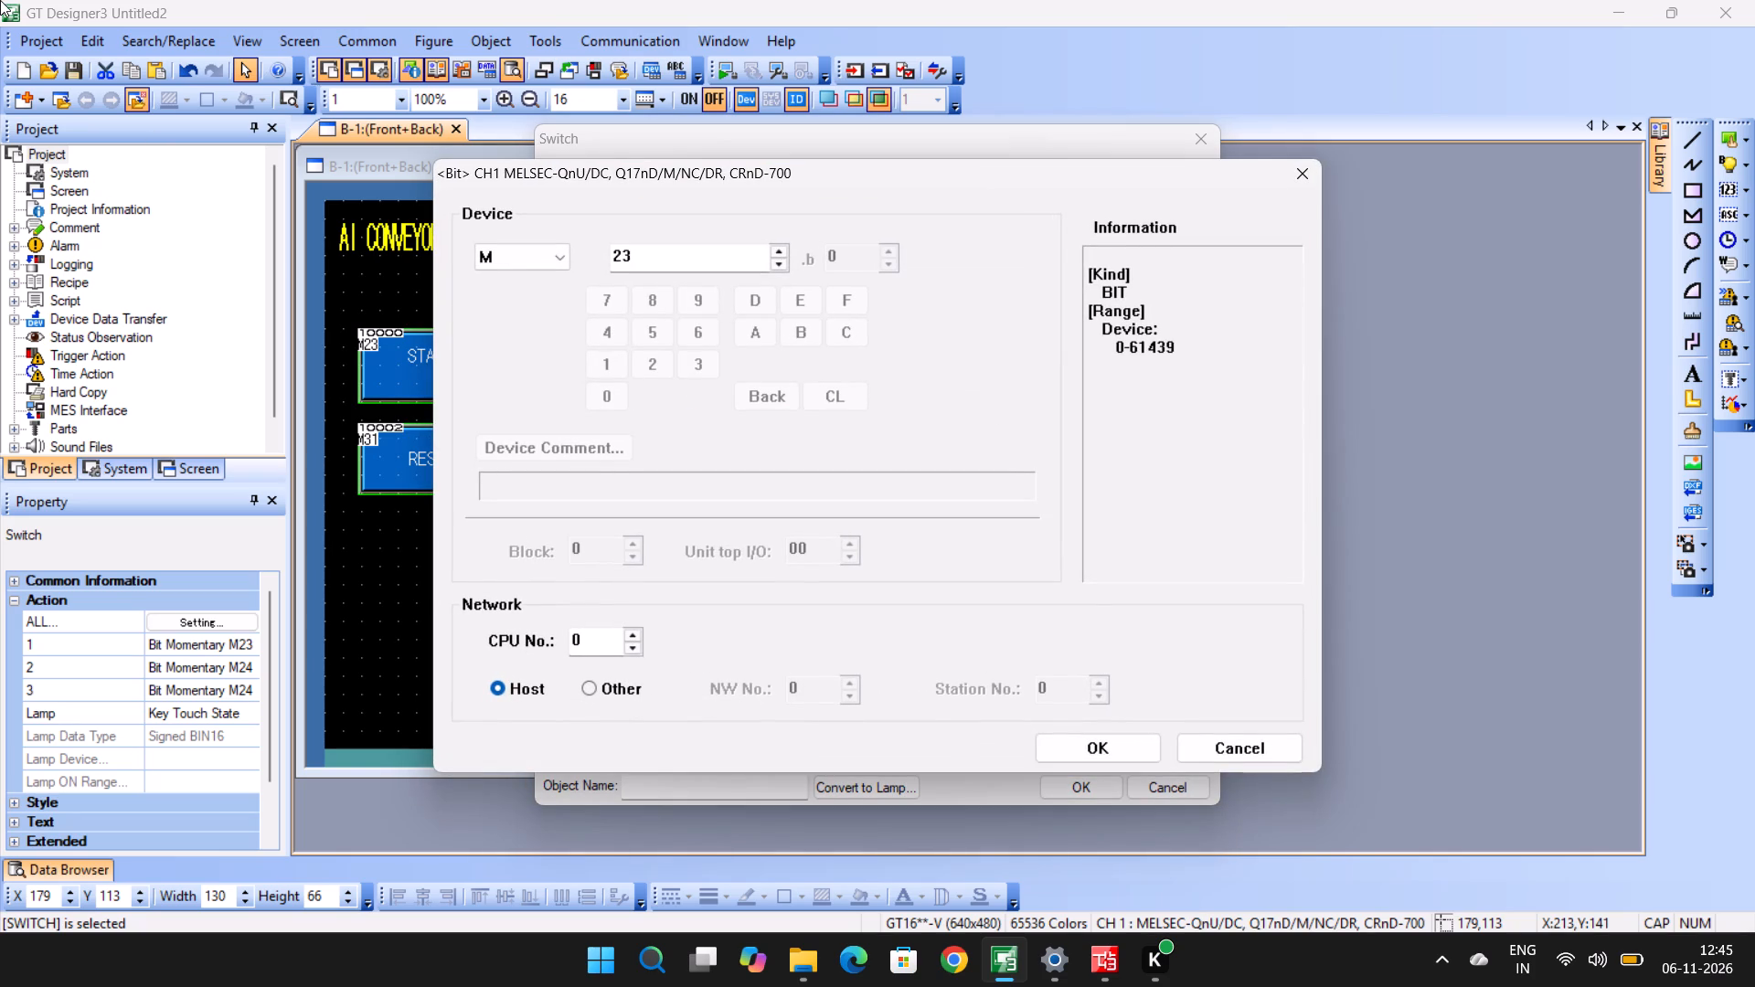
pyautogui.click(1313, 172)
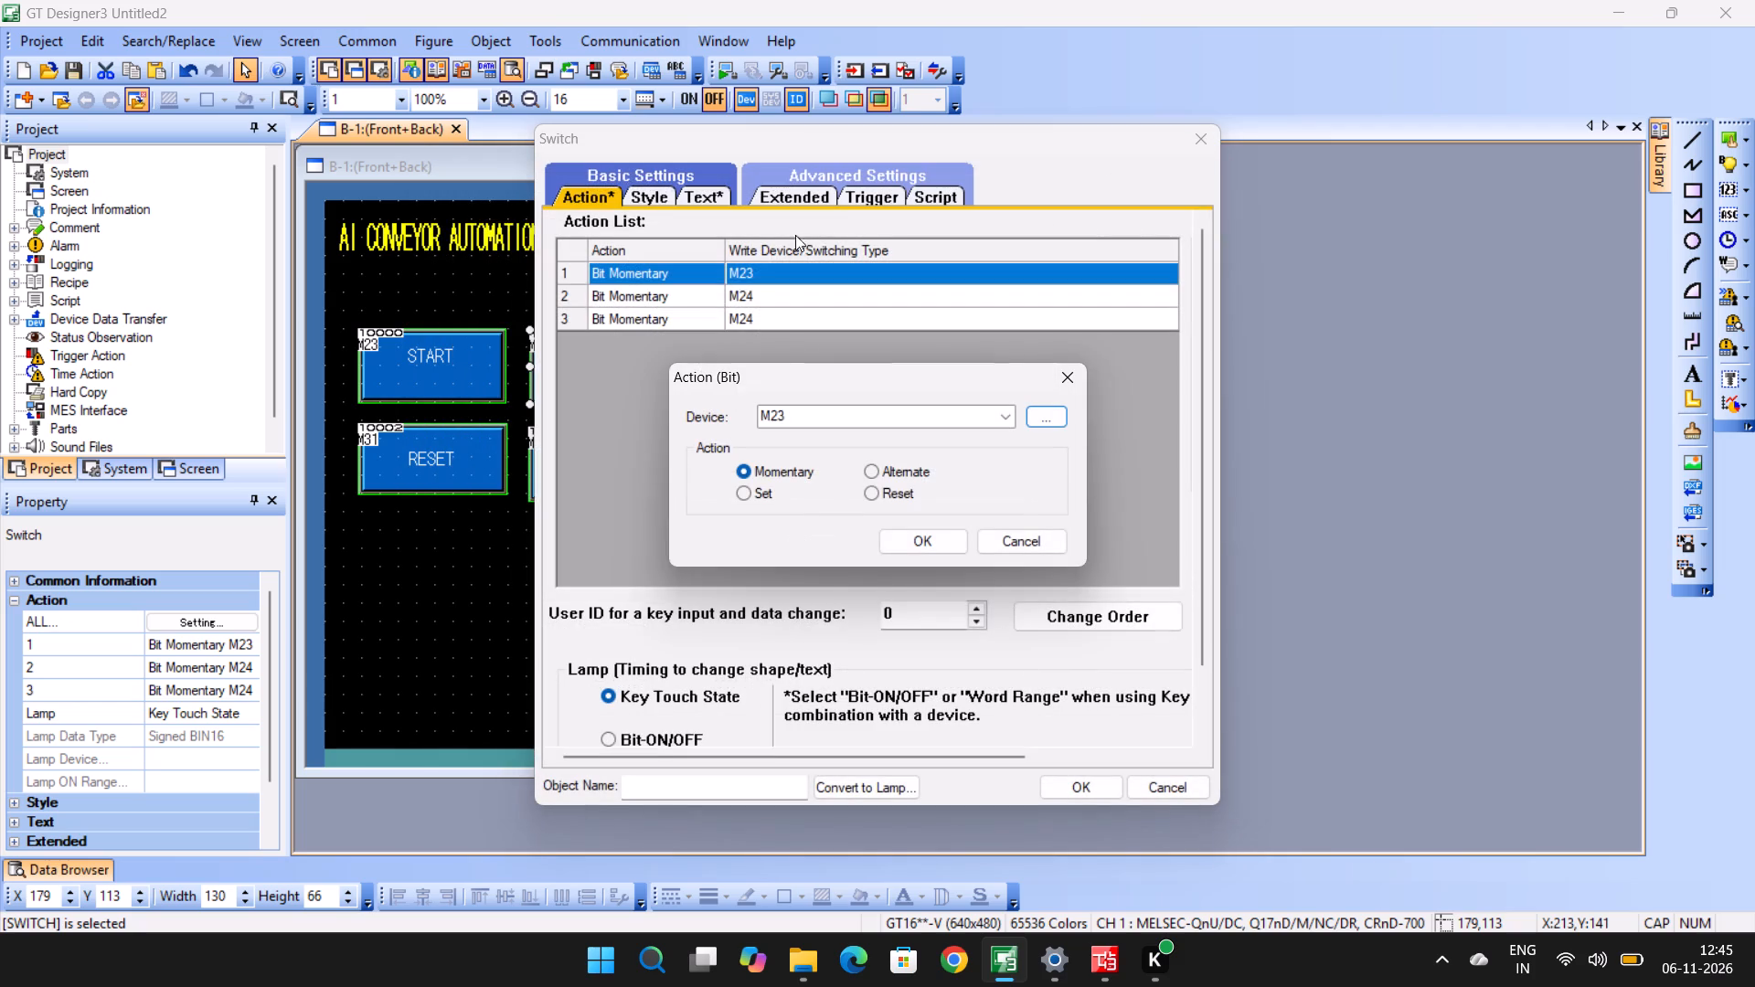
pyautogui.click(1077, 384)
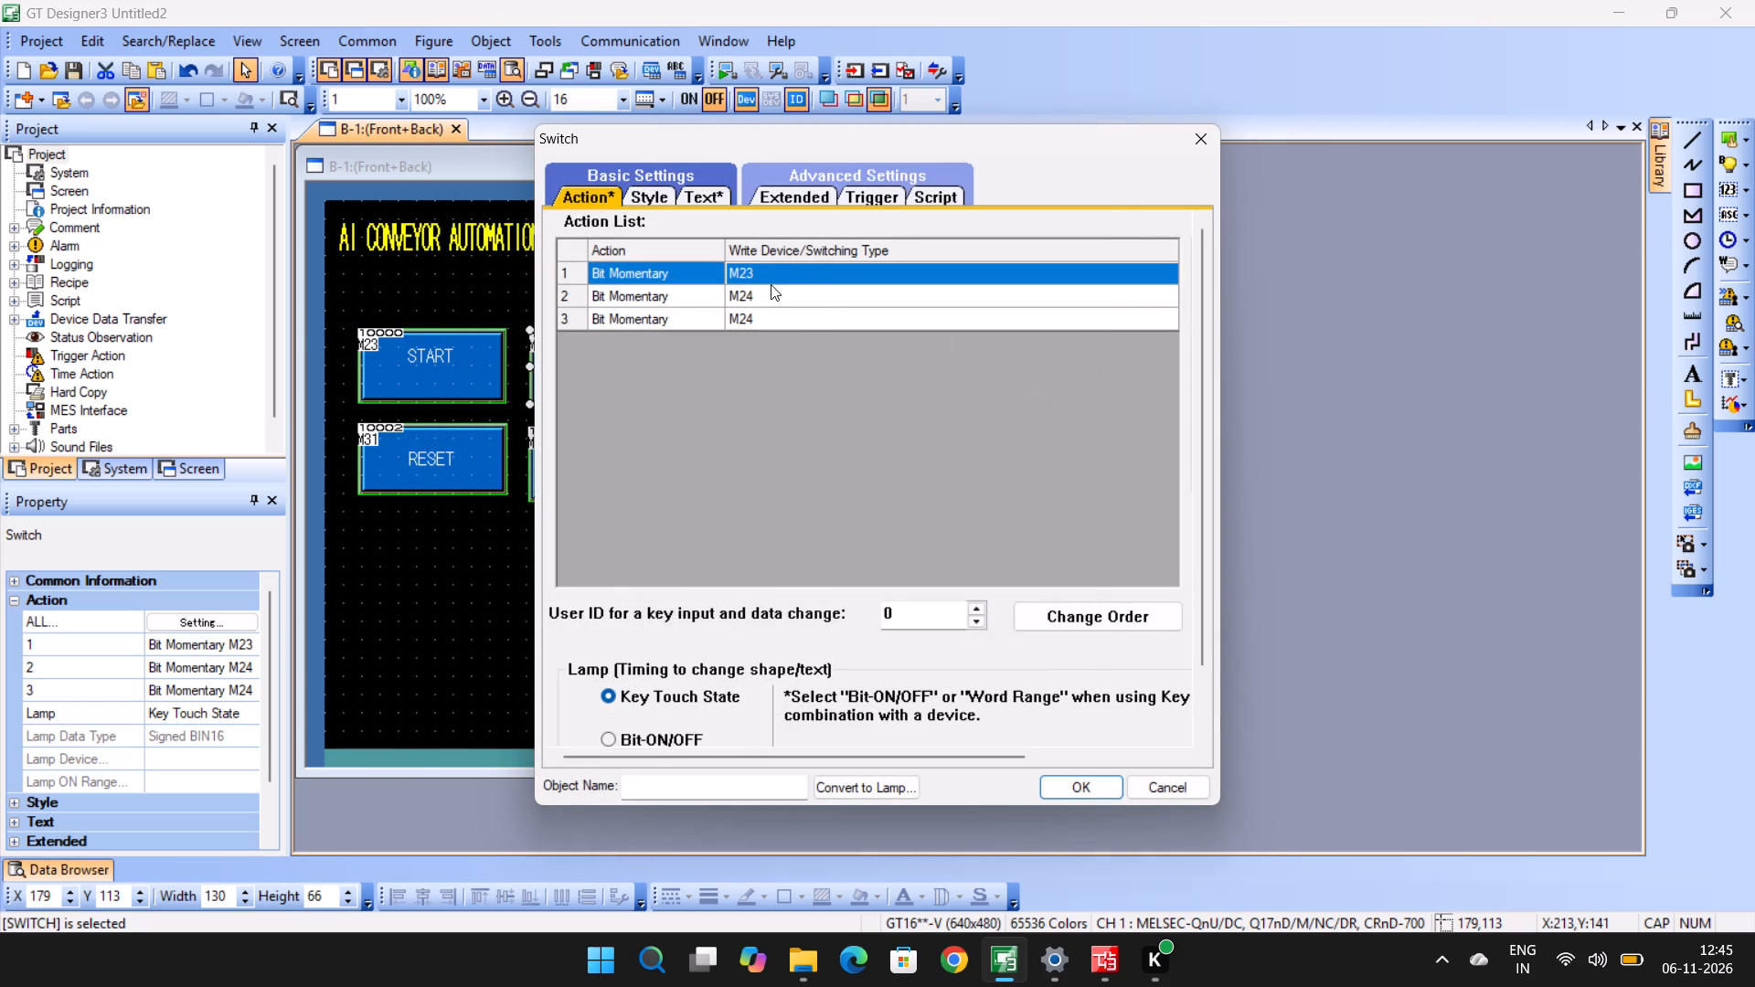
pyautogui.click(771, 284)
pyautogui.click(771, 289)
pyautogui.doubleClick(805, 300)
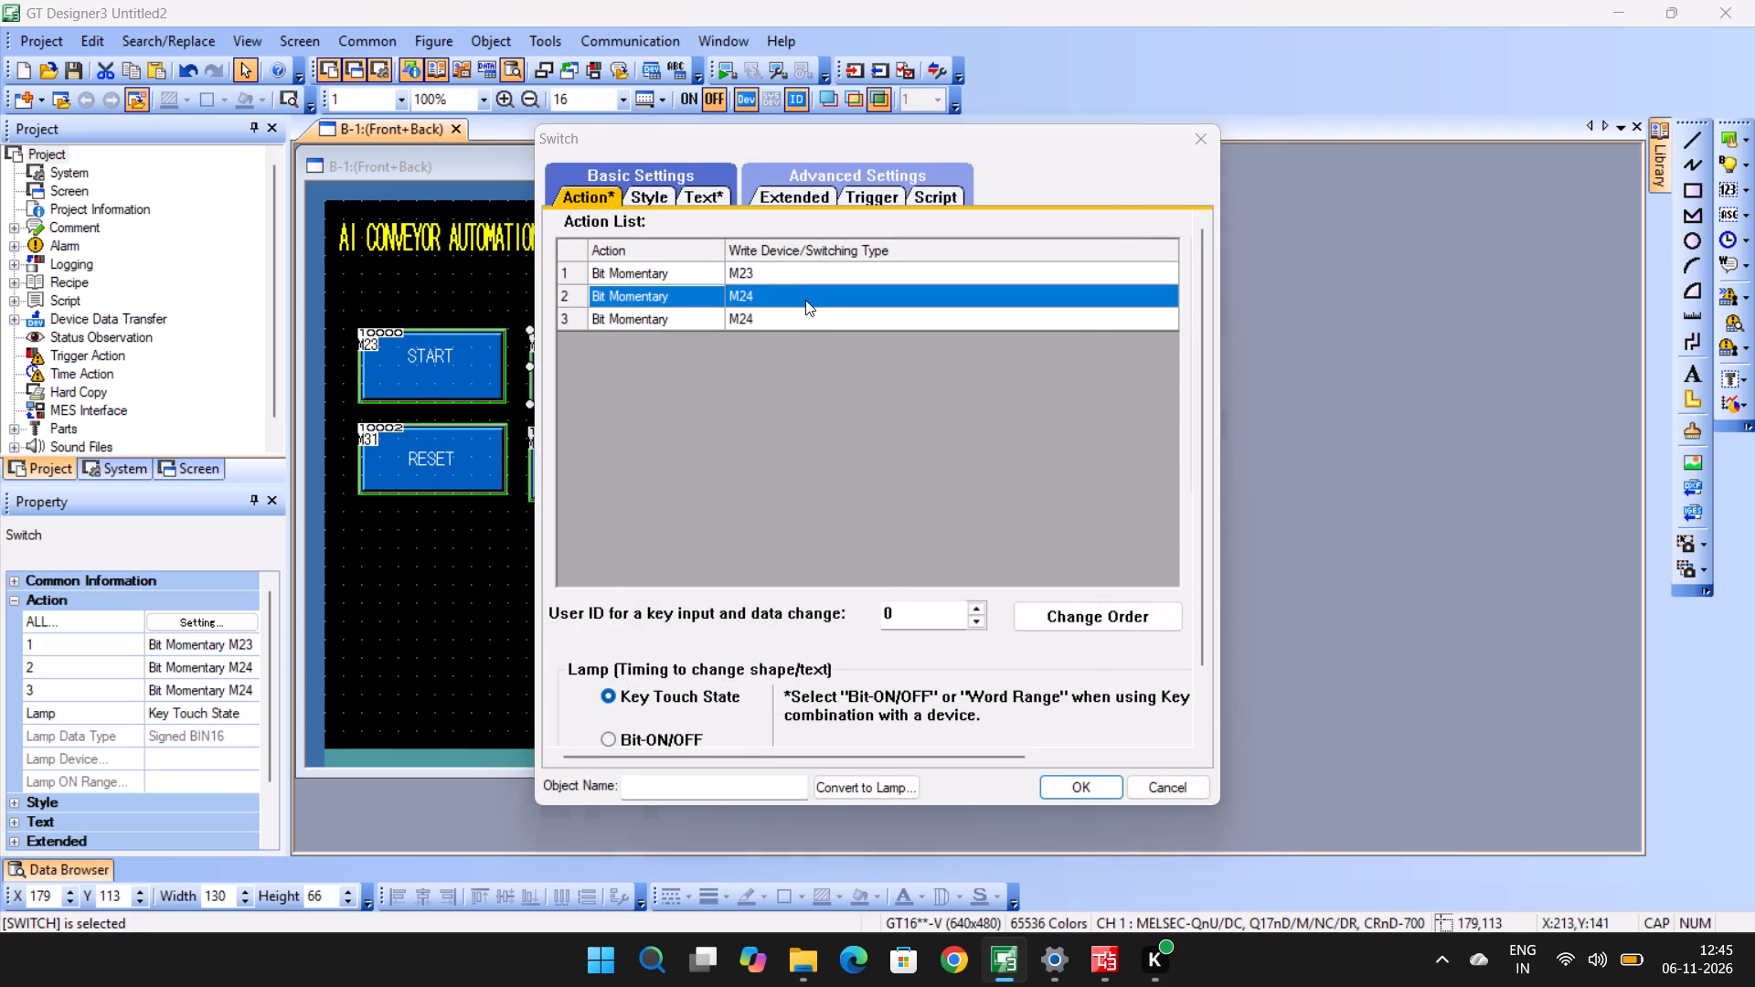
pyautogui.click(928, 546)
pyautogui.click(1057, 791)
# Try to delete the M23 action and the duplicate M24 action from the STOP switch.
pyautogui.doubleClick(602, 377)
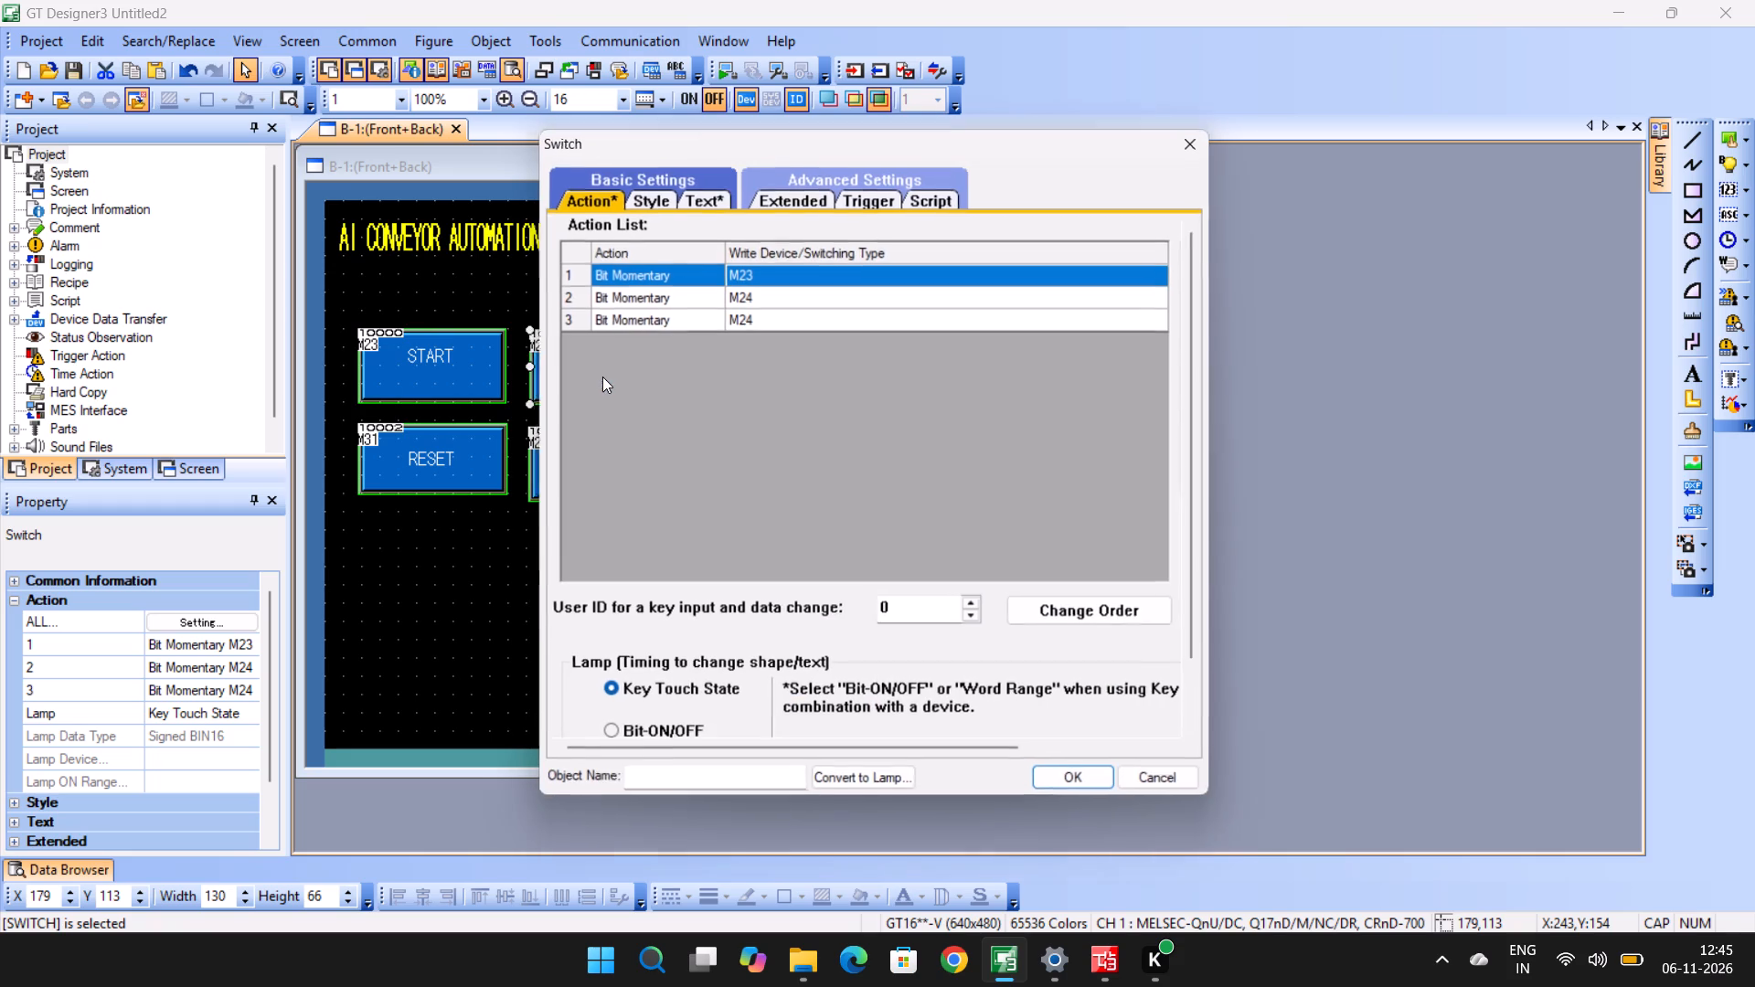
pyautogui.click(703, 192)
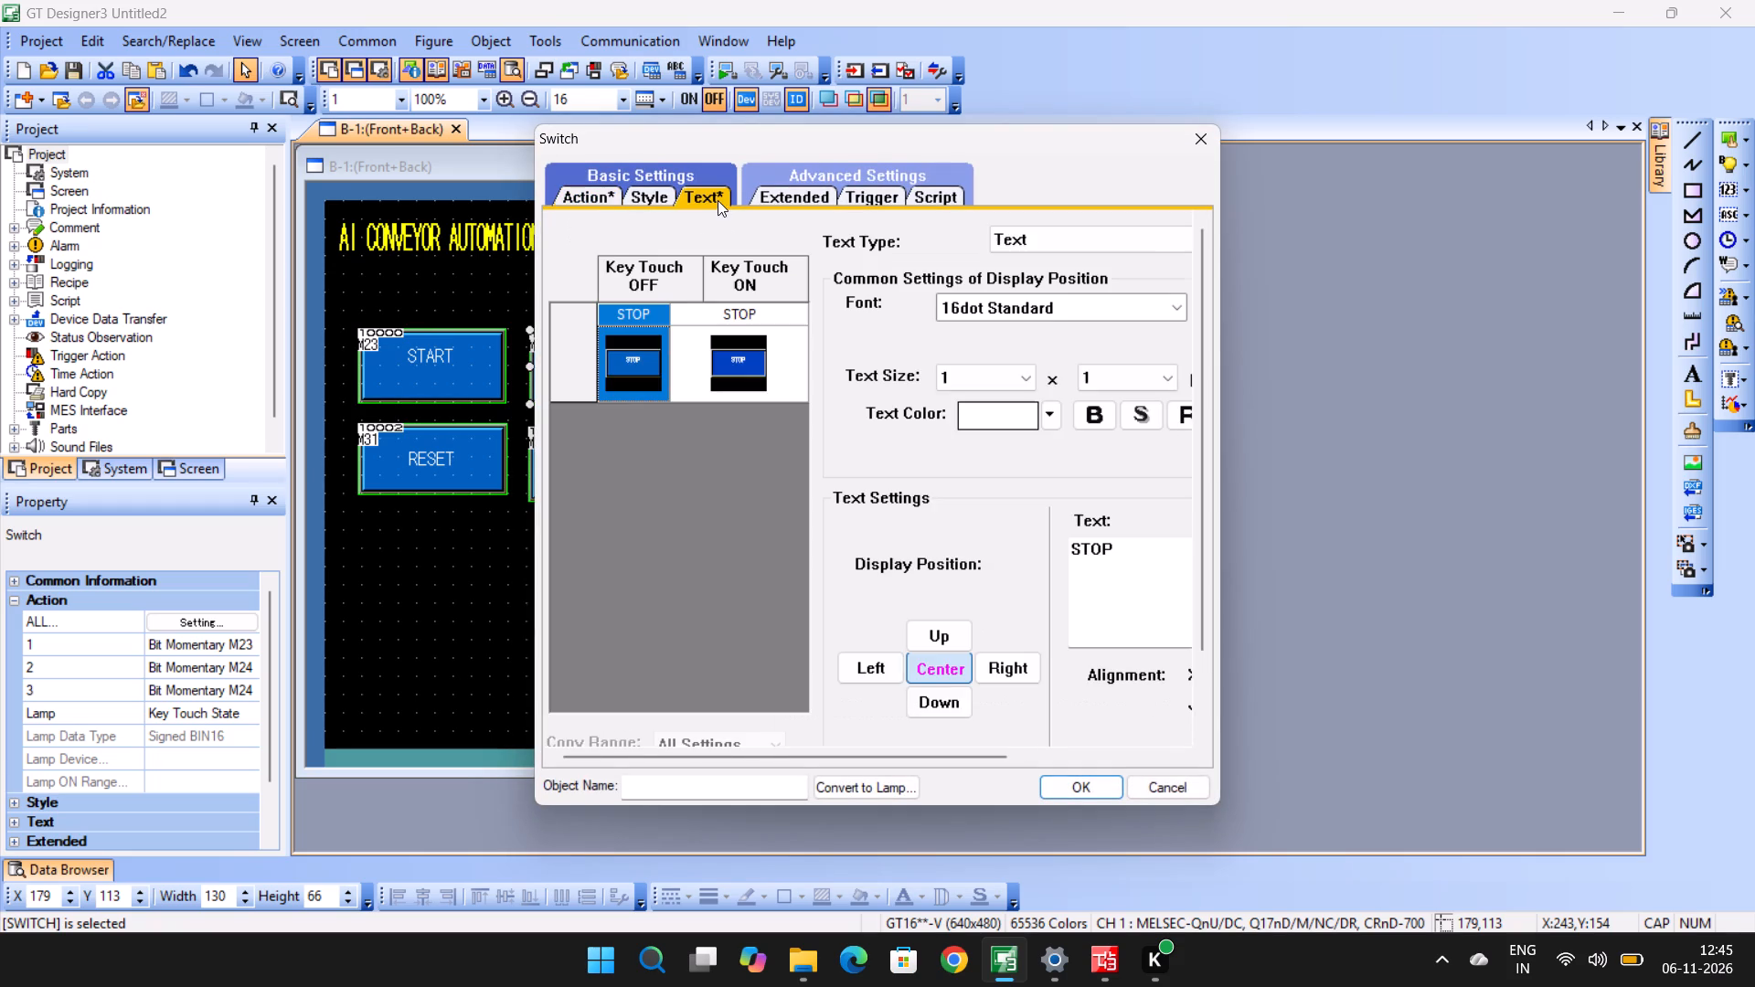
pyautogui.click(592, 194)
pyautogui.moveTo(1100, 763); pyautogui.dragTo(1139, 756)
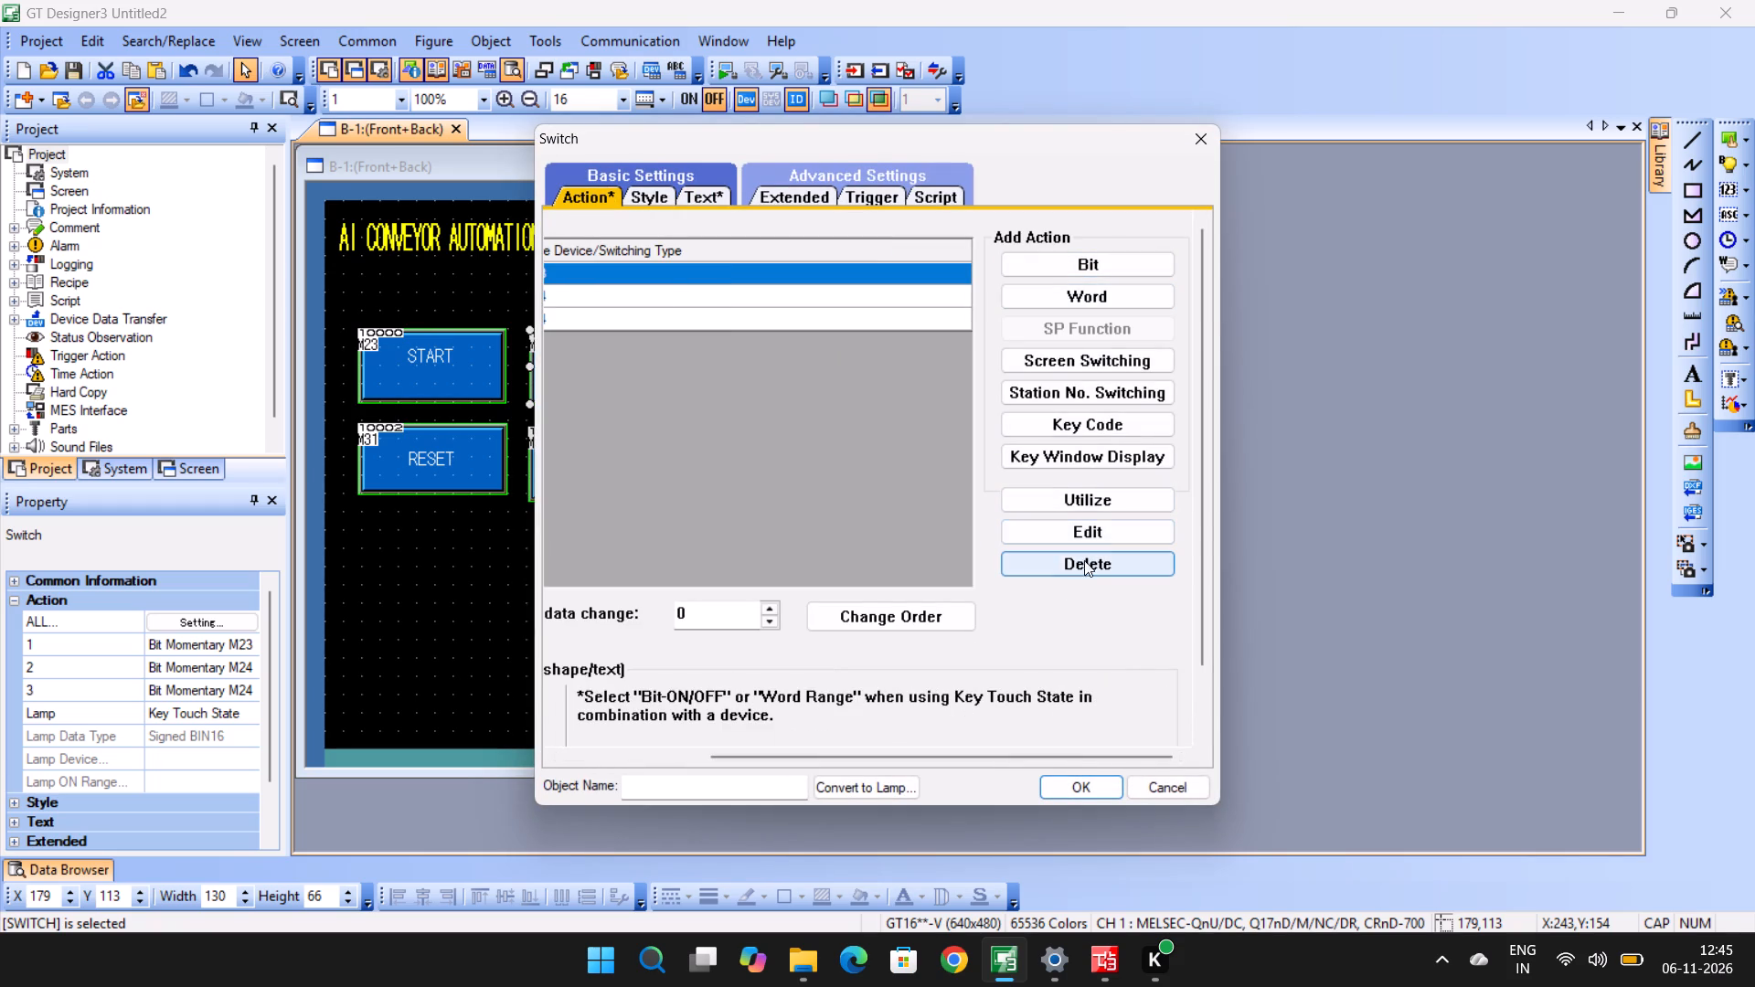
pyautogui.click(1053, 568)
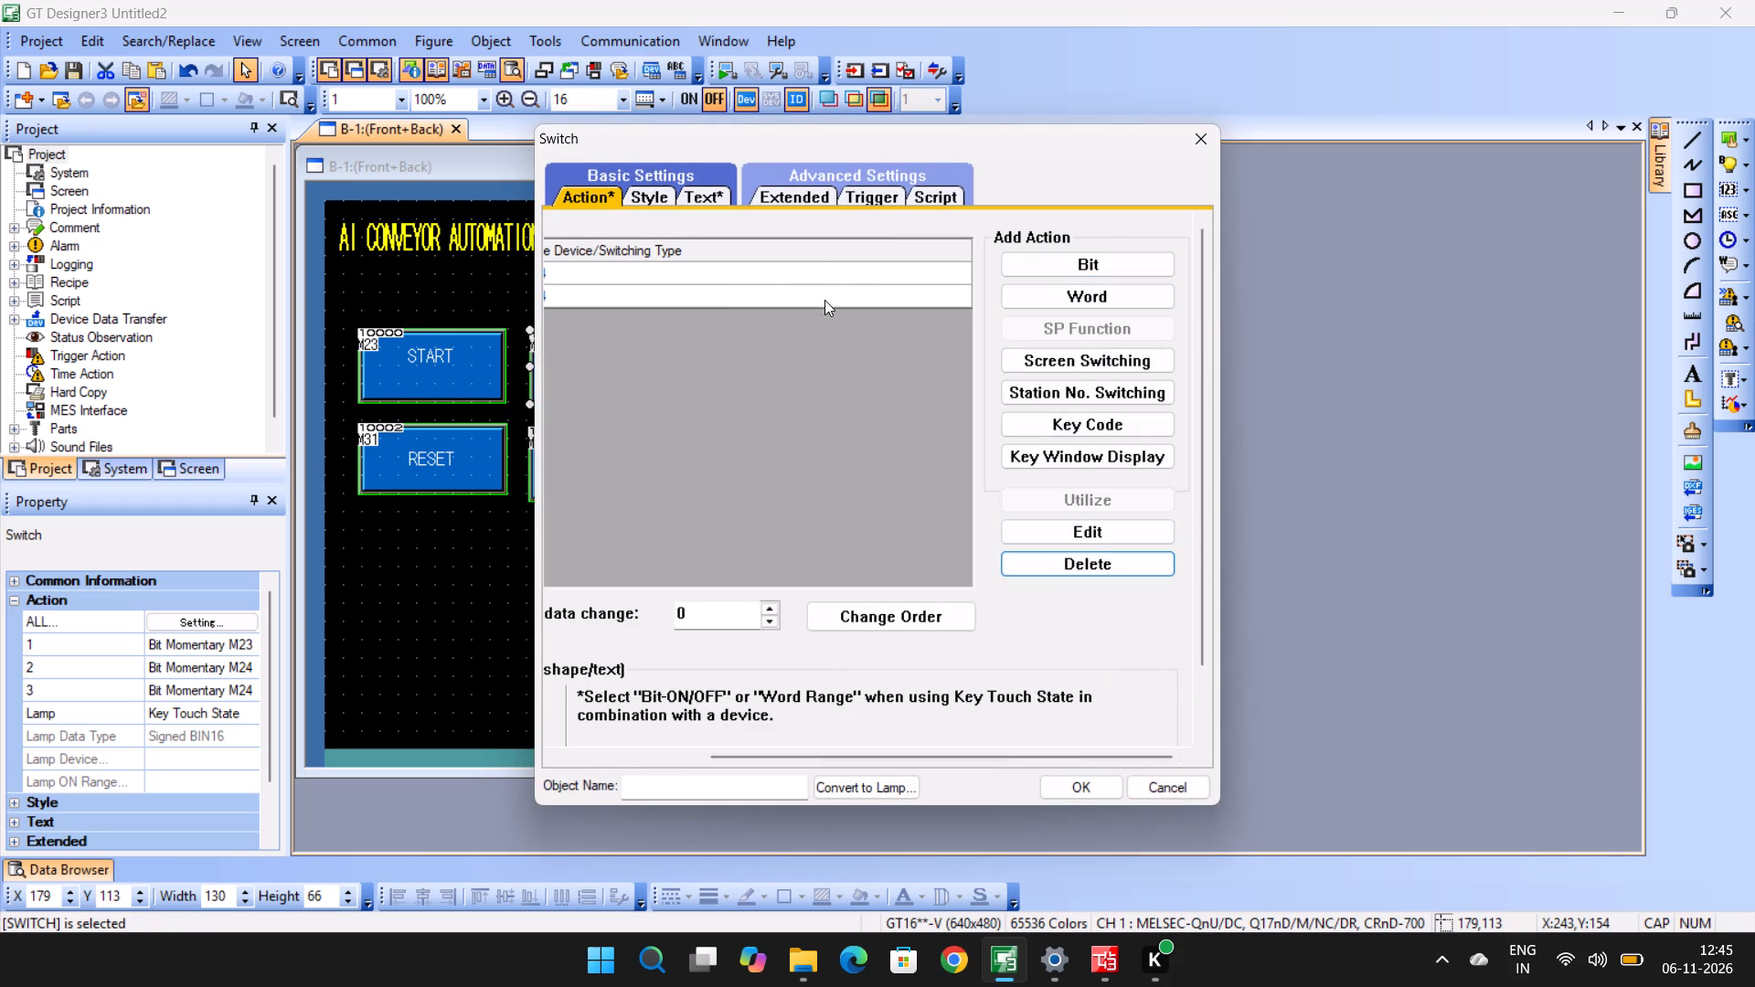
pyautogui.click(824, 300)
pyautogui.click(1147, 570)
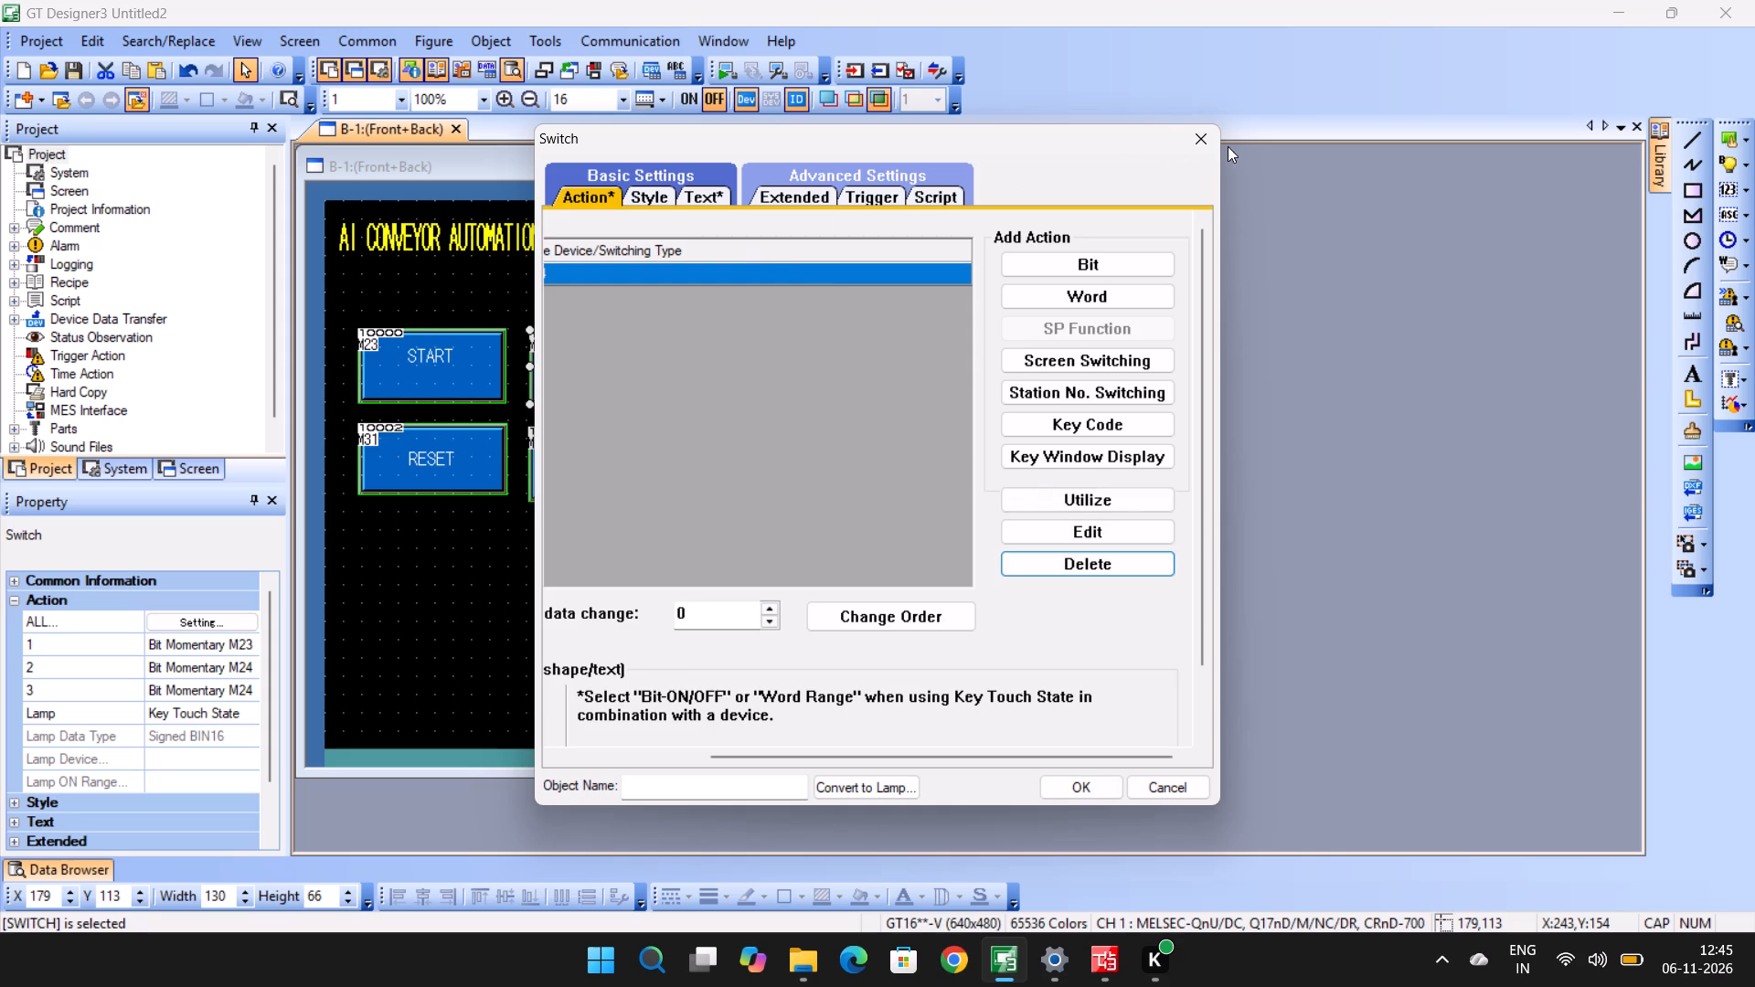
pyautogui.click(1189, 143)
# Check the action list of the RESET switch.
pyautogui.doubleClick(447, 464)
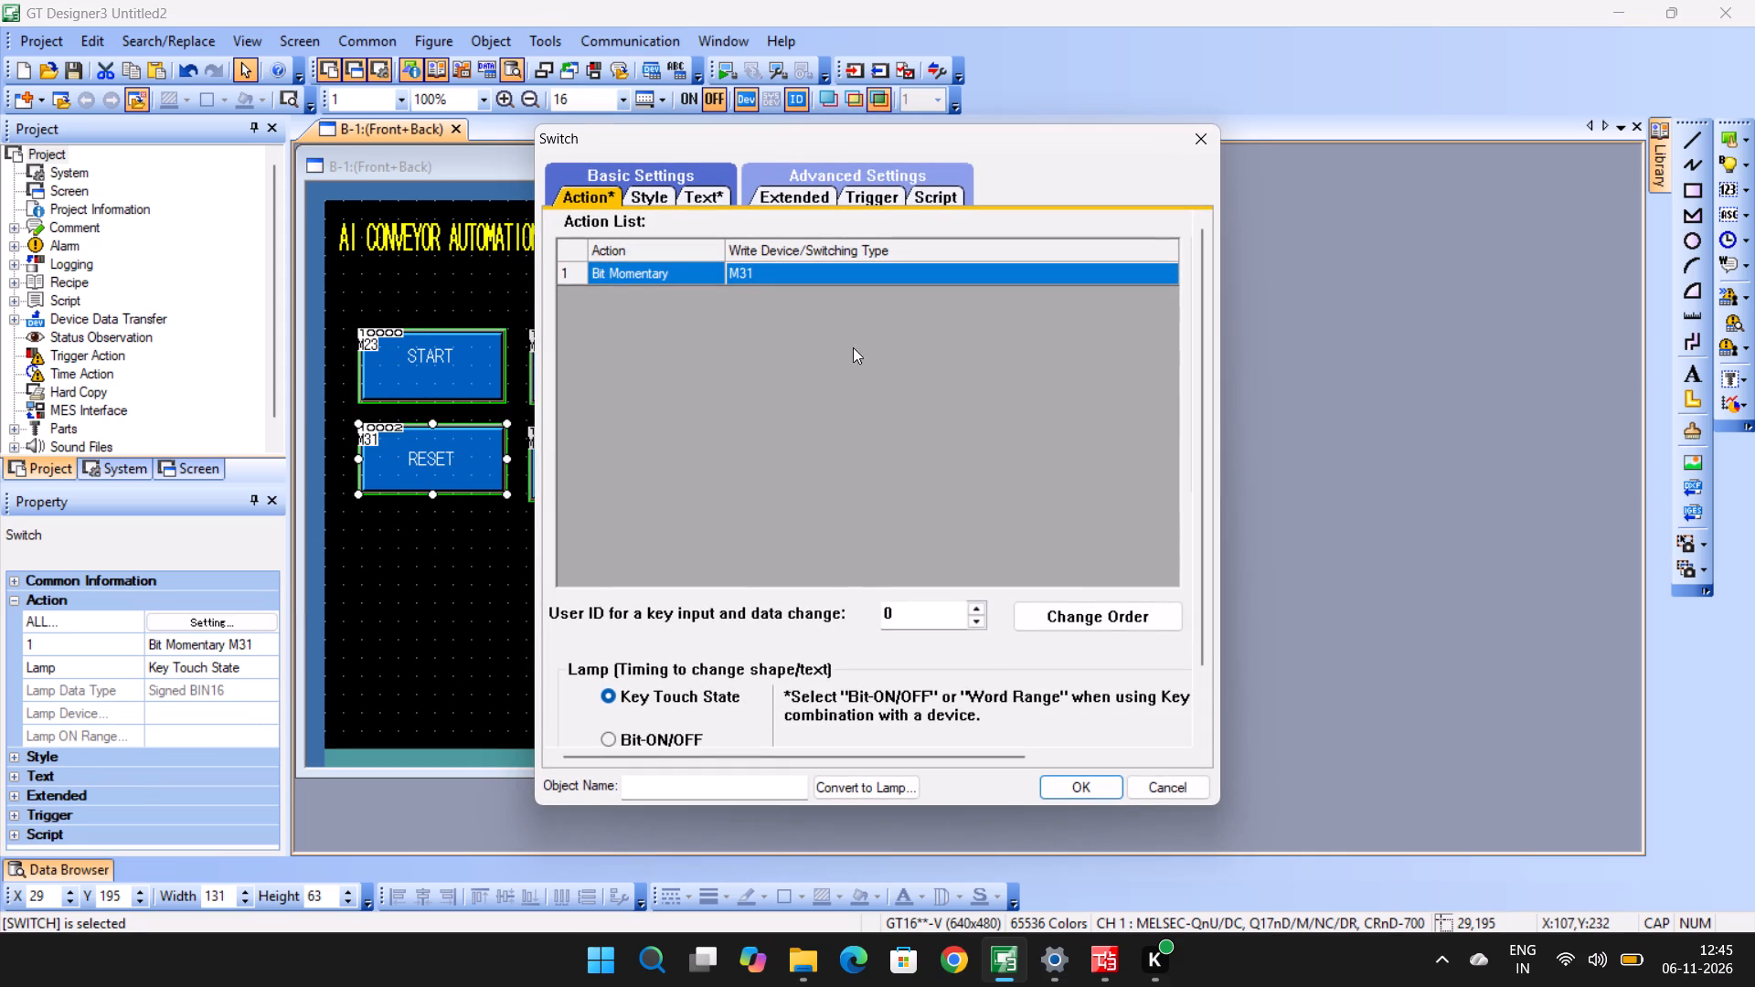
pyautogui.click(1069, 780)
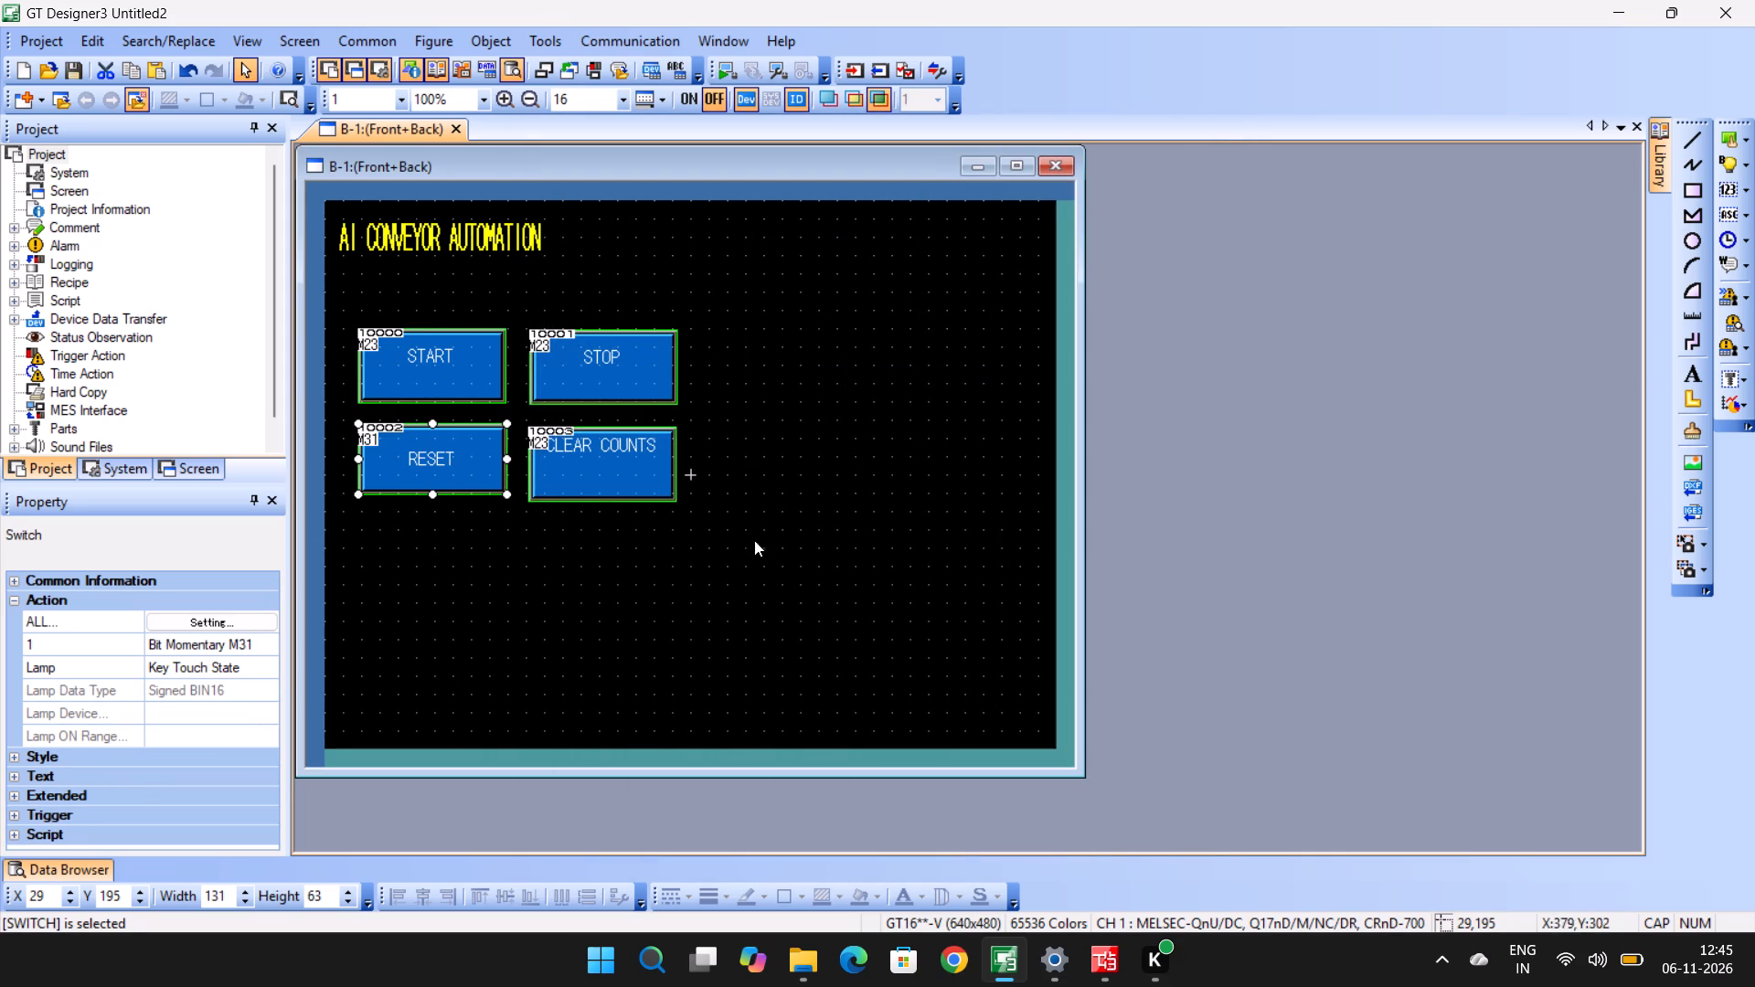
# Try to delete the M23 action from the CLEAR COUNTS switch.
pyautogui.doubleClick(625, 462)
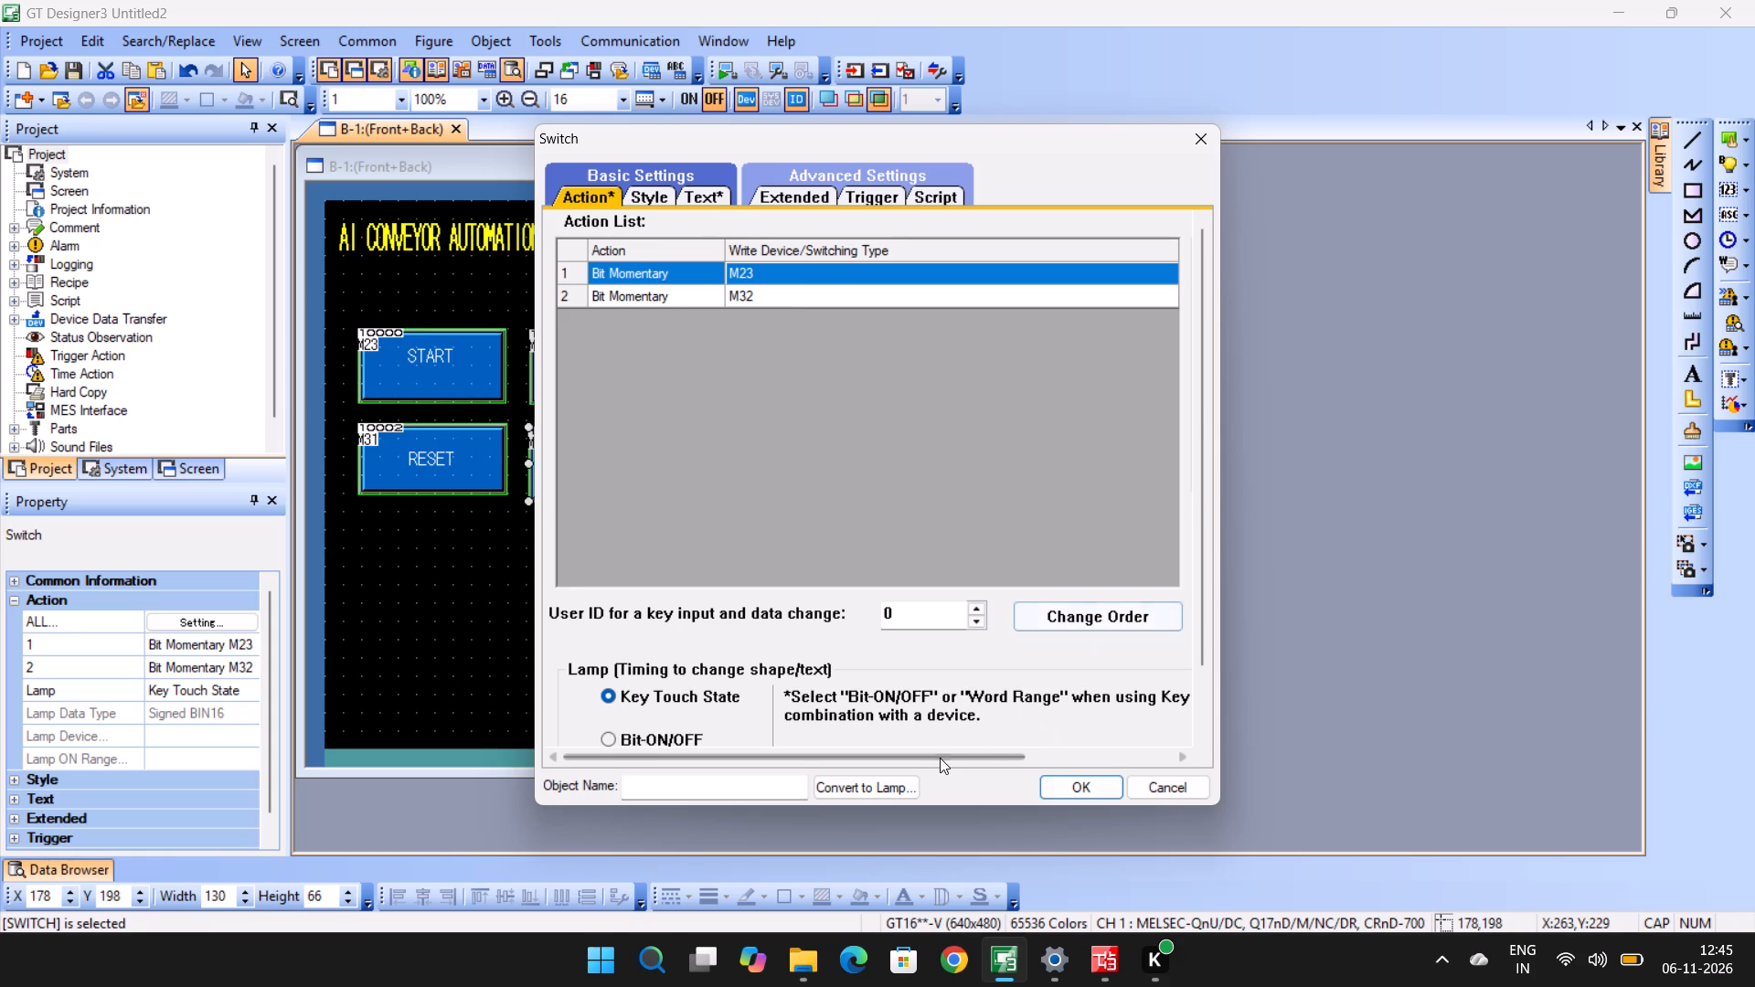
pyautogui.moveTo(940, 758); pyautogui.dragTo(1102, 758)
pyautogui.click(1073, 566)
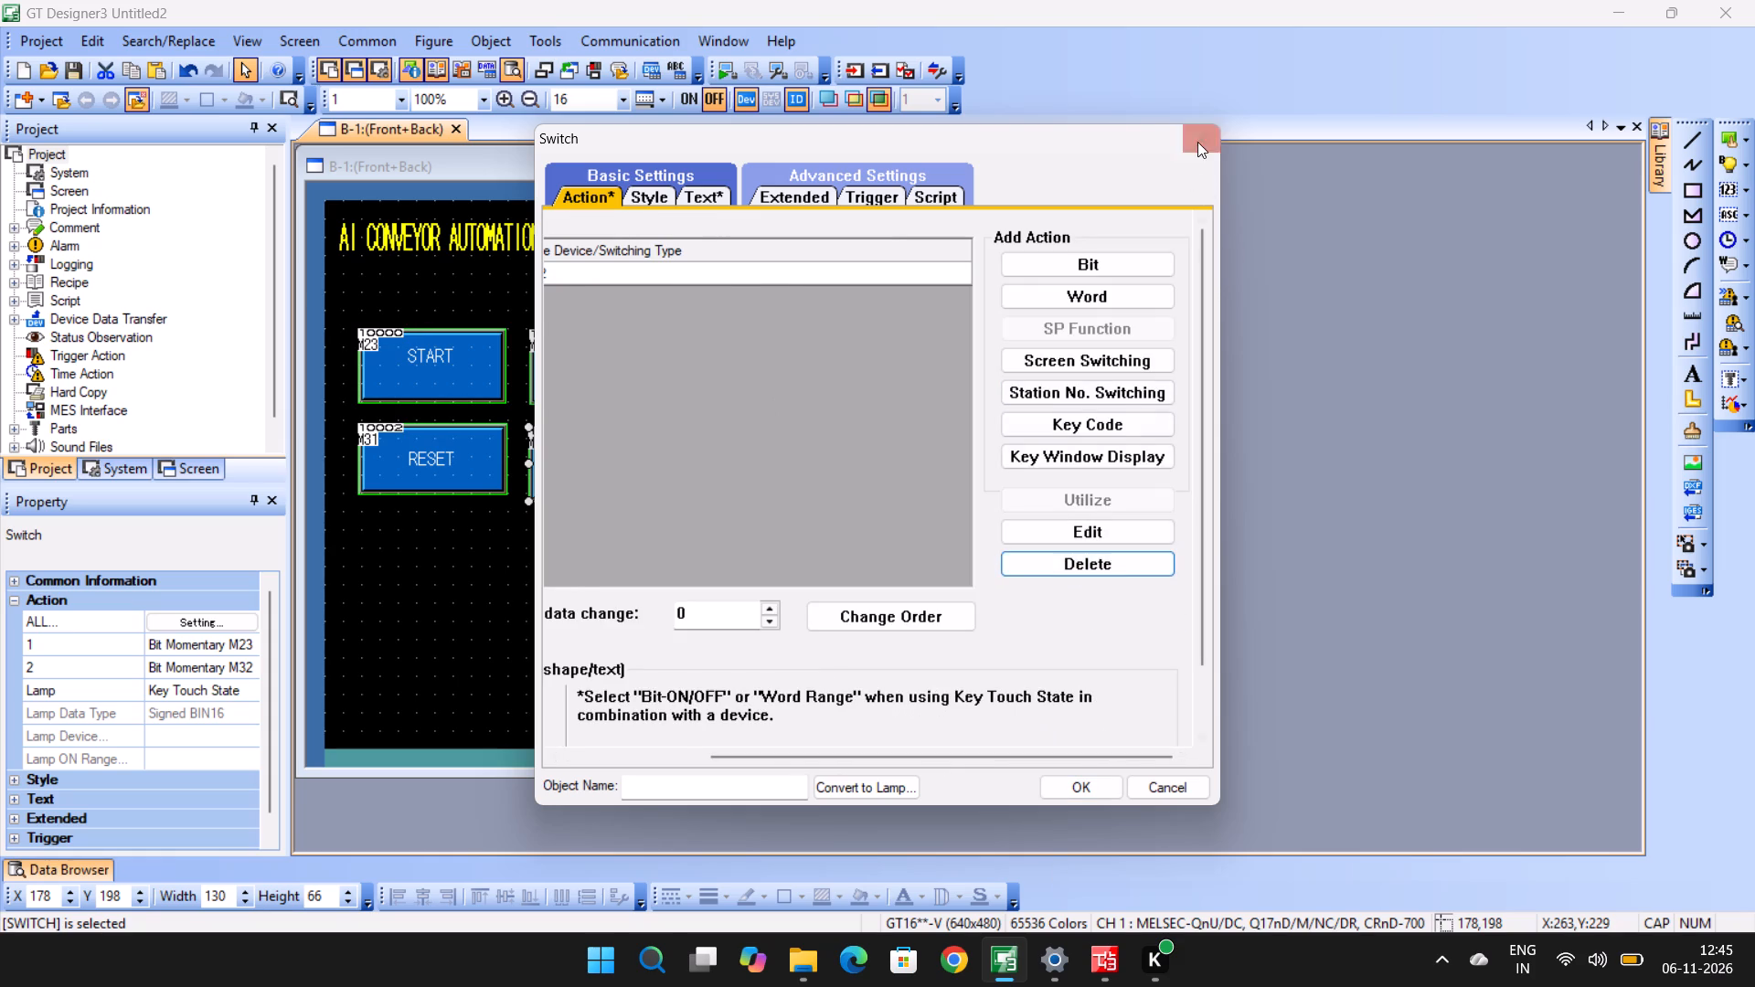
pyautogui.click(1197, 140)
# Delete the M23 action and one duplicate M24 action from the STOP switch, leaving a single M24 momentary action, and apply.
pyautogui.doubleClick(651, 381)
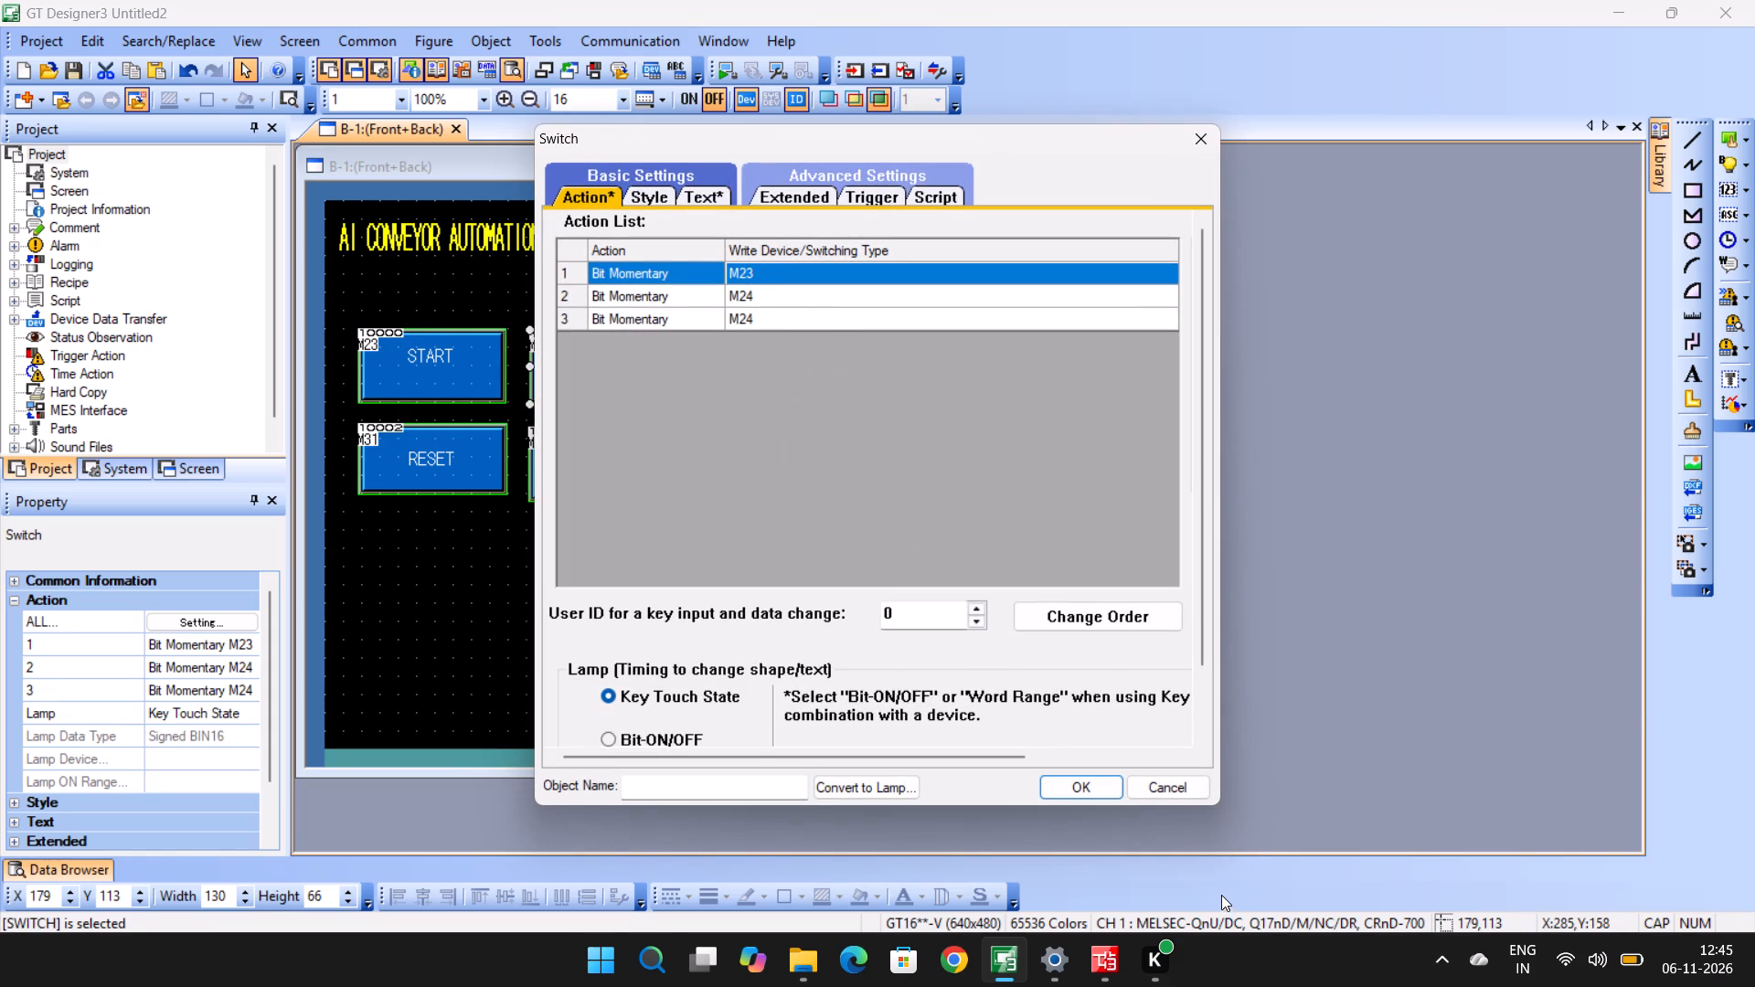
pyautogui.moveTo(959, 750); pyautogui.dragTo(1223, 751)
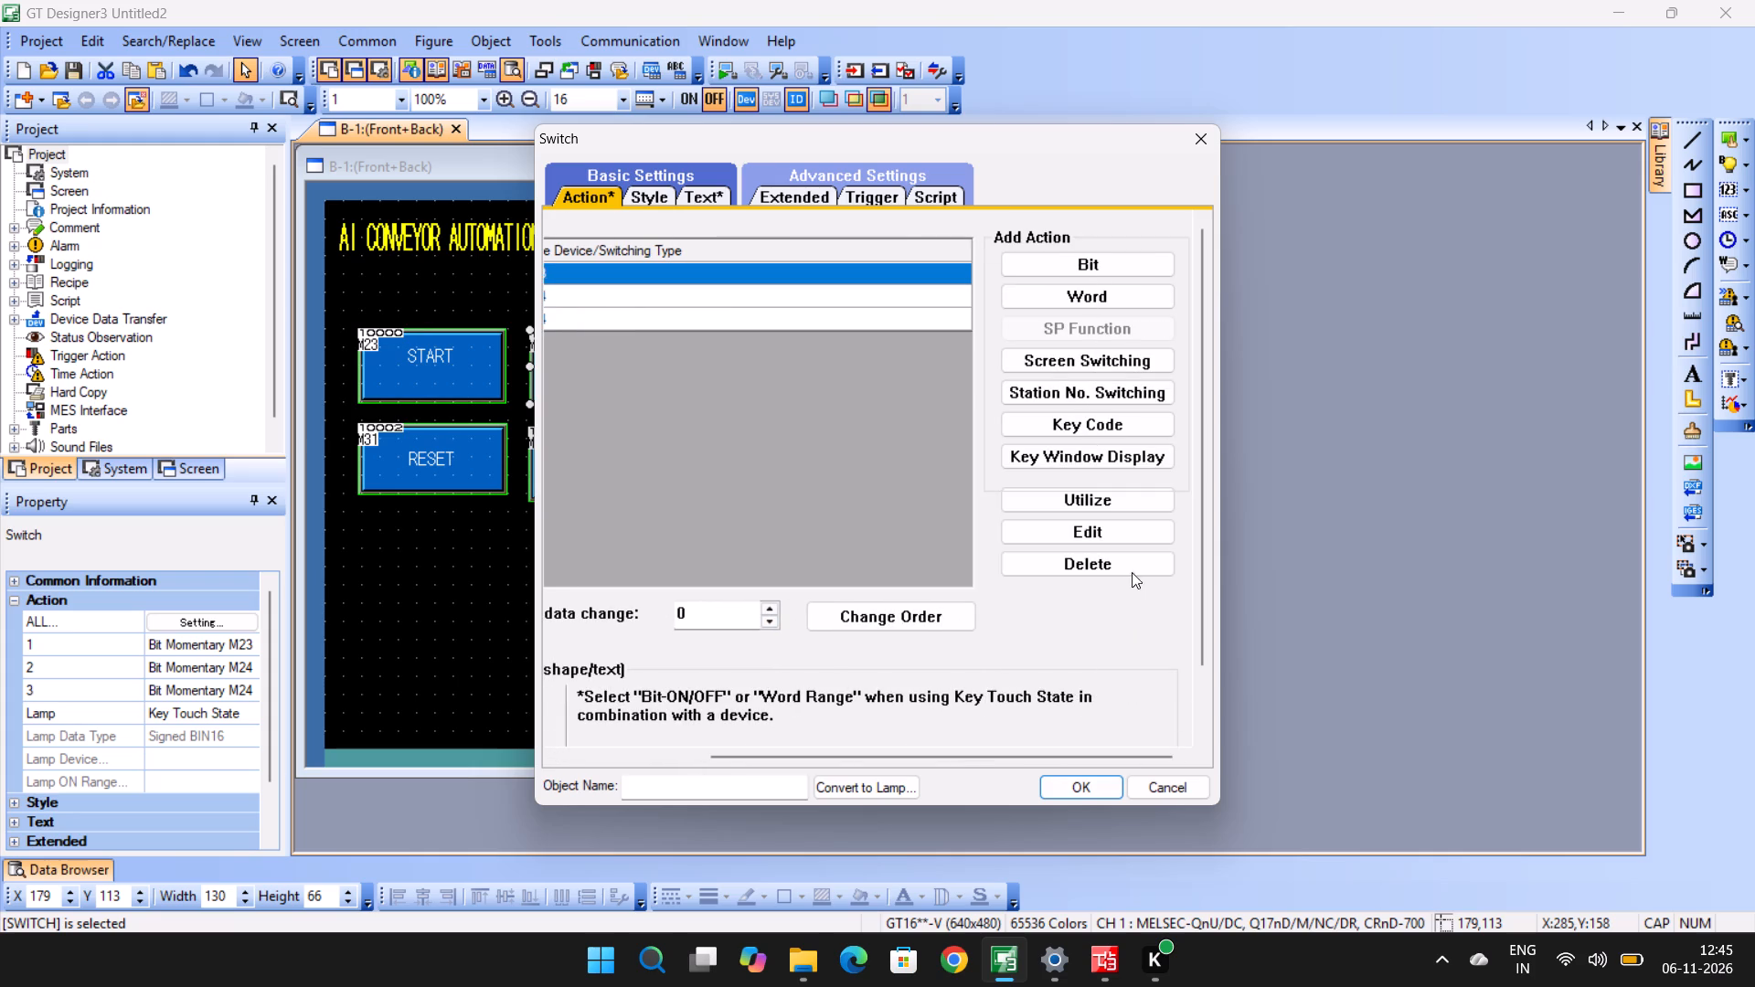
pyautogui.click(1128, 561)
pyautogui.click(719, 270)
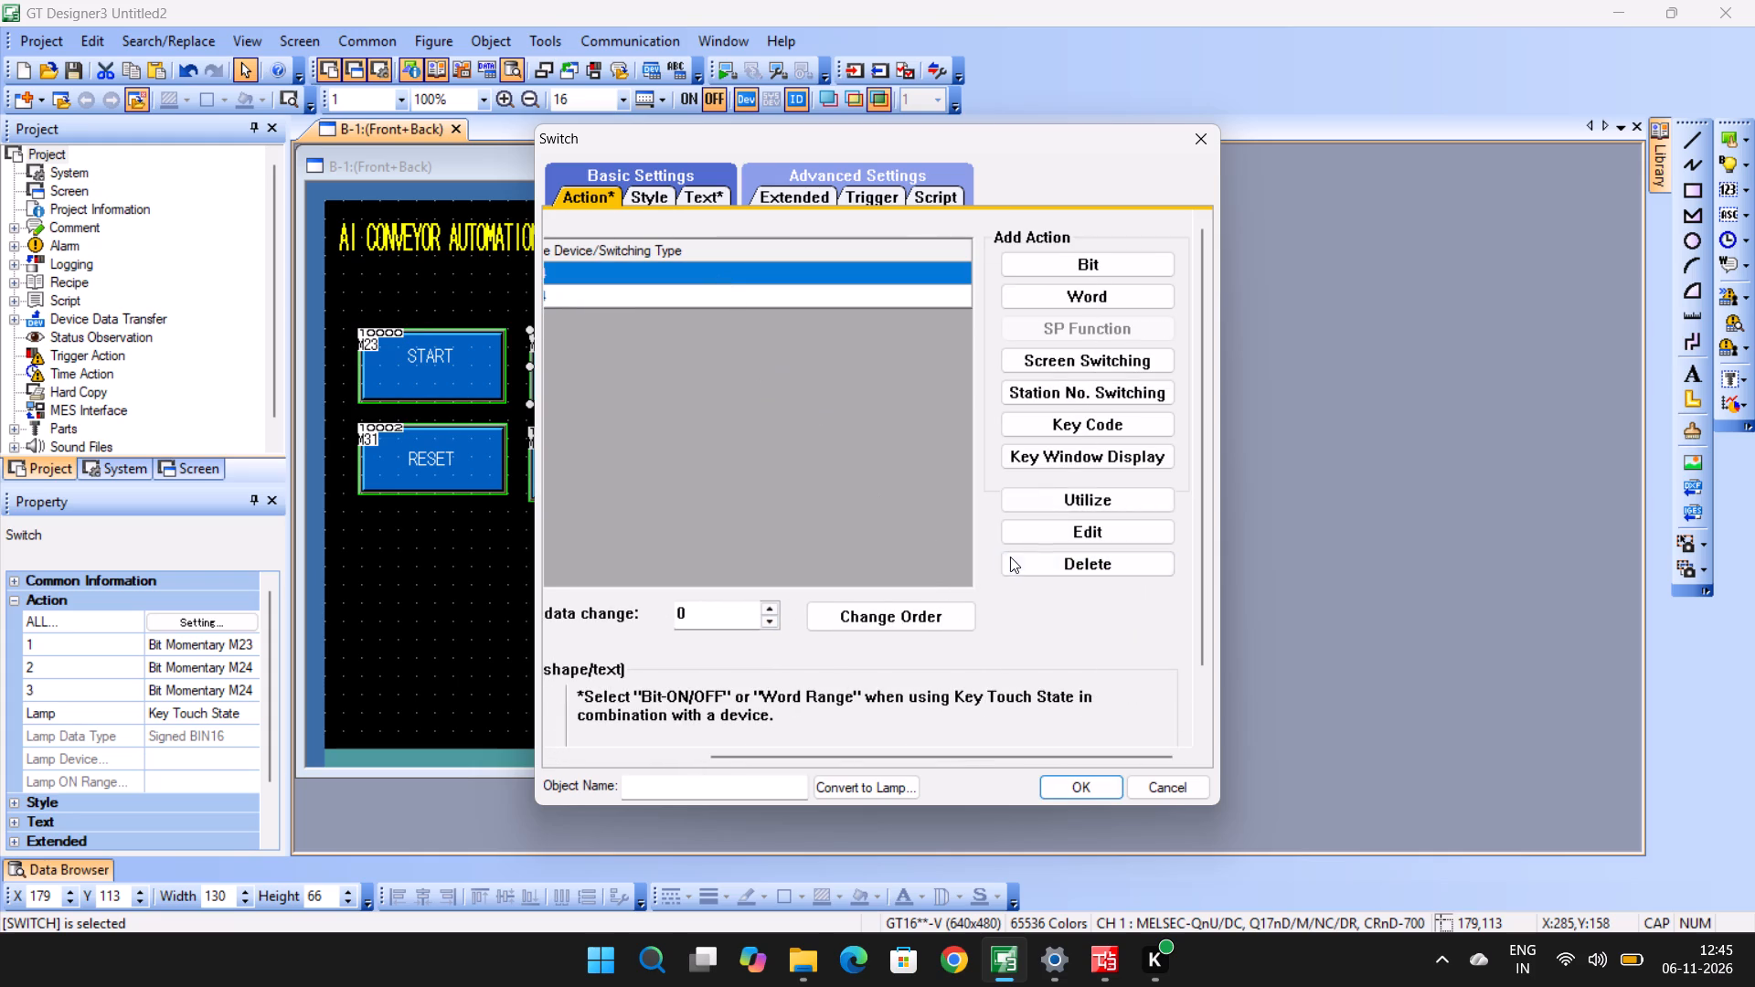
pyautogui.click(1012, 559)
pyautogui.click(1060, 783)
# Check the action lists of the START, STOP, RESET and CLEAR COUNTS switches one after another.
pyautogui.doubleClick(455, 334)
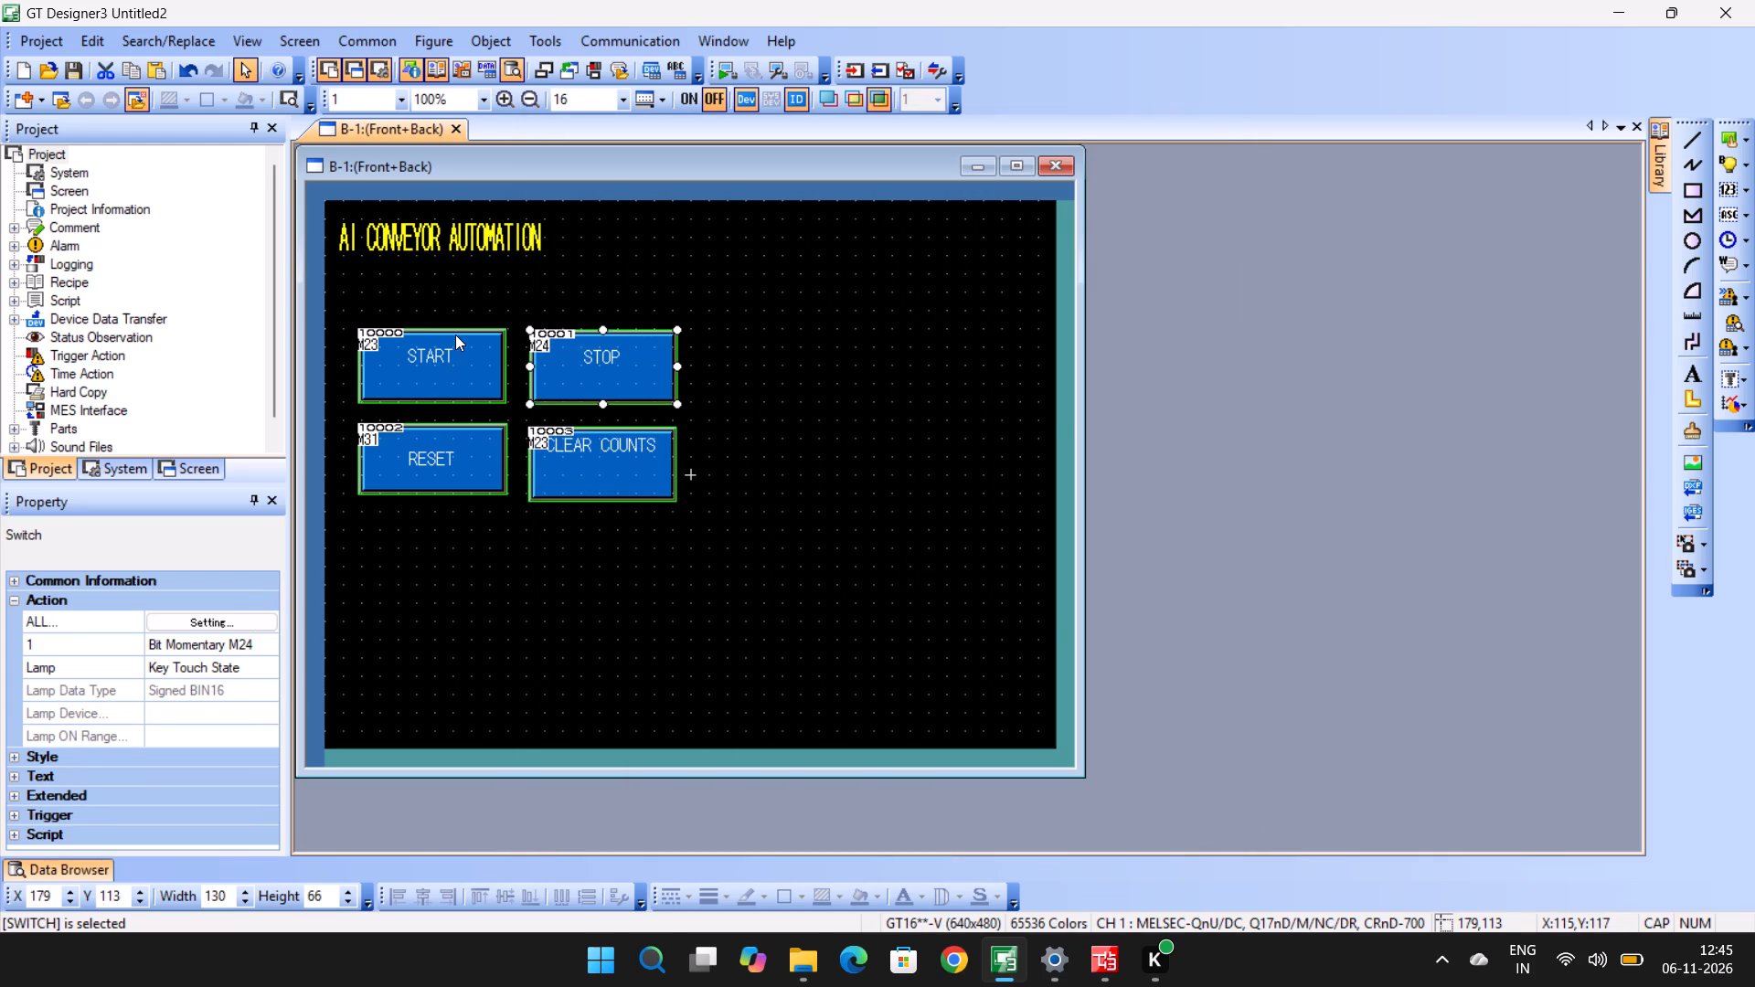
pyautogui.click(1059, 788)
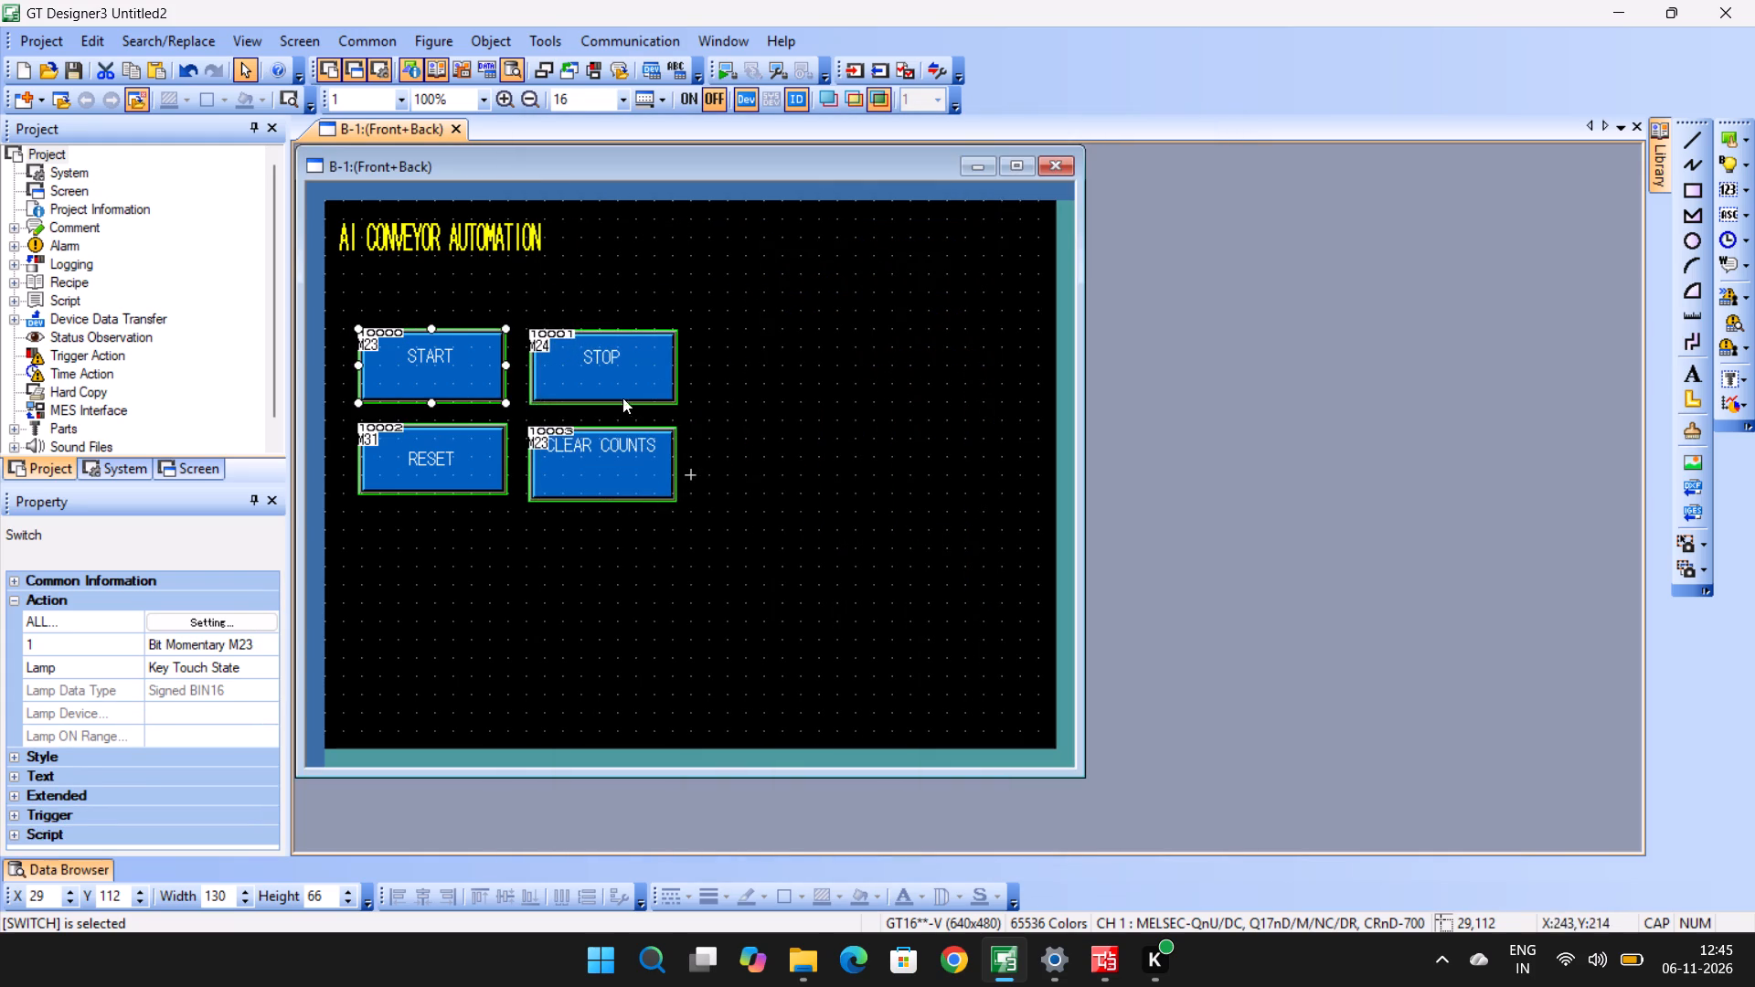
pyautogui.doubleClick(637, 373)
pyautogui.click(1065, 785)
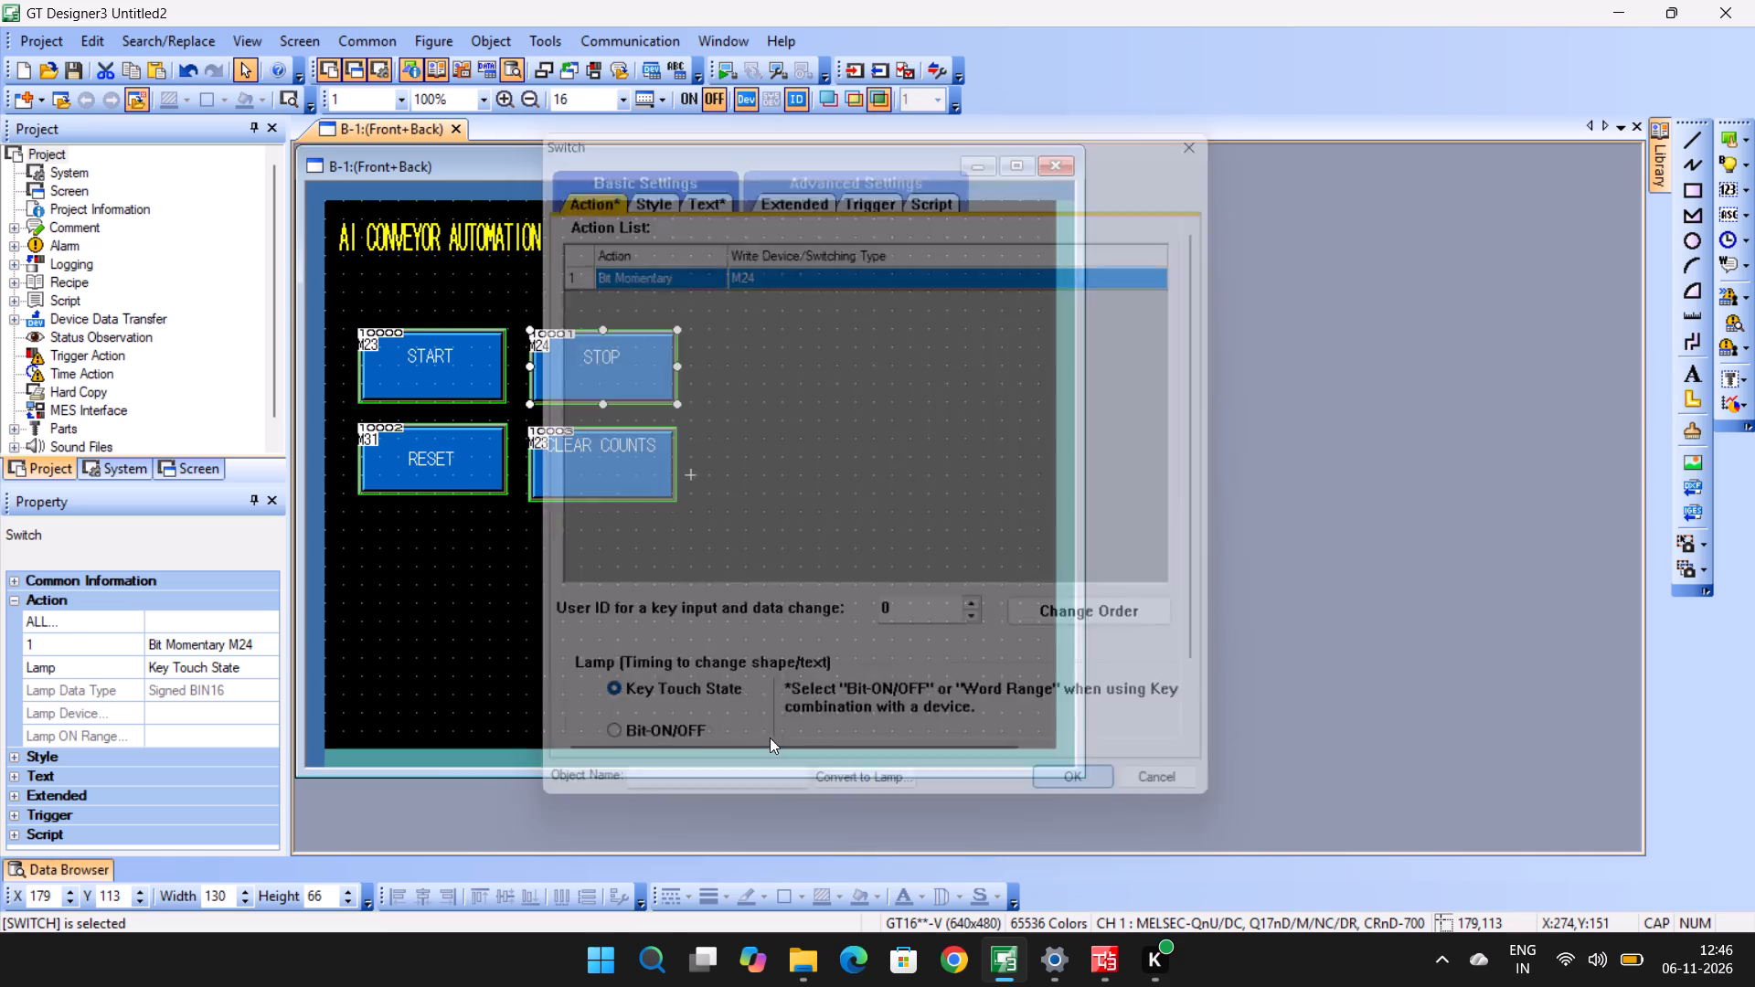
pyautogui.doubleClick(463, 484)
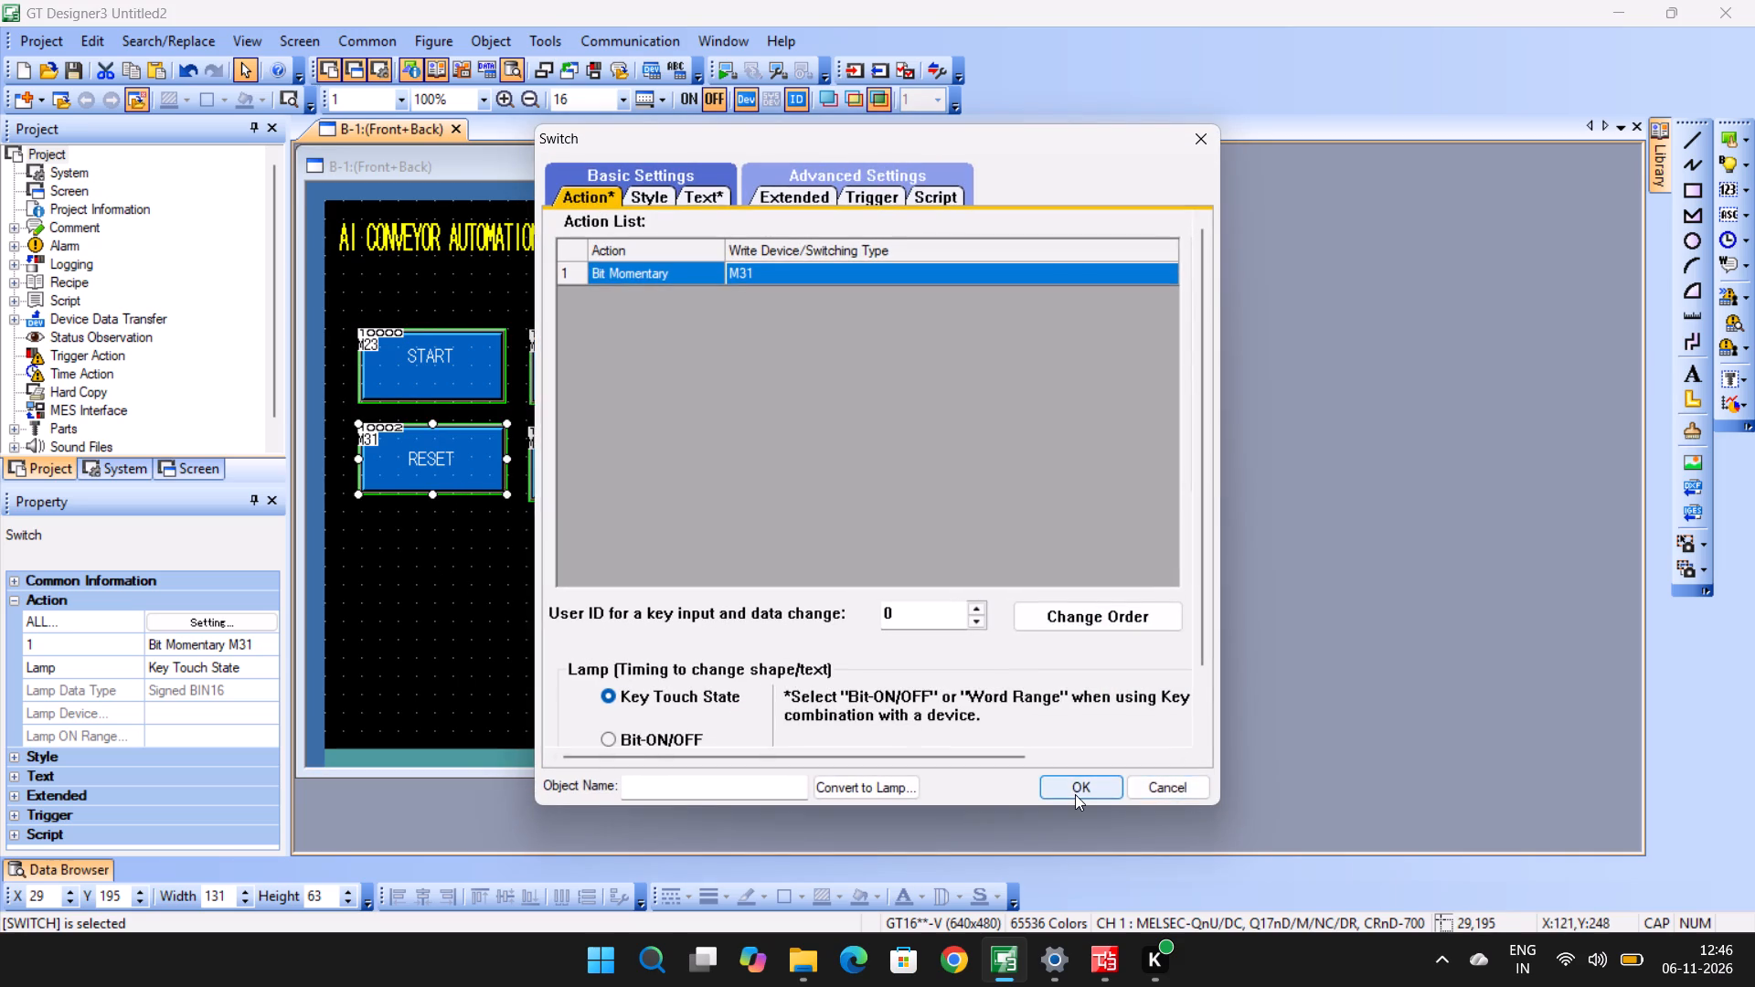
pyautogui.click(1075, 794)
pyautogui.doubleClick(598, 463)
pyautogui.click(1060, 780)
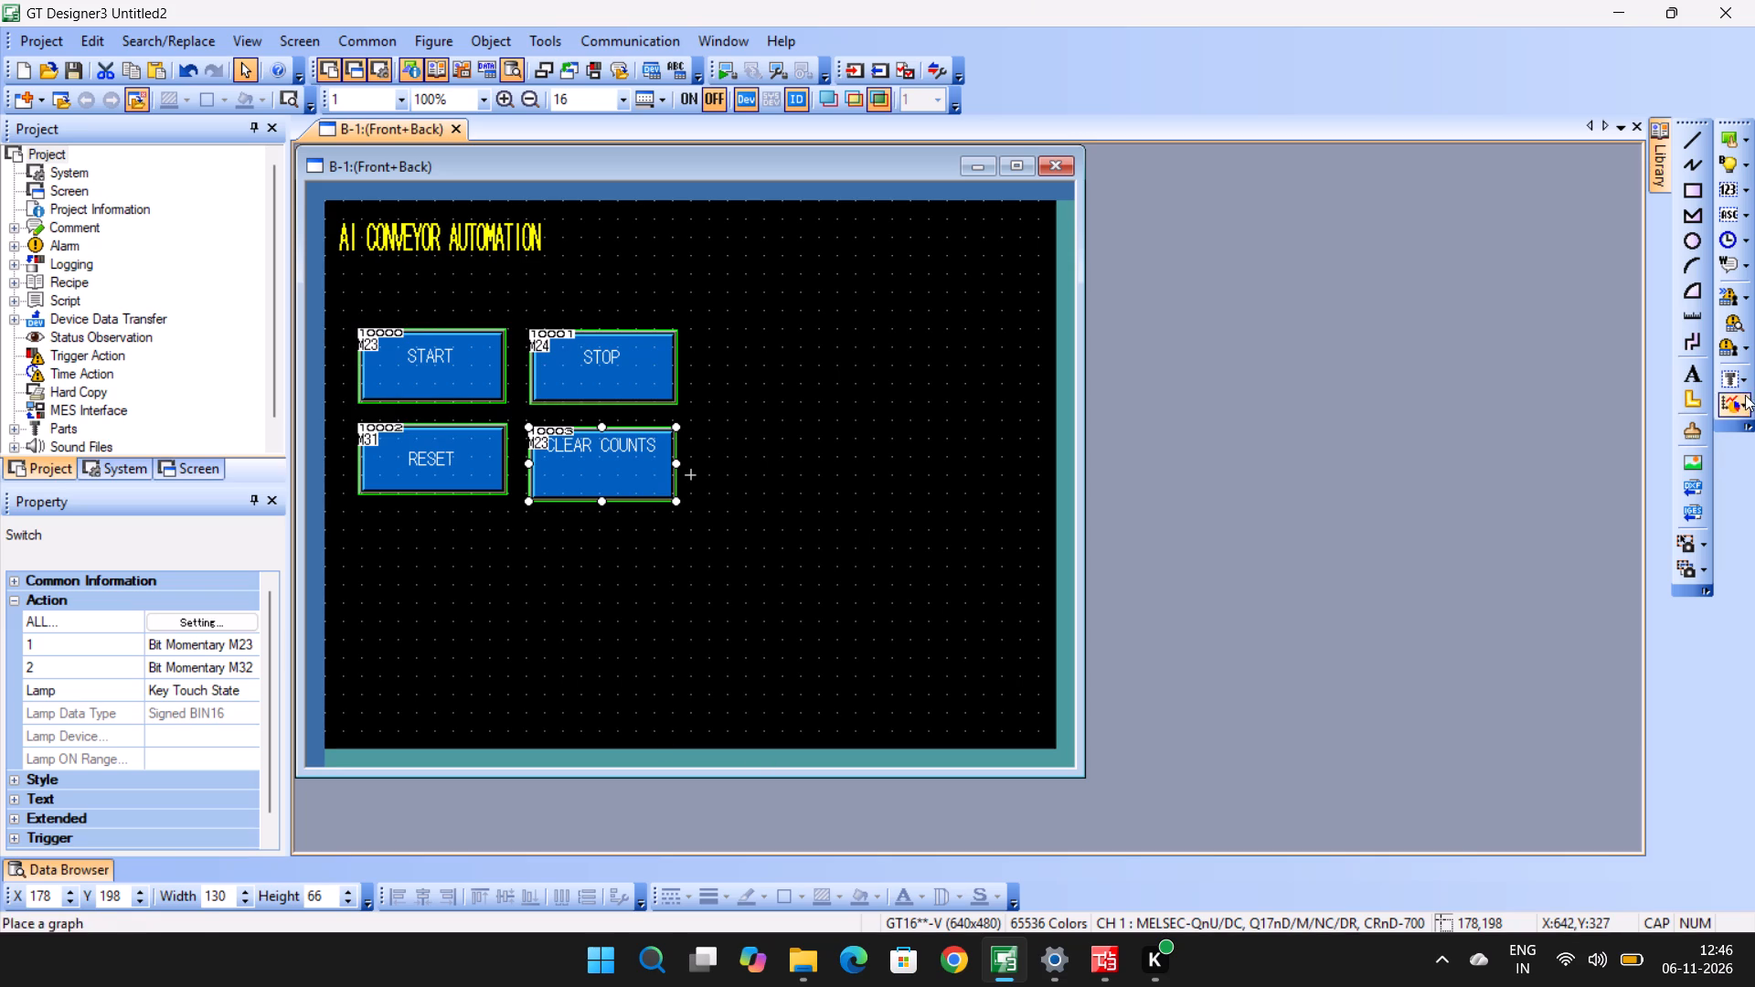
# Place a bit lamp about 128 by 100 in the upper right of the base screen, at about X 399, Y 15.
pyautogui.click(1729, 172)
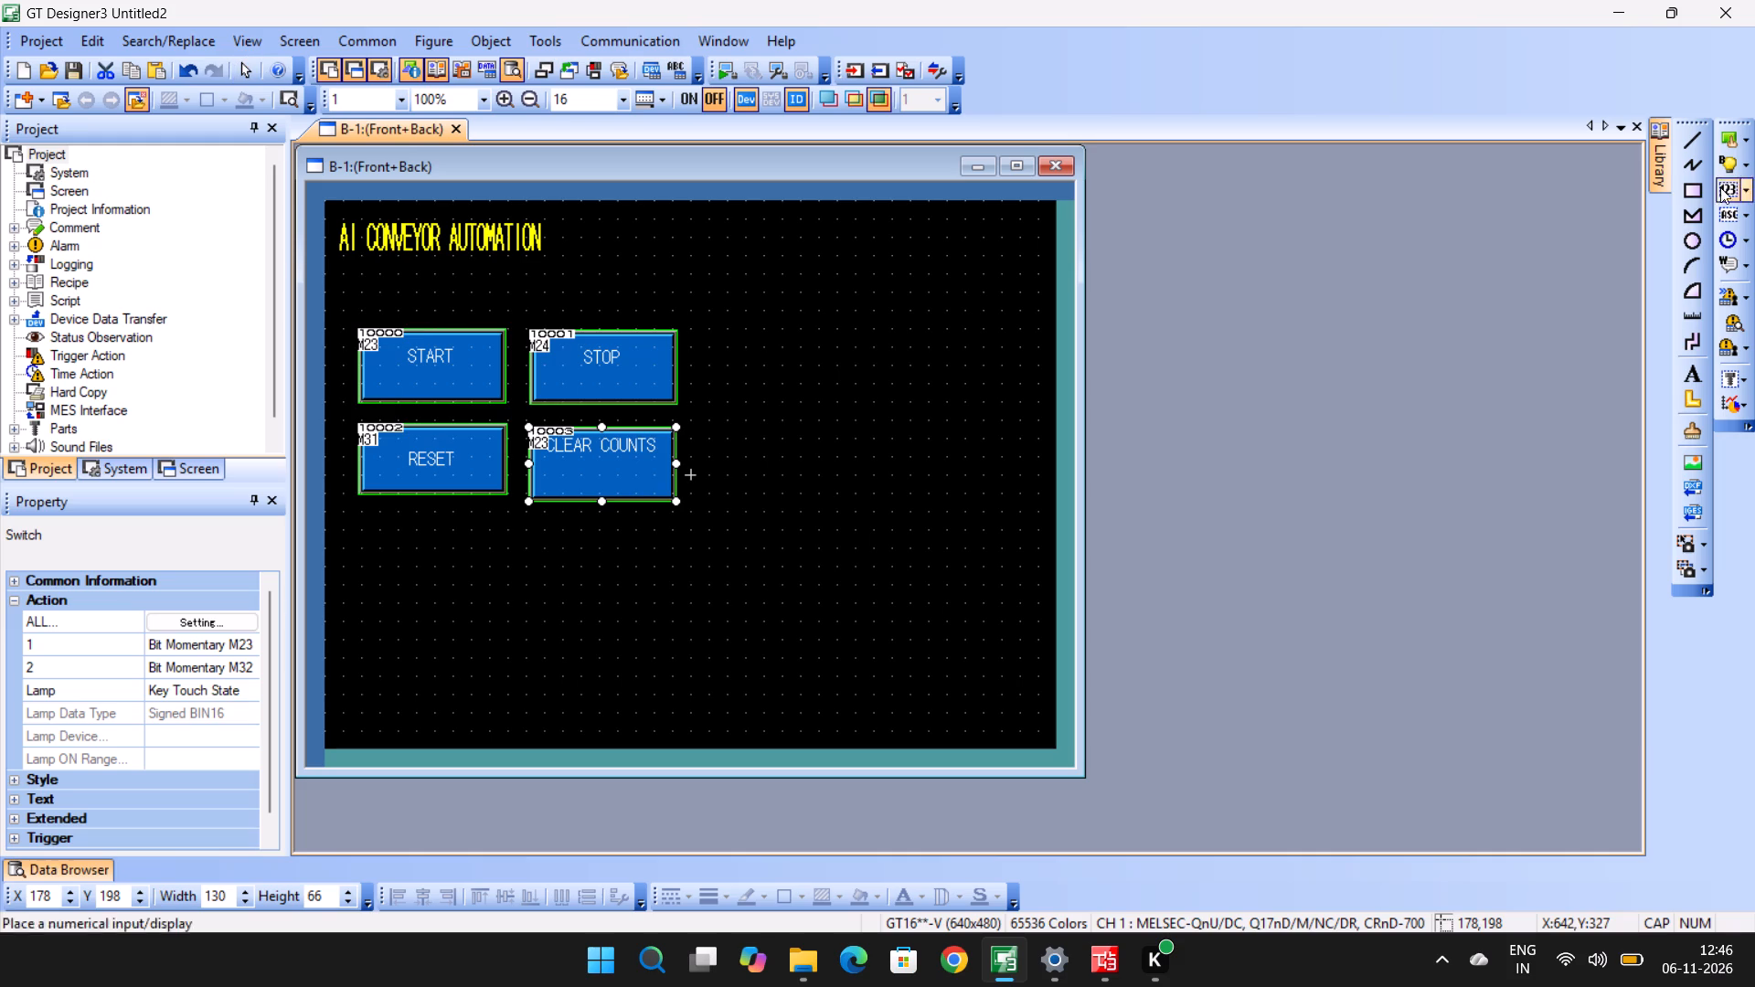
pyautogui.moveTo(781, 217); pyautogui.dragTo(925, 329)
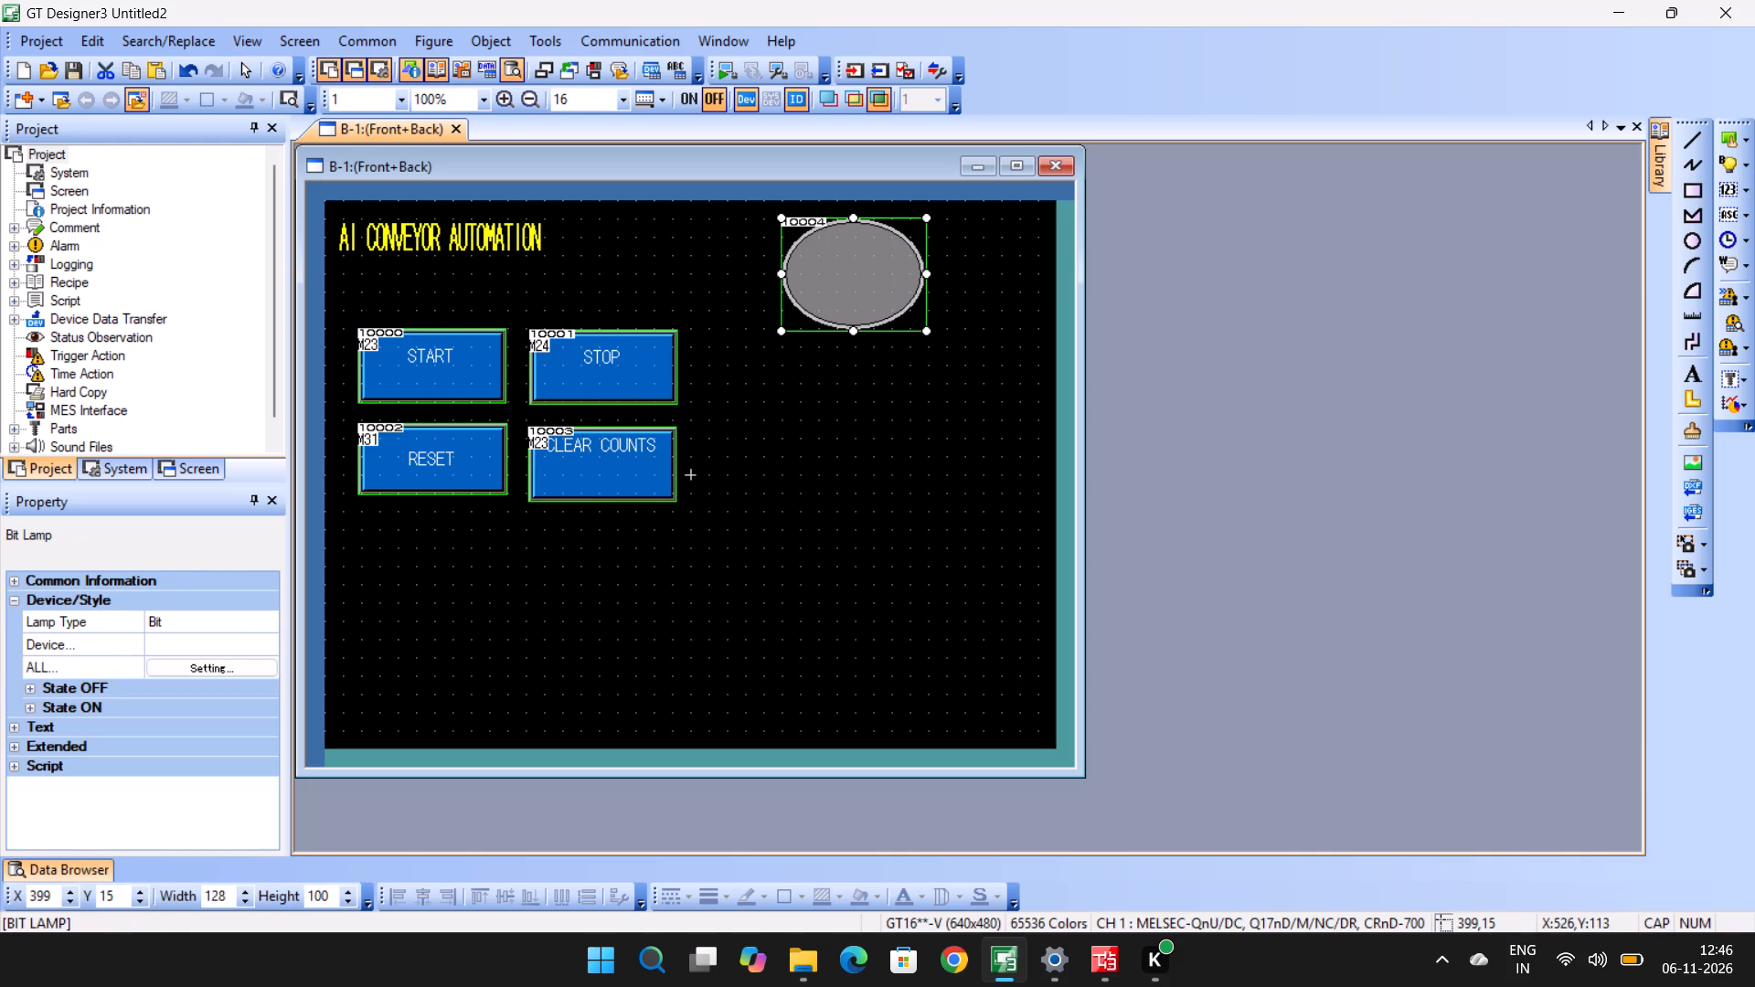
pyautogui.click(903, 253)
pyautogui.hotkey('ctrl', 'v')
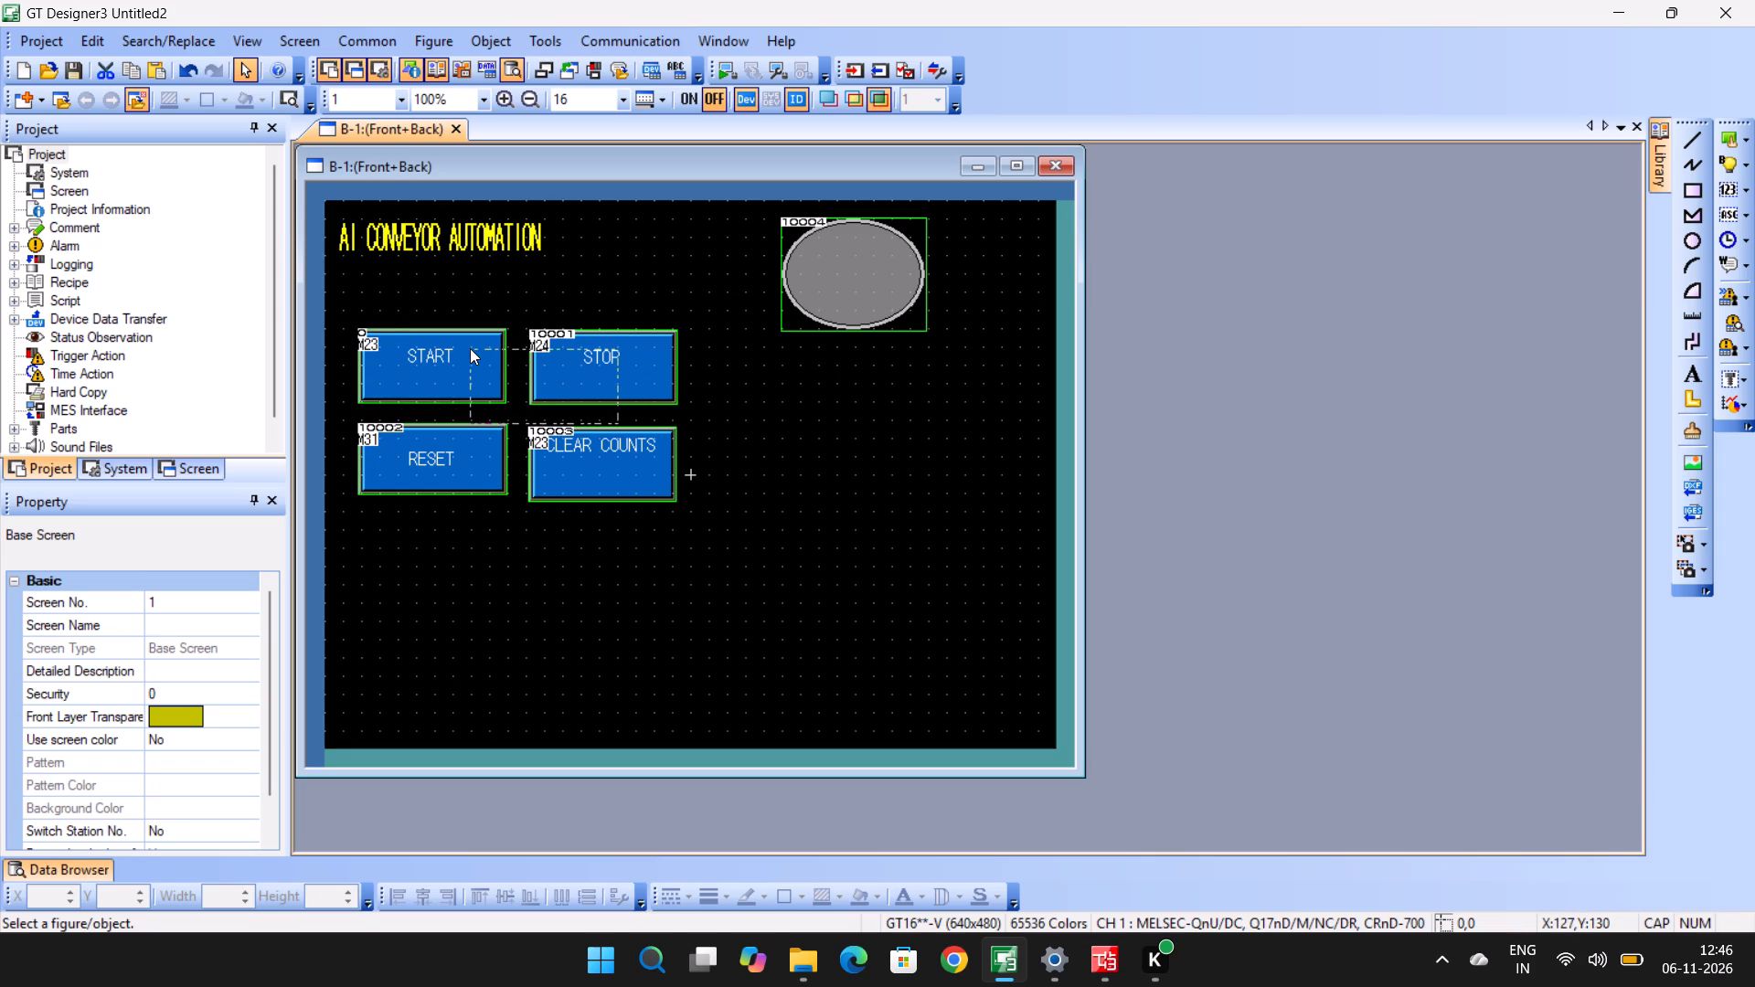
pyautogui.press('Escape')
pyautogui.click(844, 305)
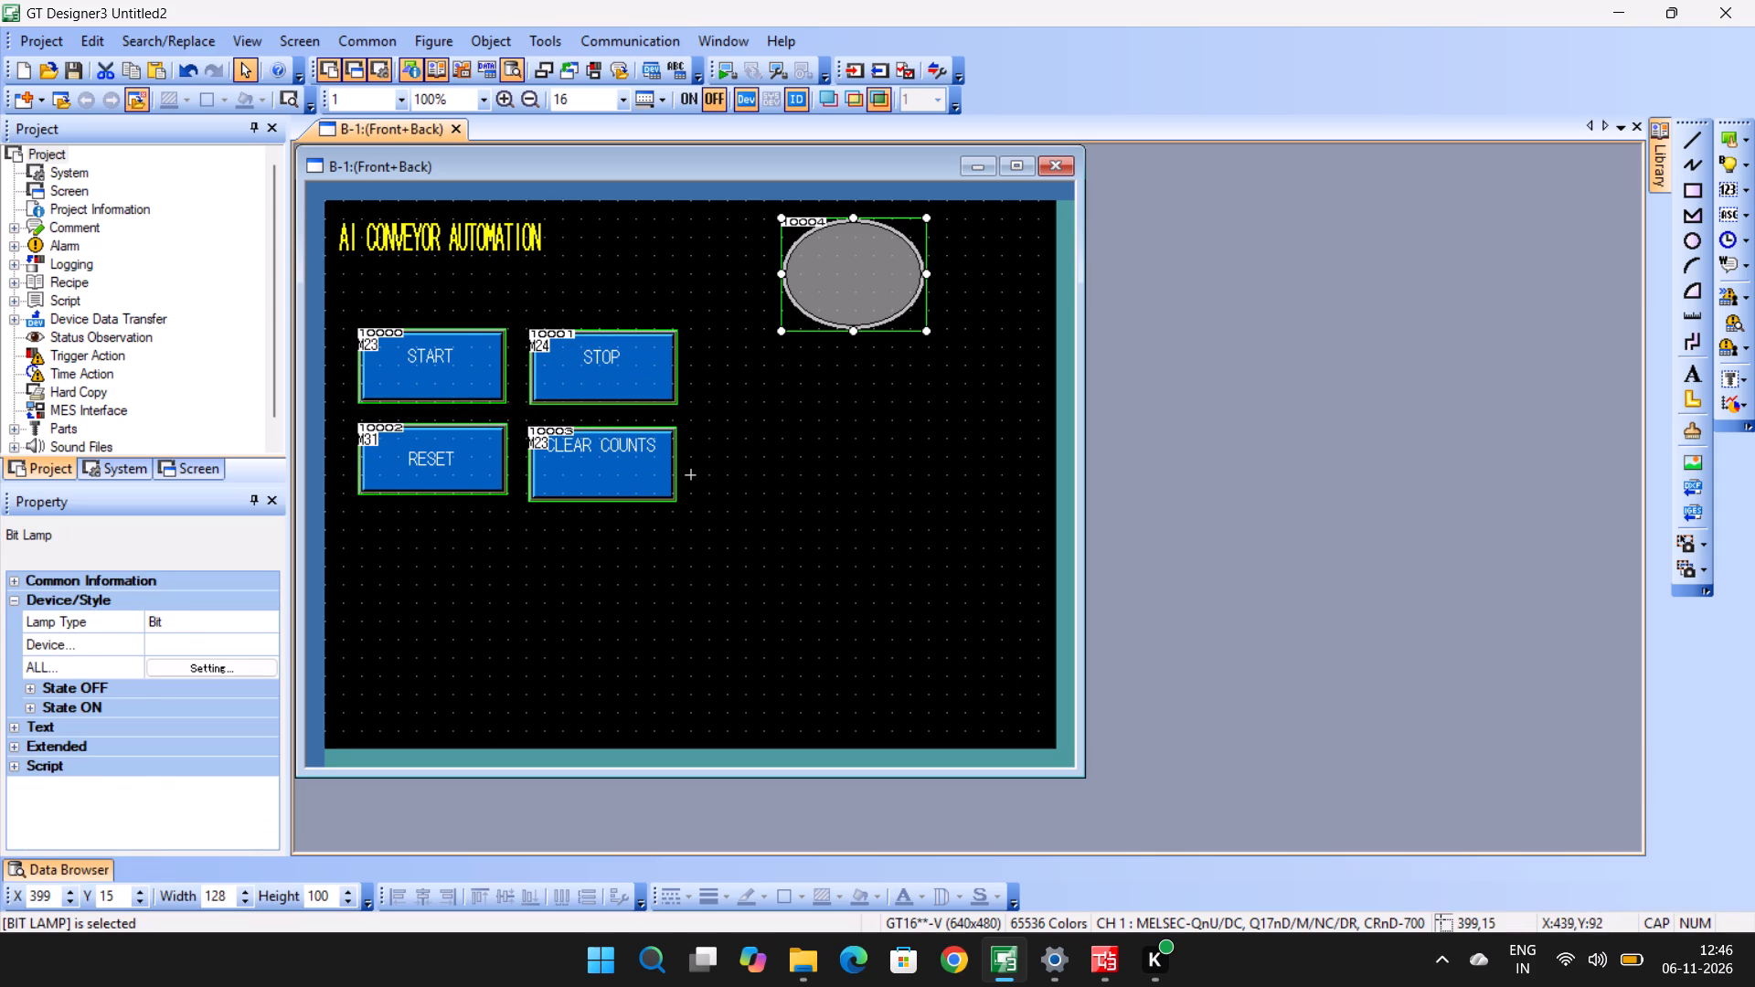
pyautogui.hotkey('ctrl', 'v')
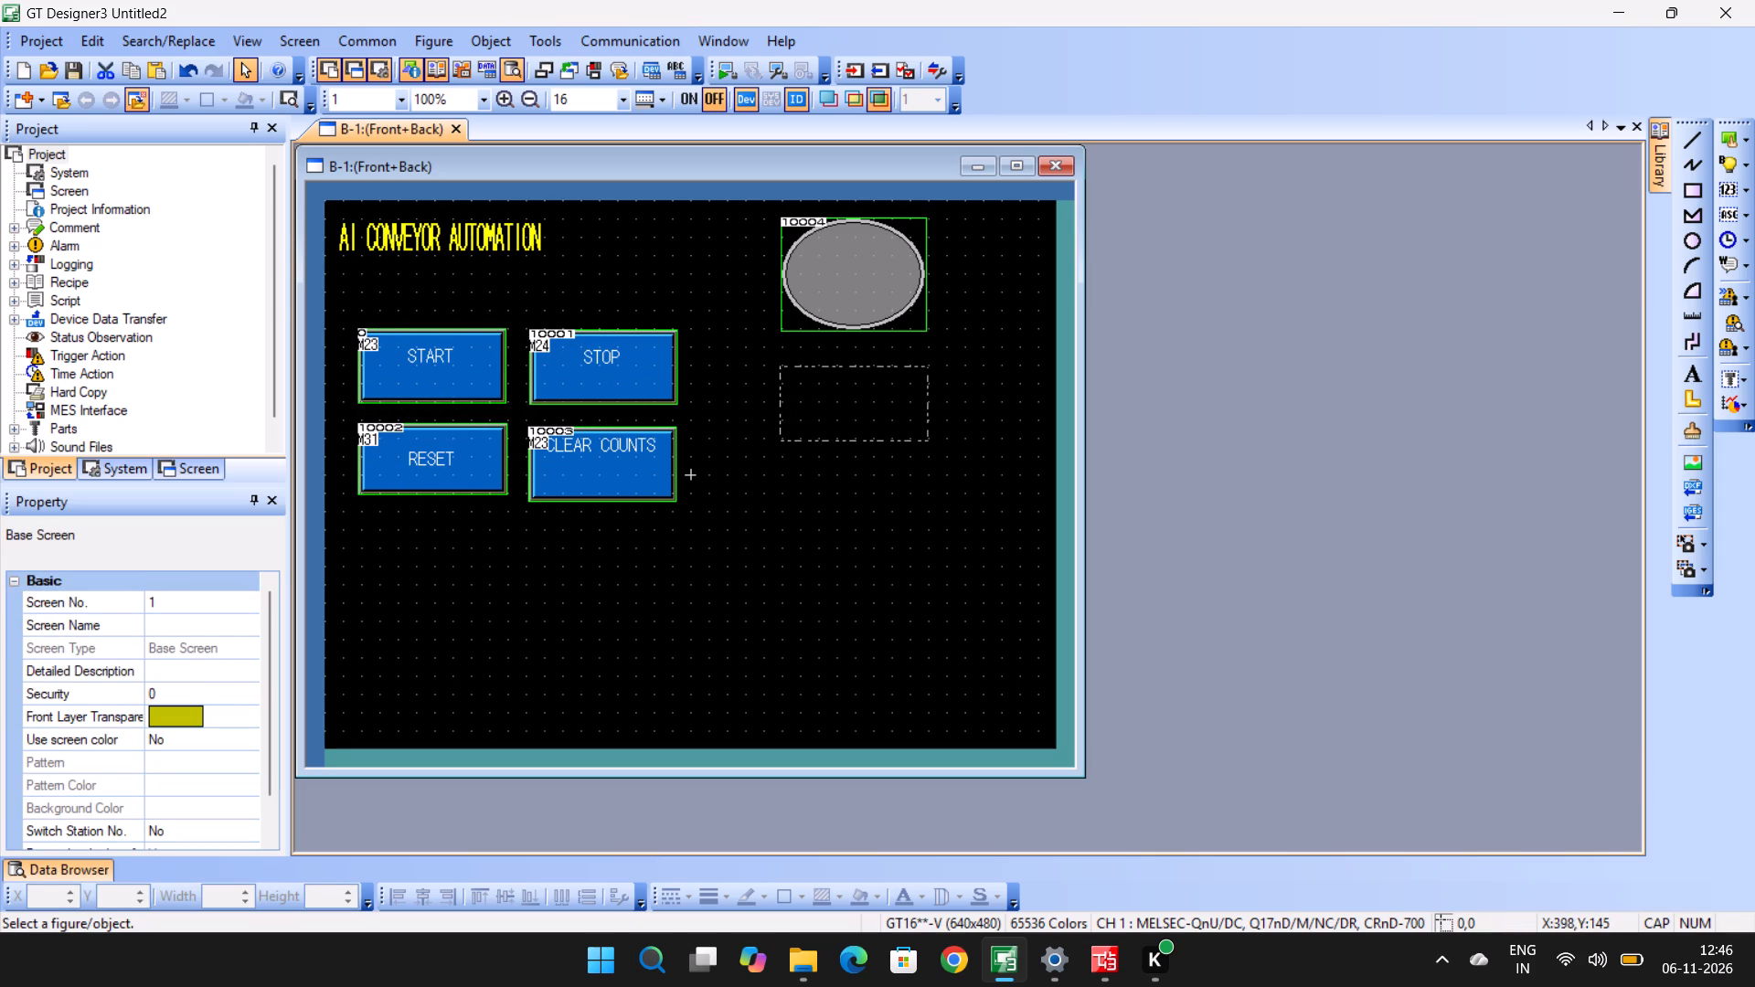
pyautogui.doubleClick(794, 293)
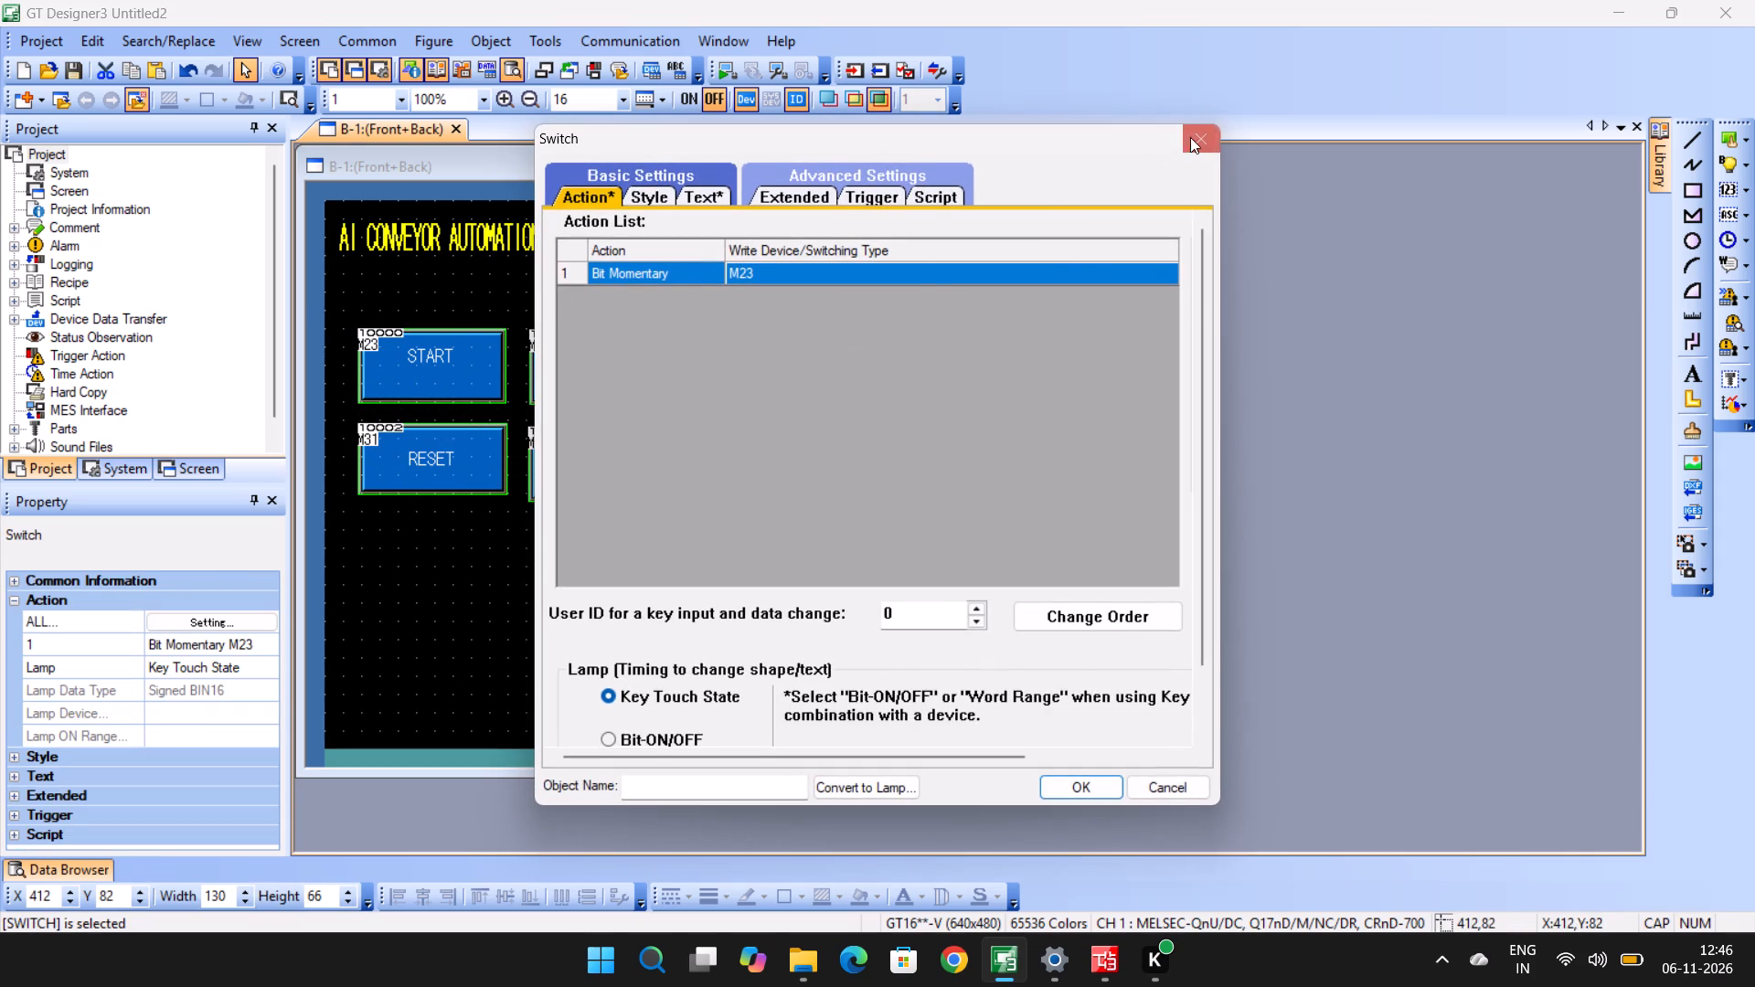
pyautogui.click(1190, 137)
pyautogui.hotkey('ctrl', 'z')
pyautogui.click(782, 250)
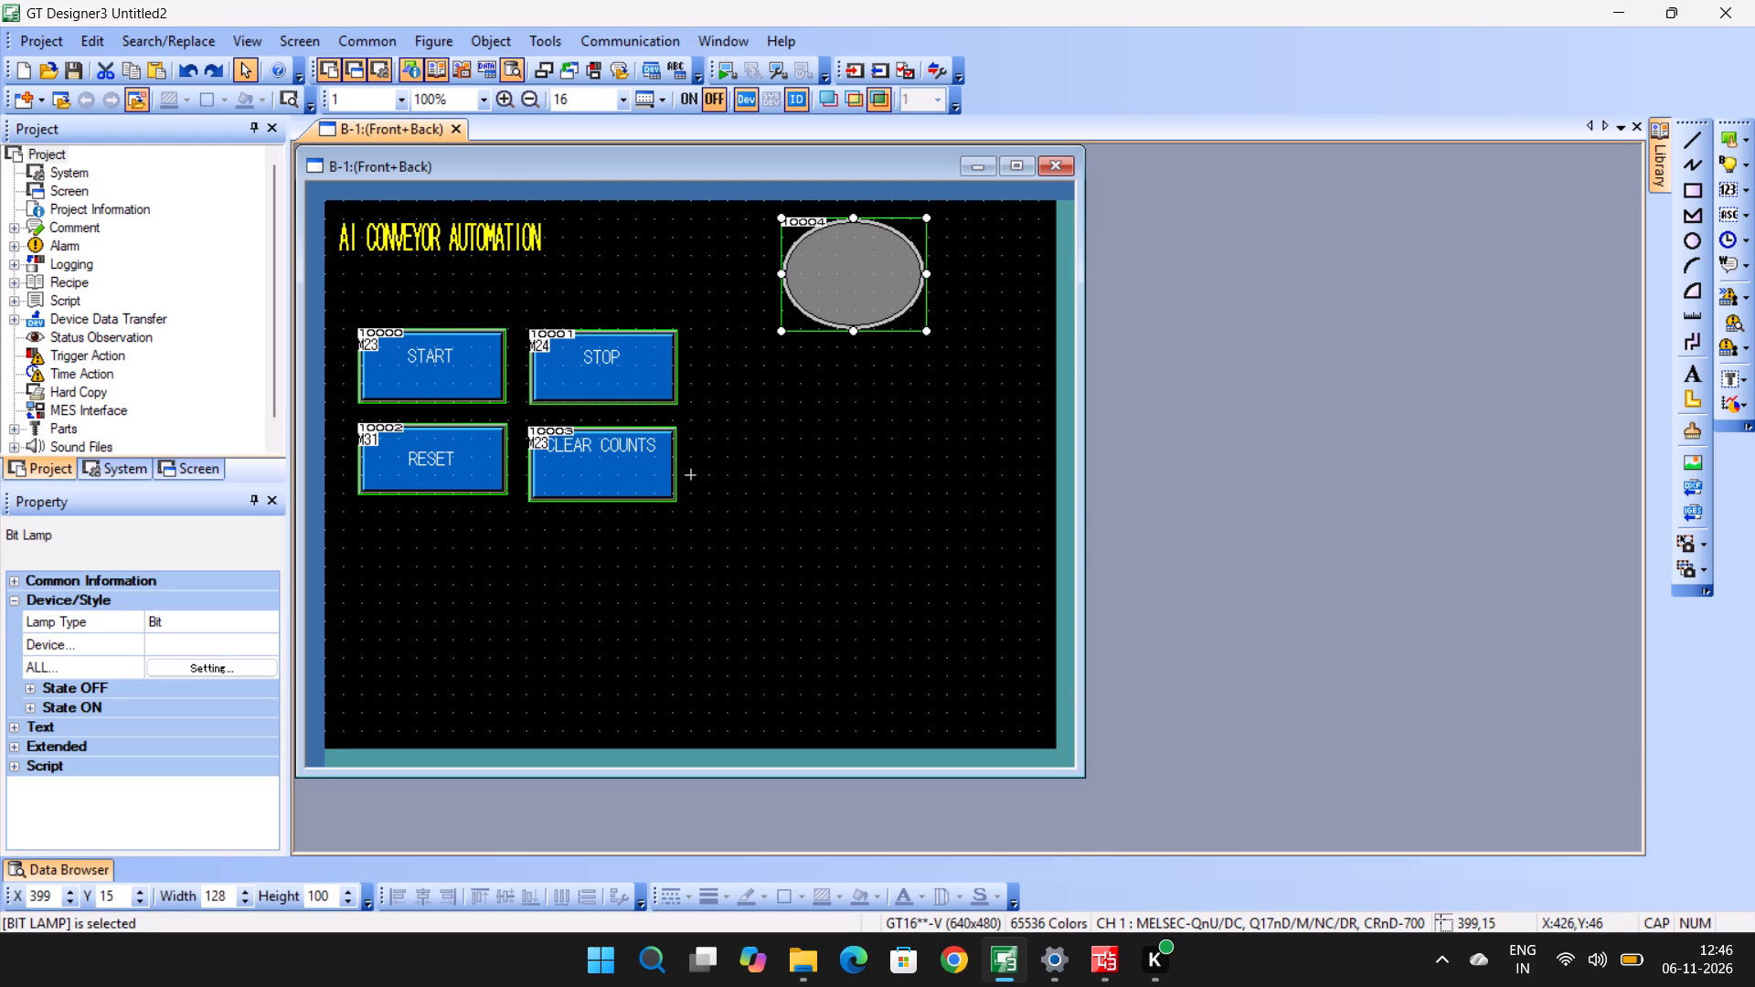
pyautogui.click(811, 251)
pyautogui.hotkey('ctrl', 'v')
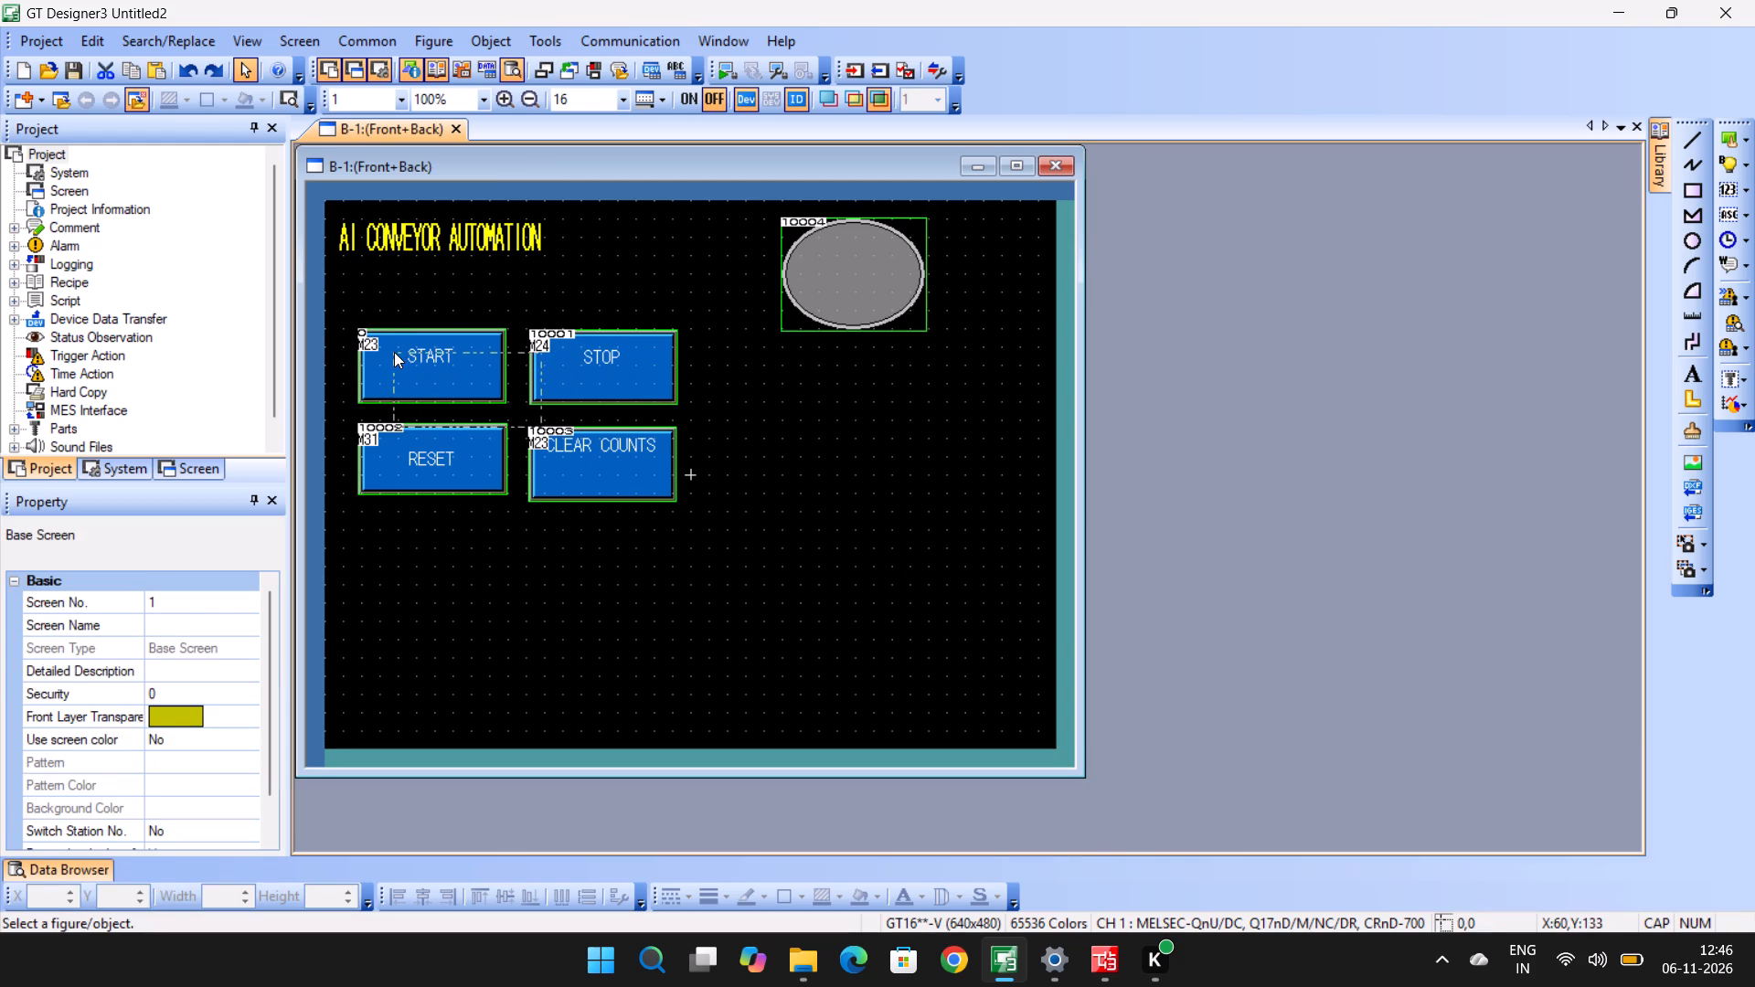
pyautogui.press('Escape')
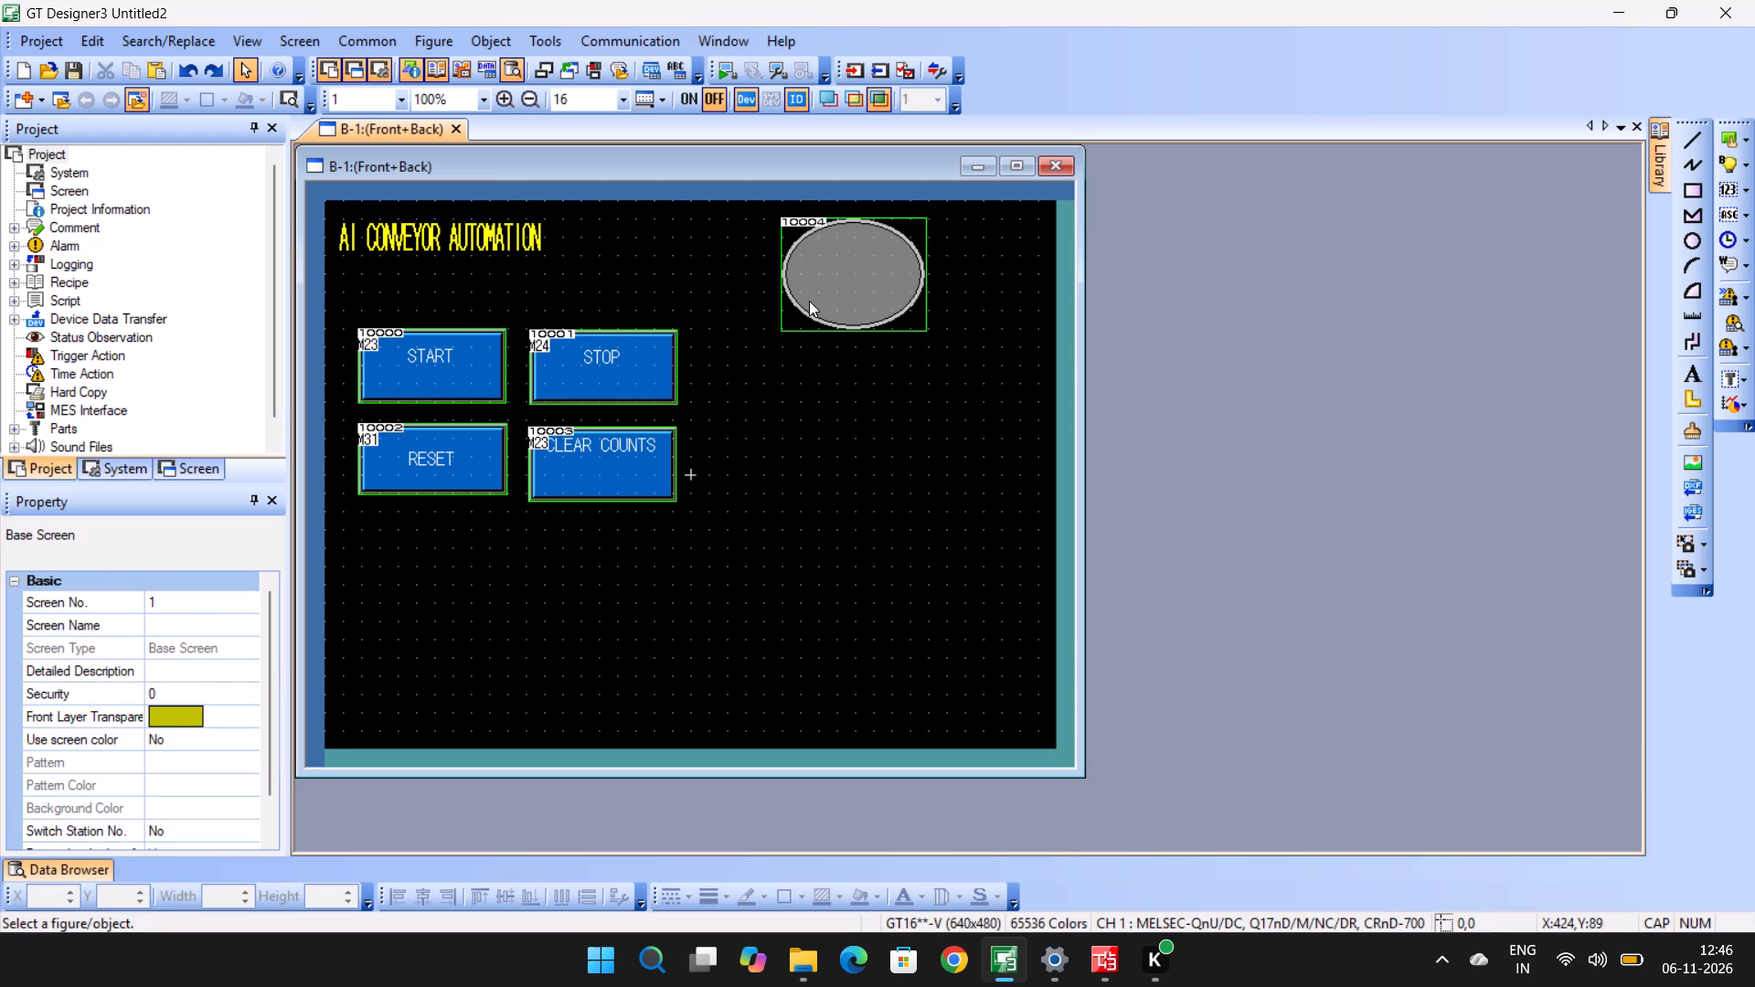
# Copy the bit lamp and paste the duplicate directly below it, at about X 398, Y 143.
pyautogui.click(811, 301)
pyautogui.hotkey('ctrl', 'c')
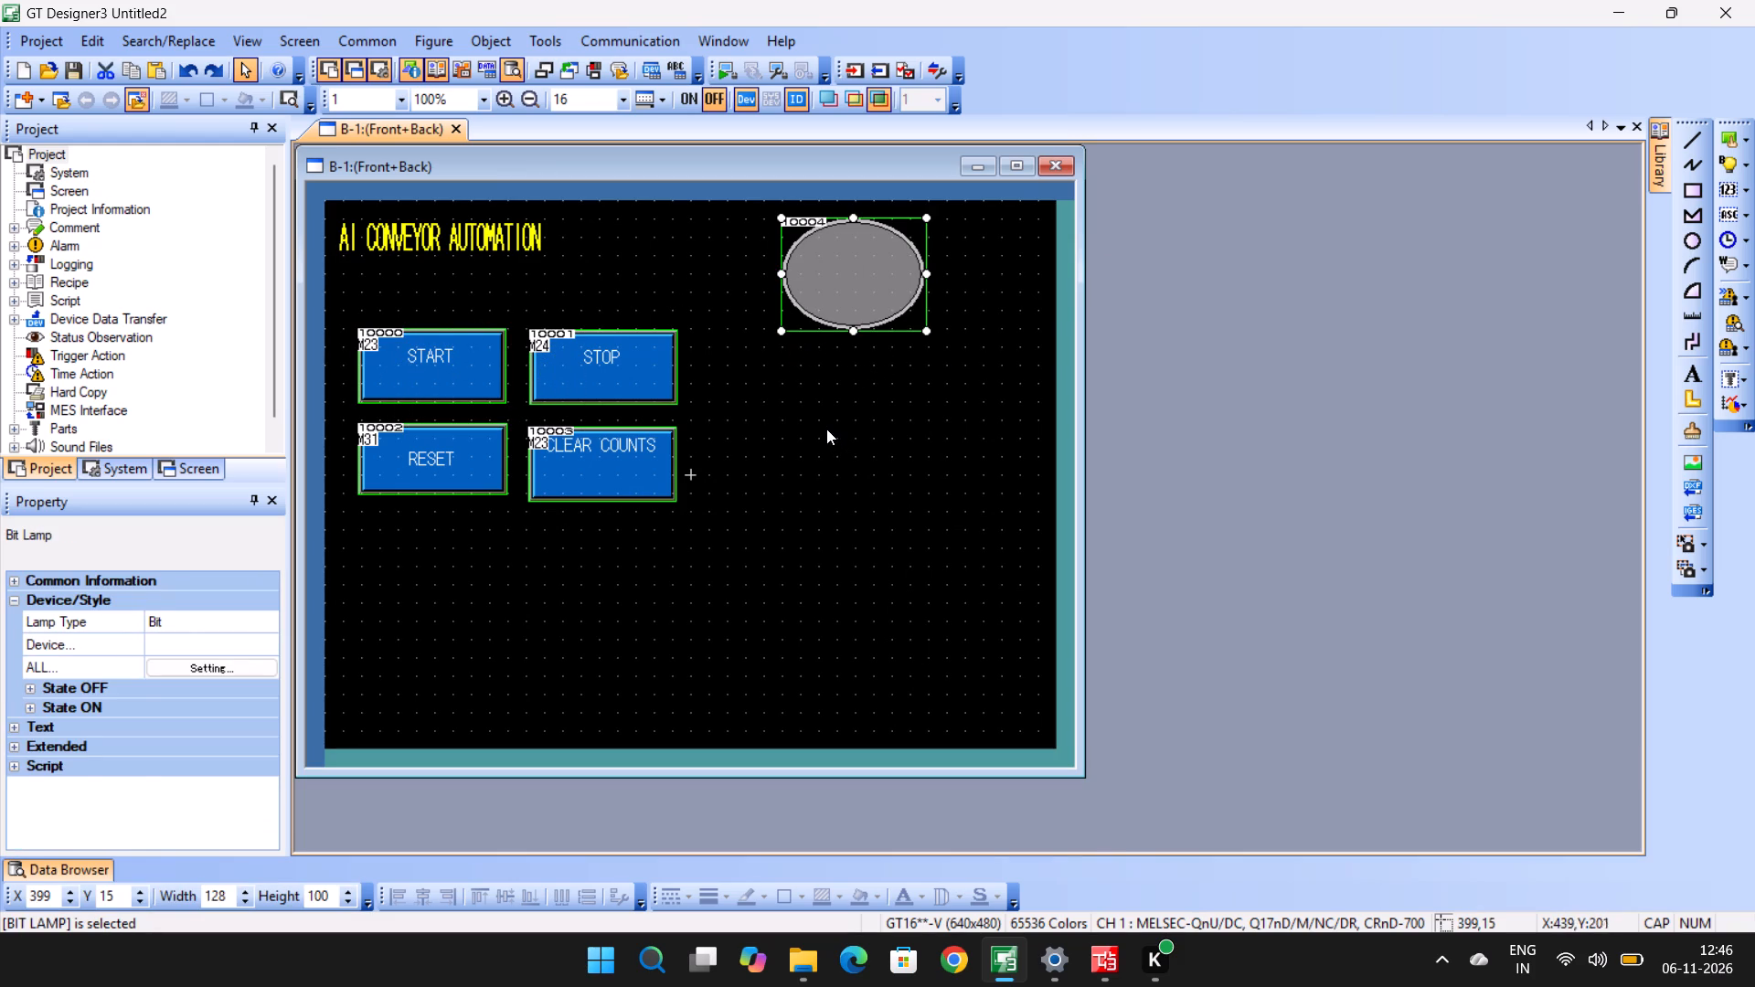
pyautogui.hotkey('ctrl', 'v')
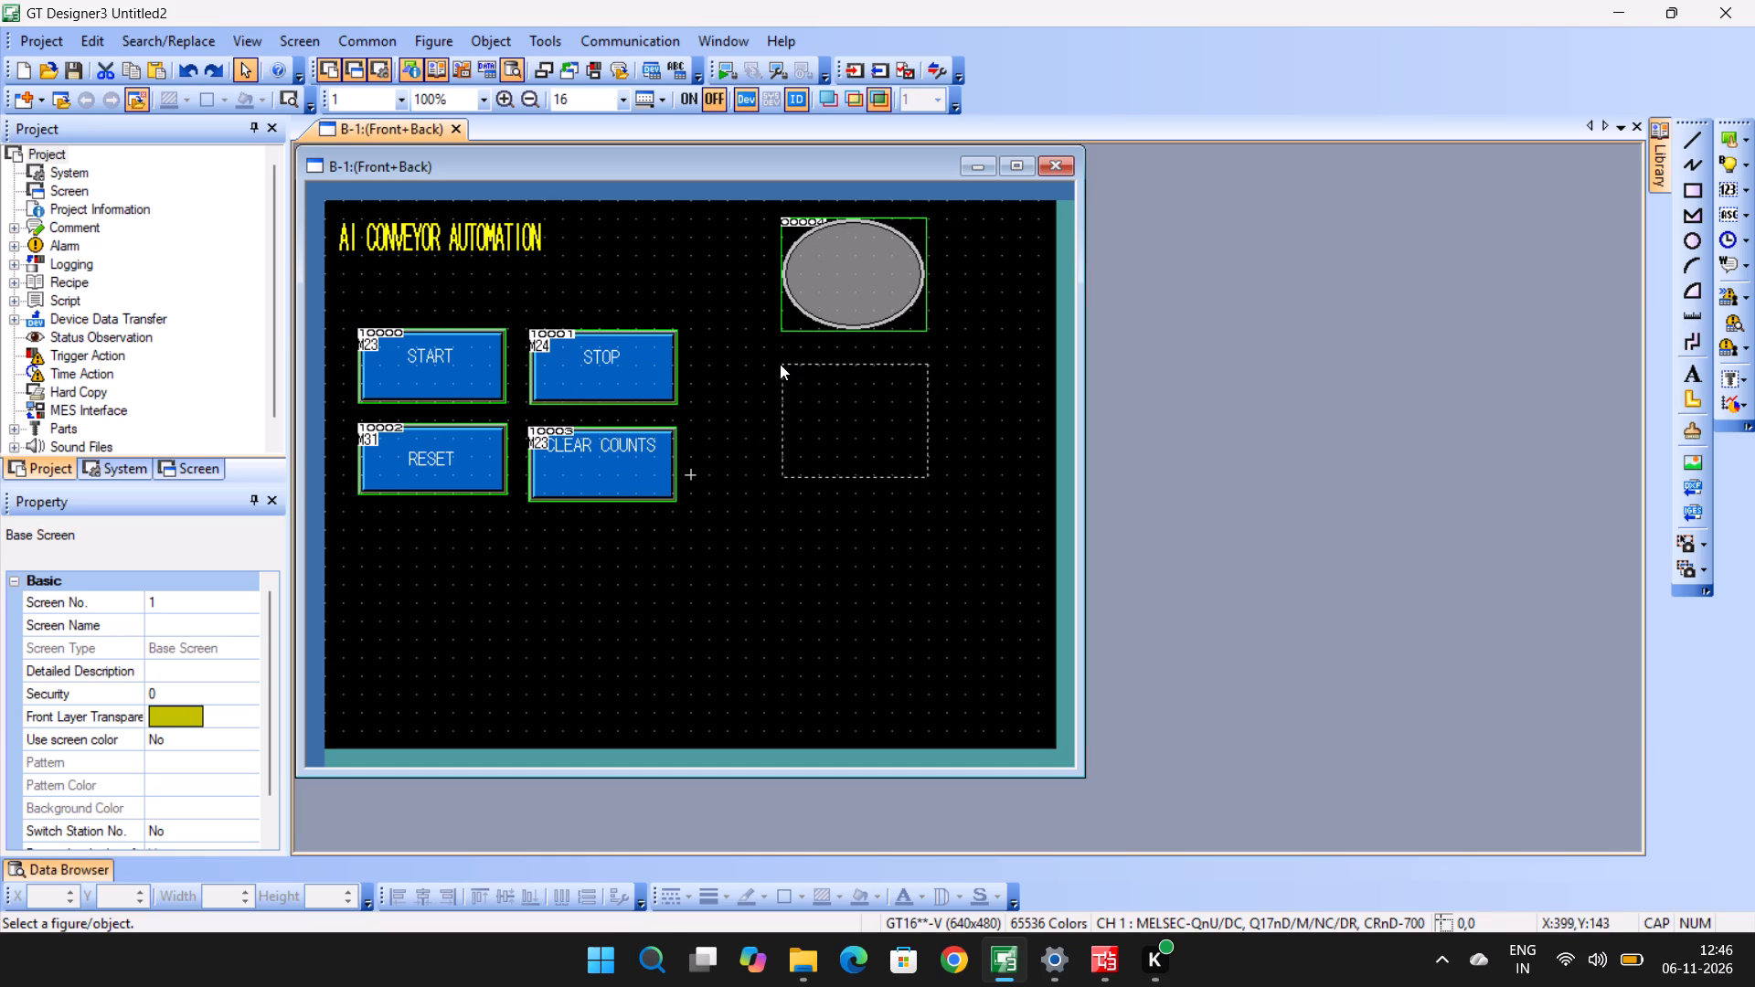
pyautogui.click(780, 364)
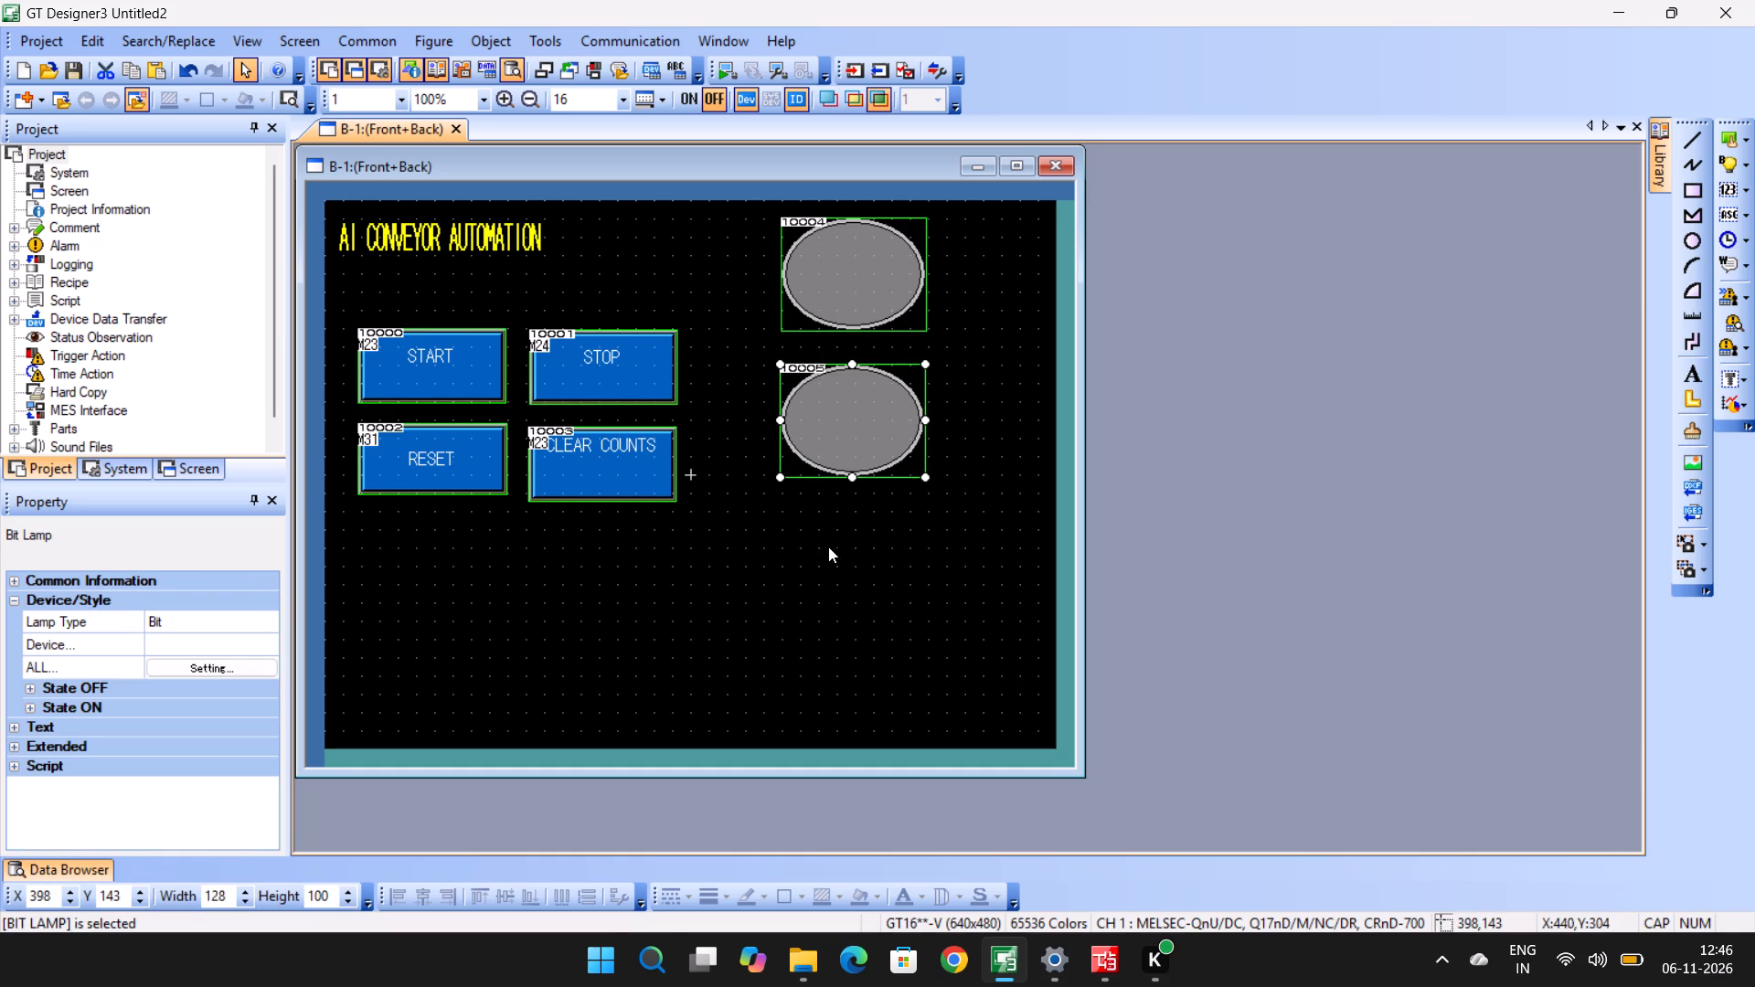
# Check the upper bit lamp's device and style settings and enter READY as its label text.
pyautogui.doubleClick(840, 290)
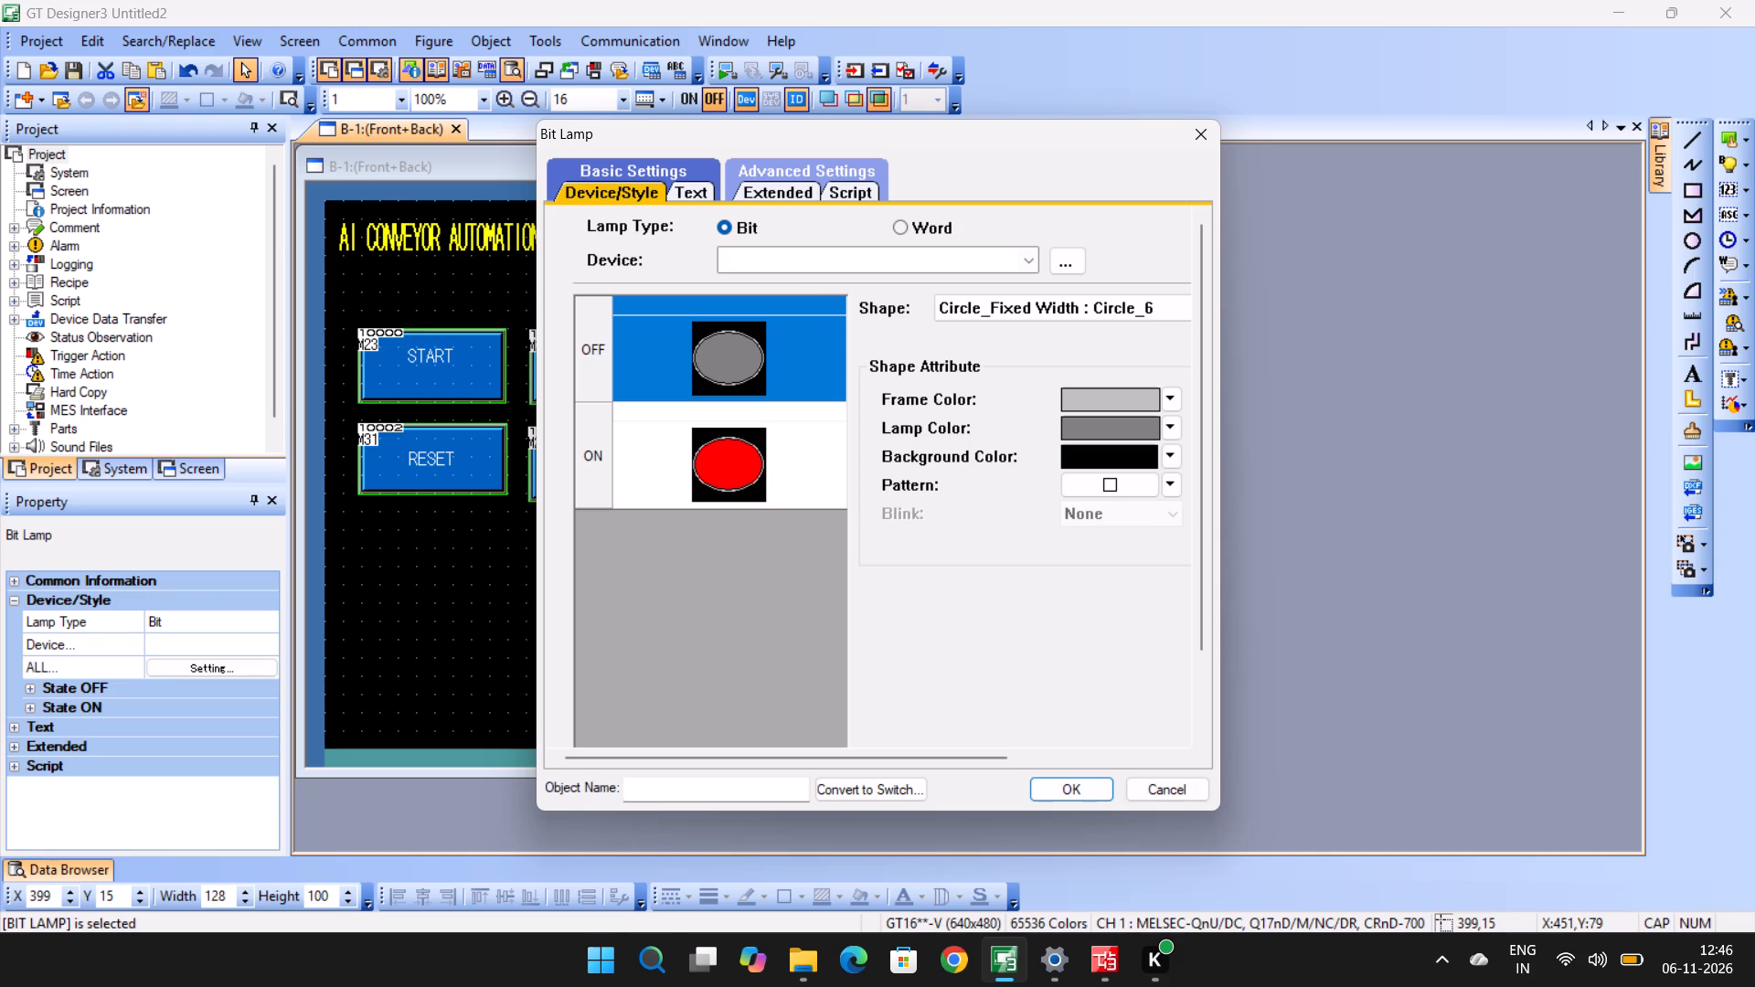
pyautogui.moveTo(992, 759); pyautogui.dragTo(1214, 759)
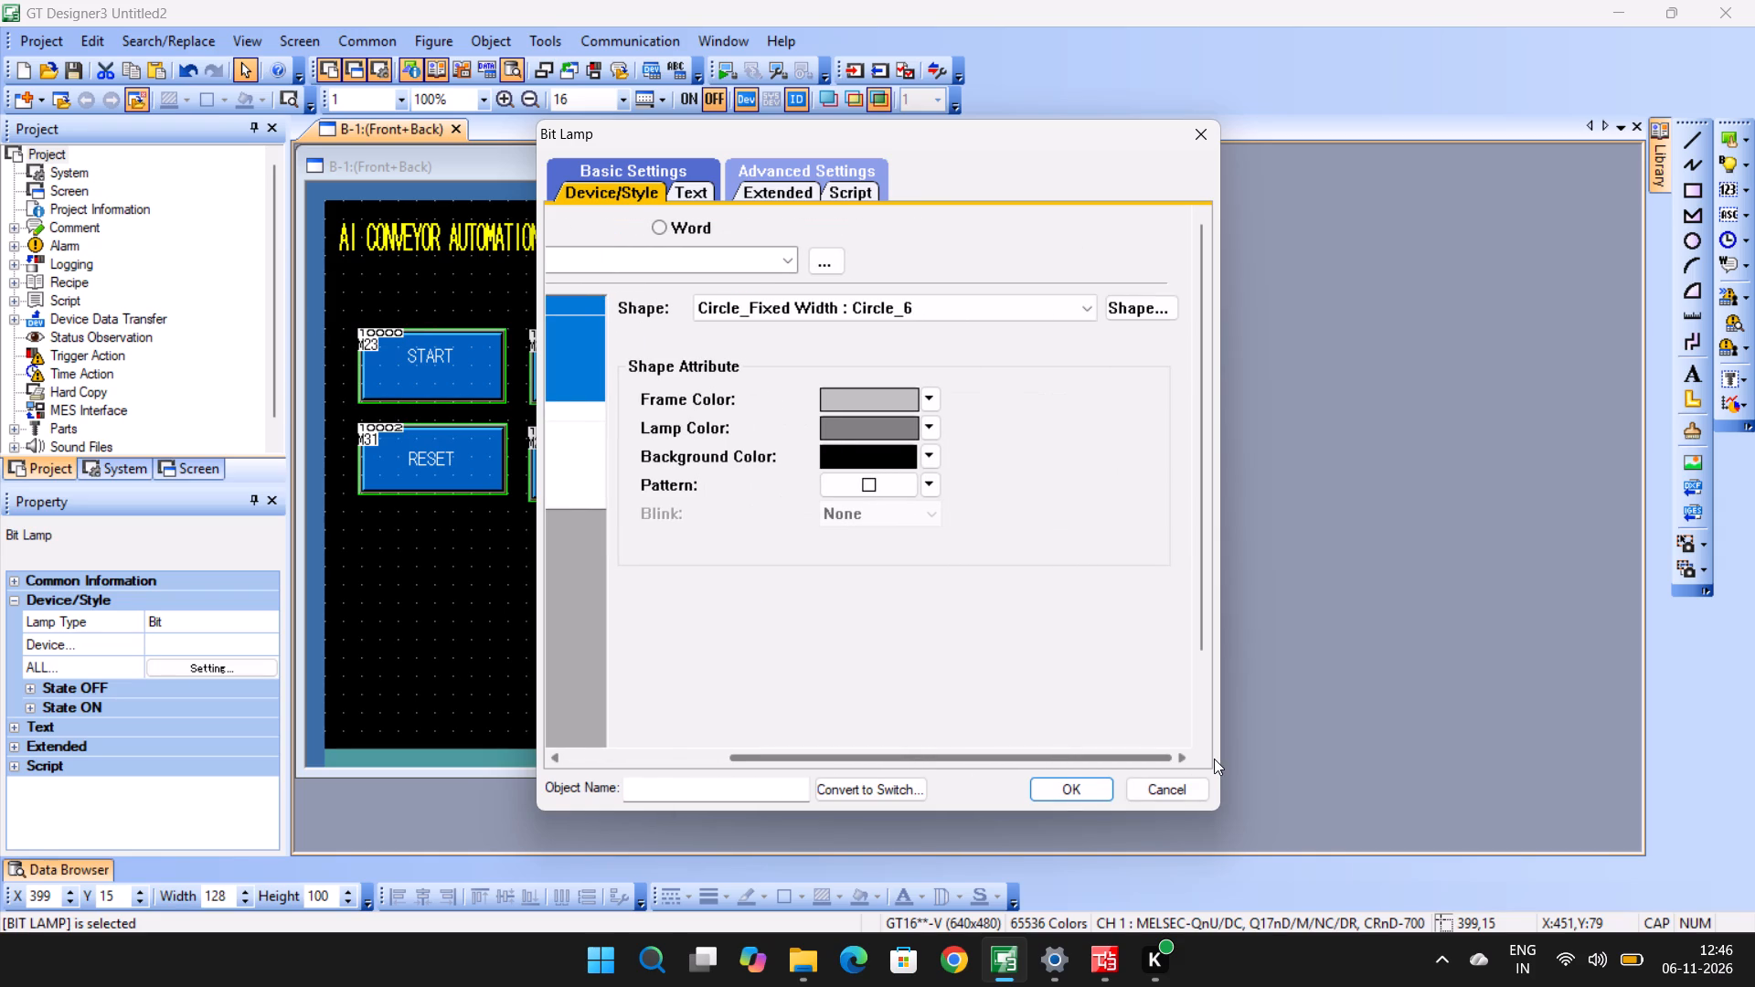
pyautogui.moveTo(1214, 759); pyautogui.dragTo(954, 746)
pyautogui.click(679, 190)
pyautogui.click(691, 186)
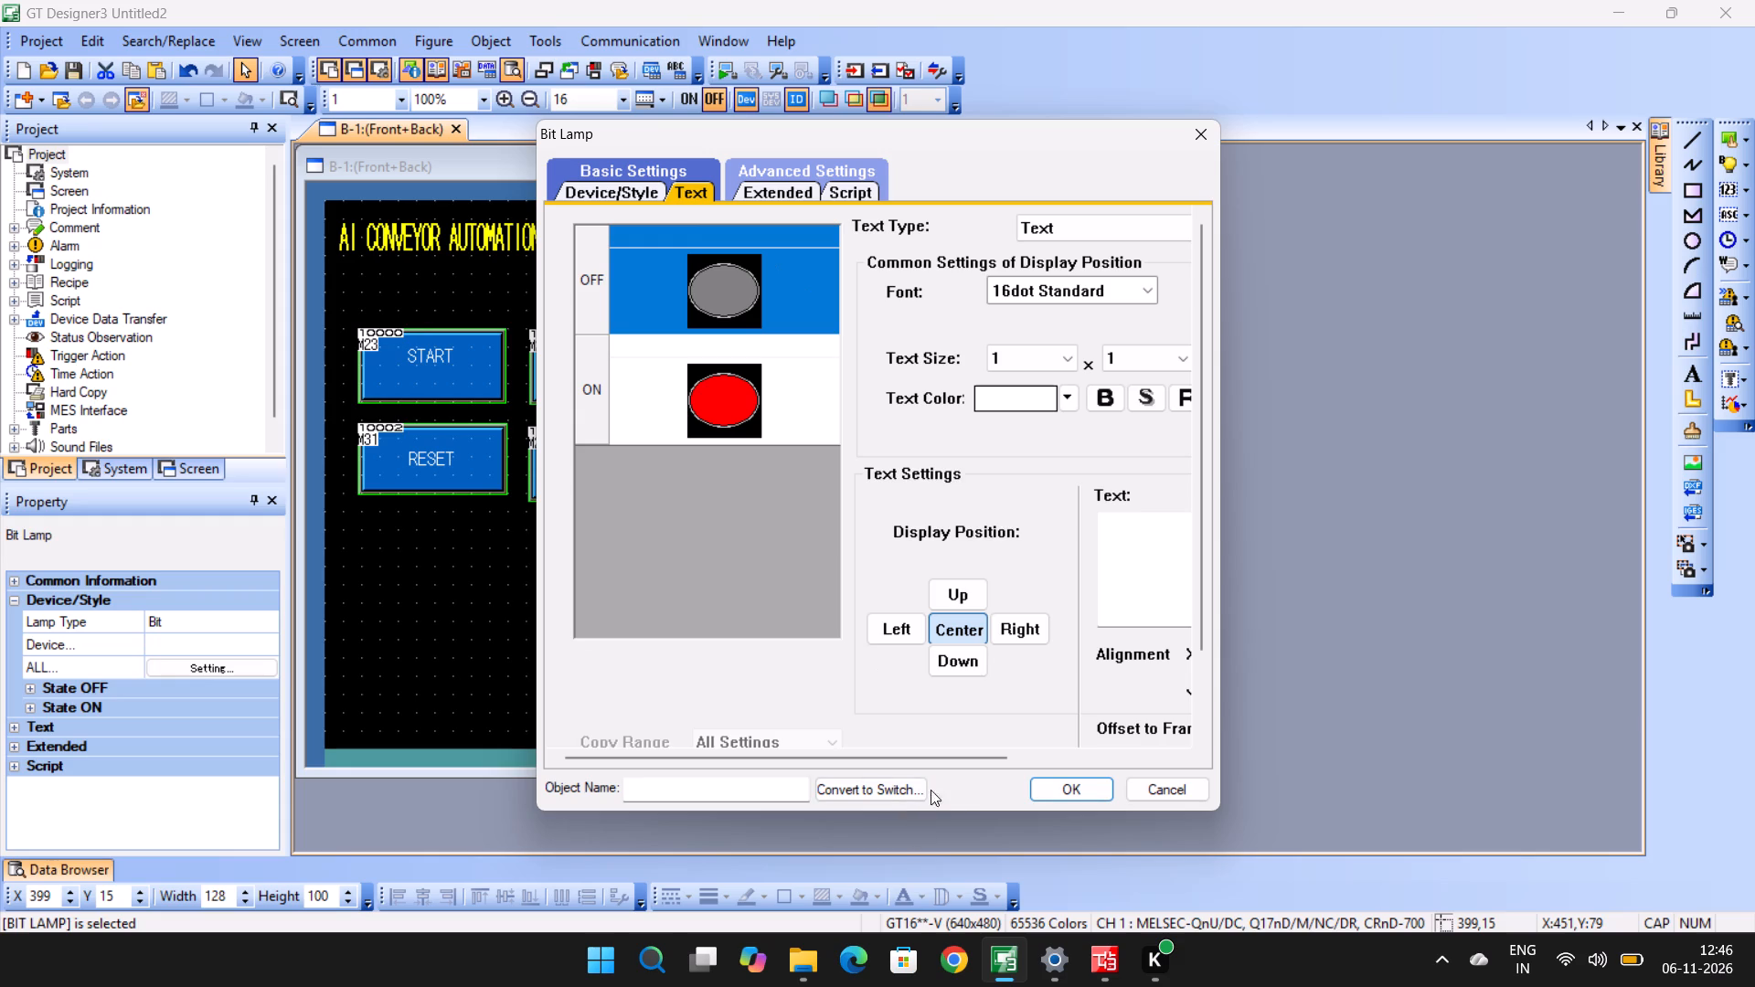
pyautogui.moveTo(929, 759); pyautogui.dragTo(777, 758)
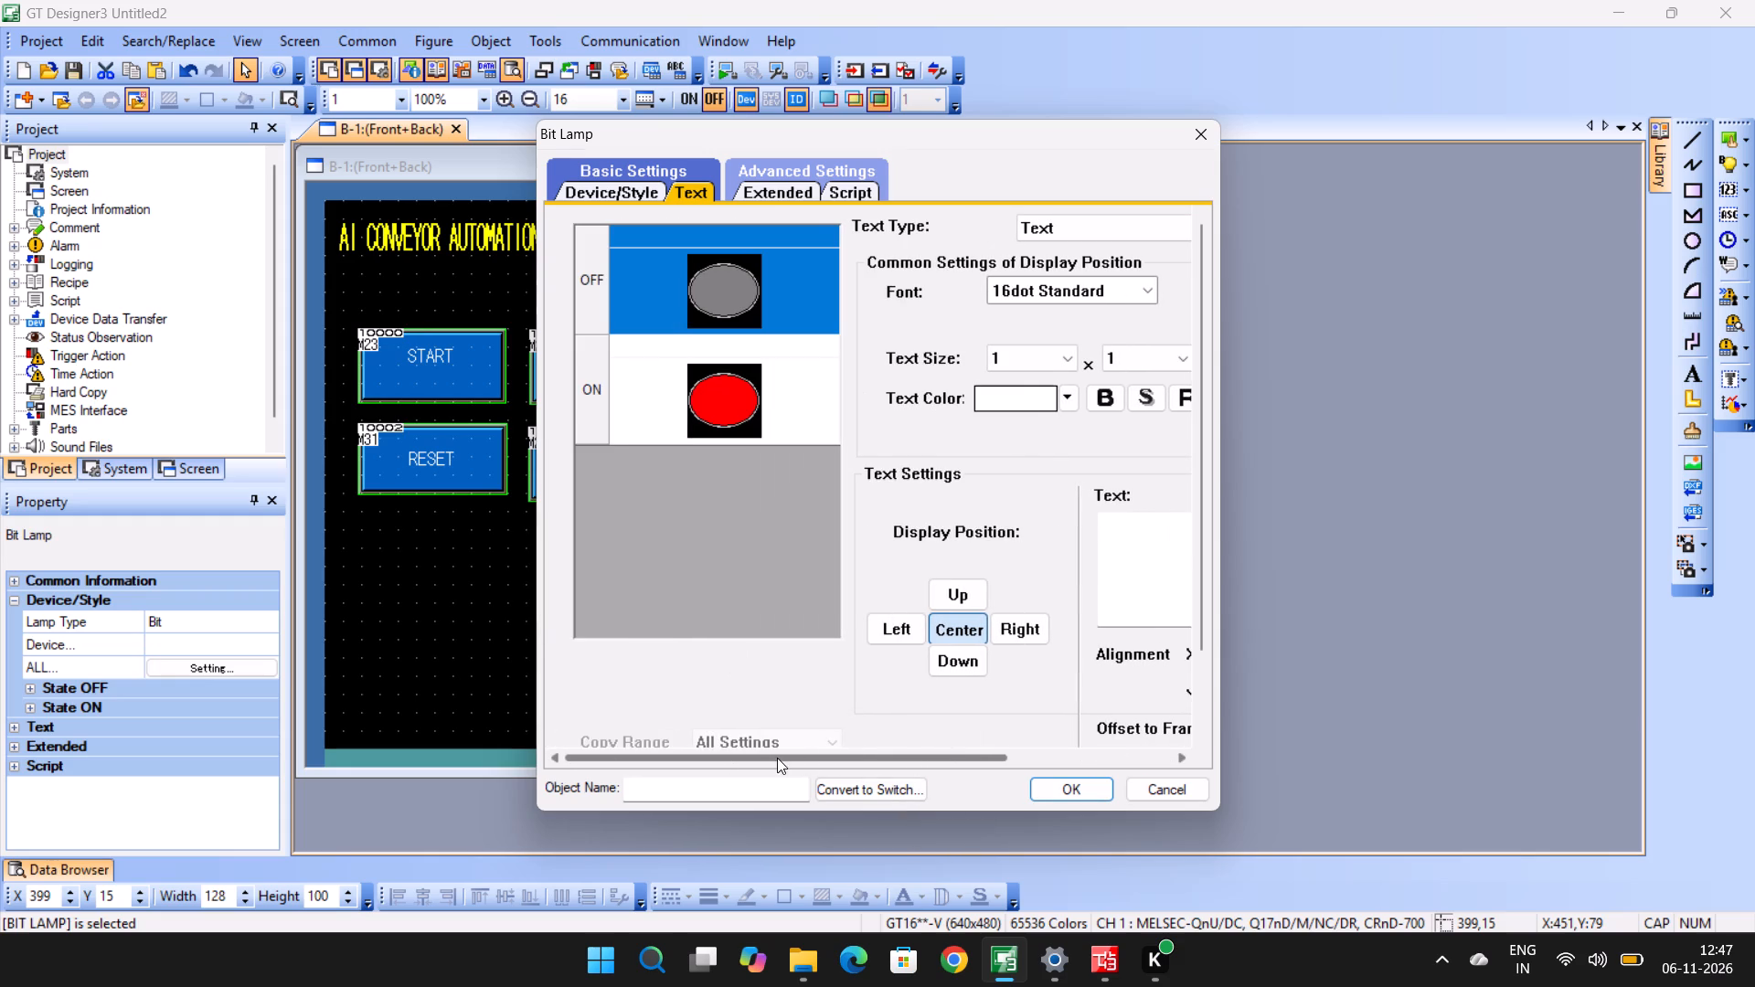
pyautogui.moveTo(777, 758); pyautogui.dragTo(1482, 676)
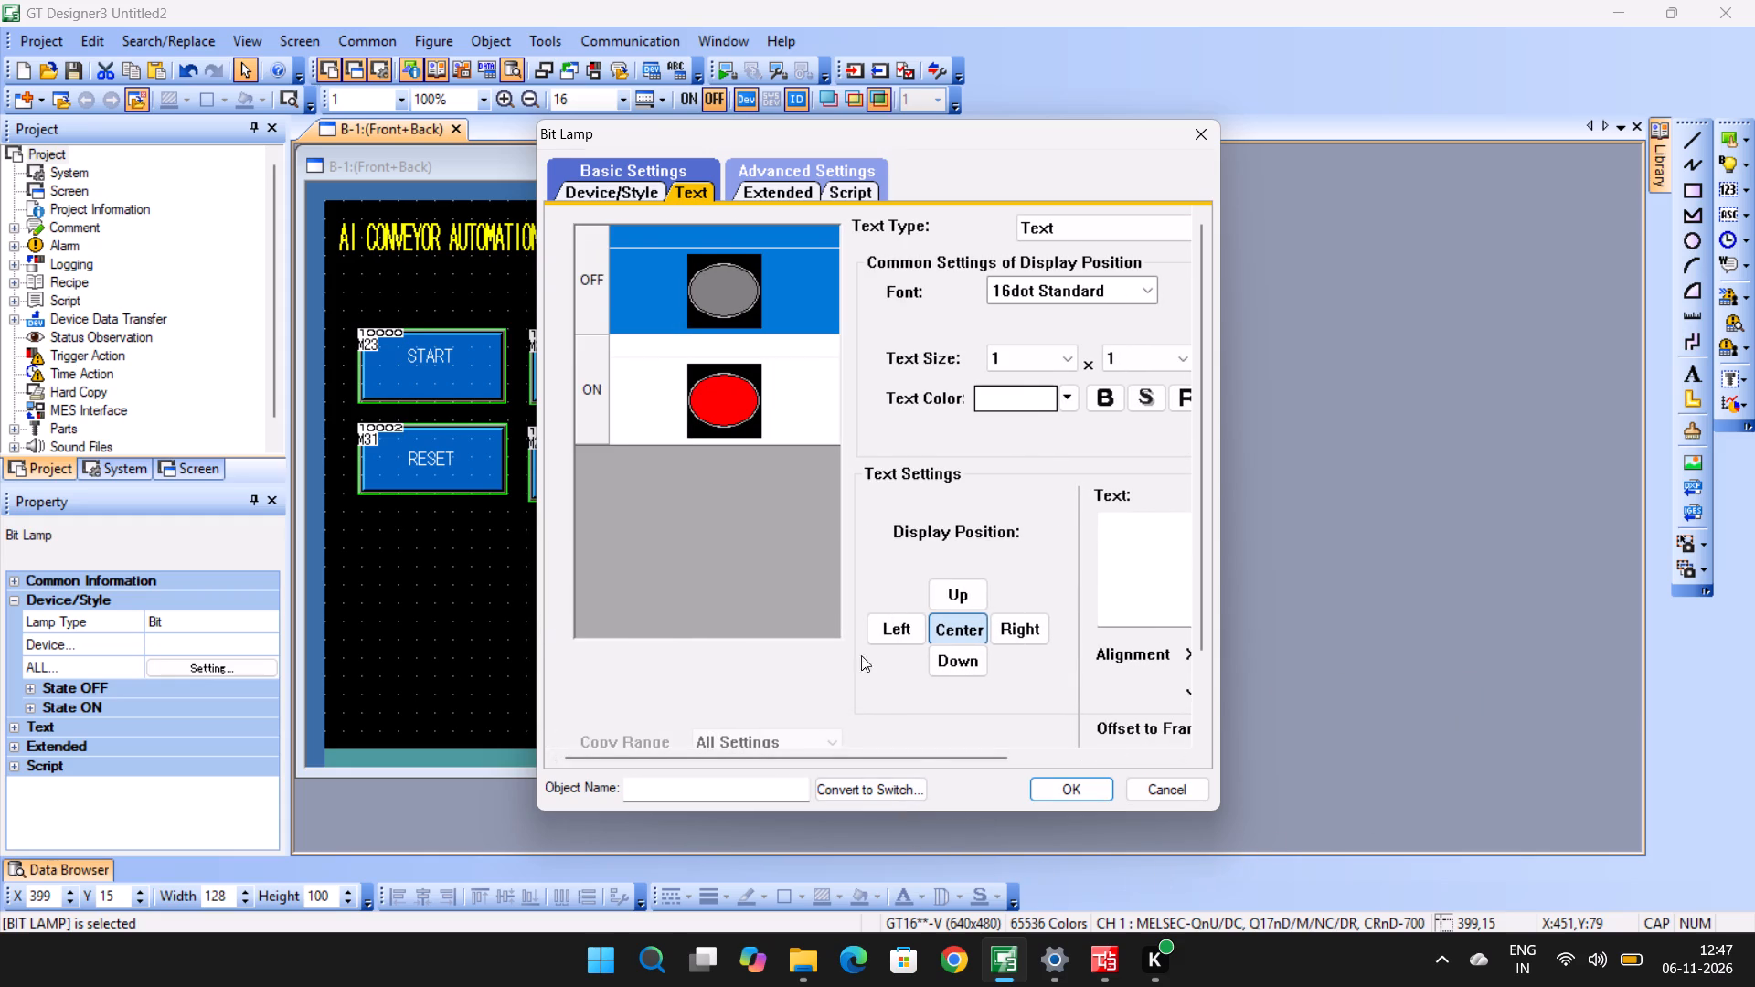
pyautogui.click(612, 196)
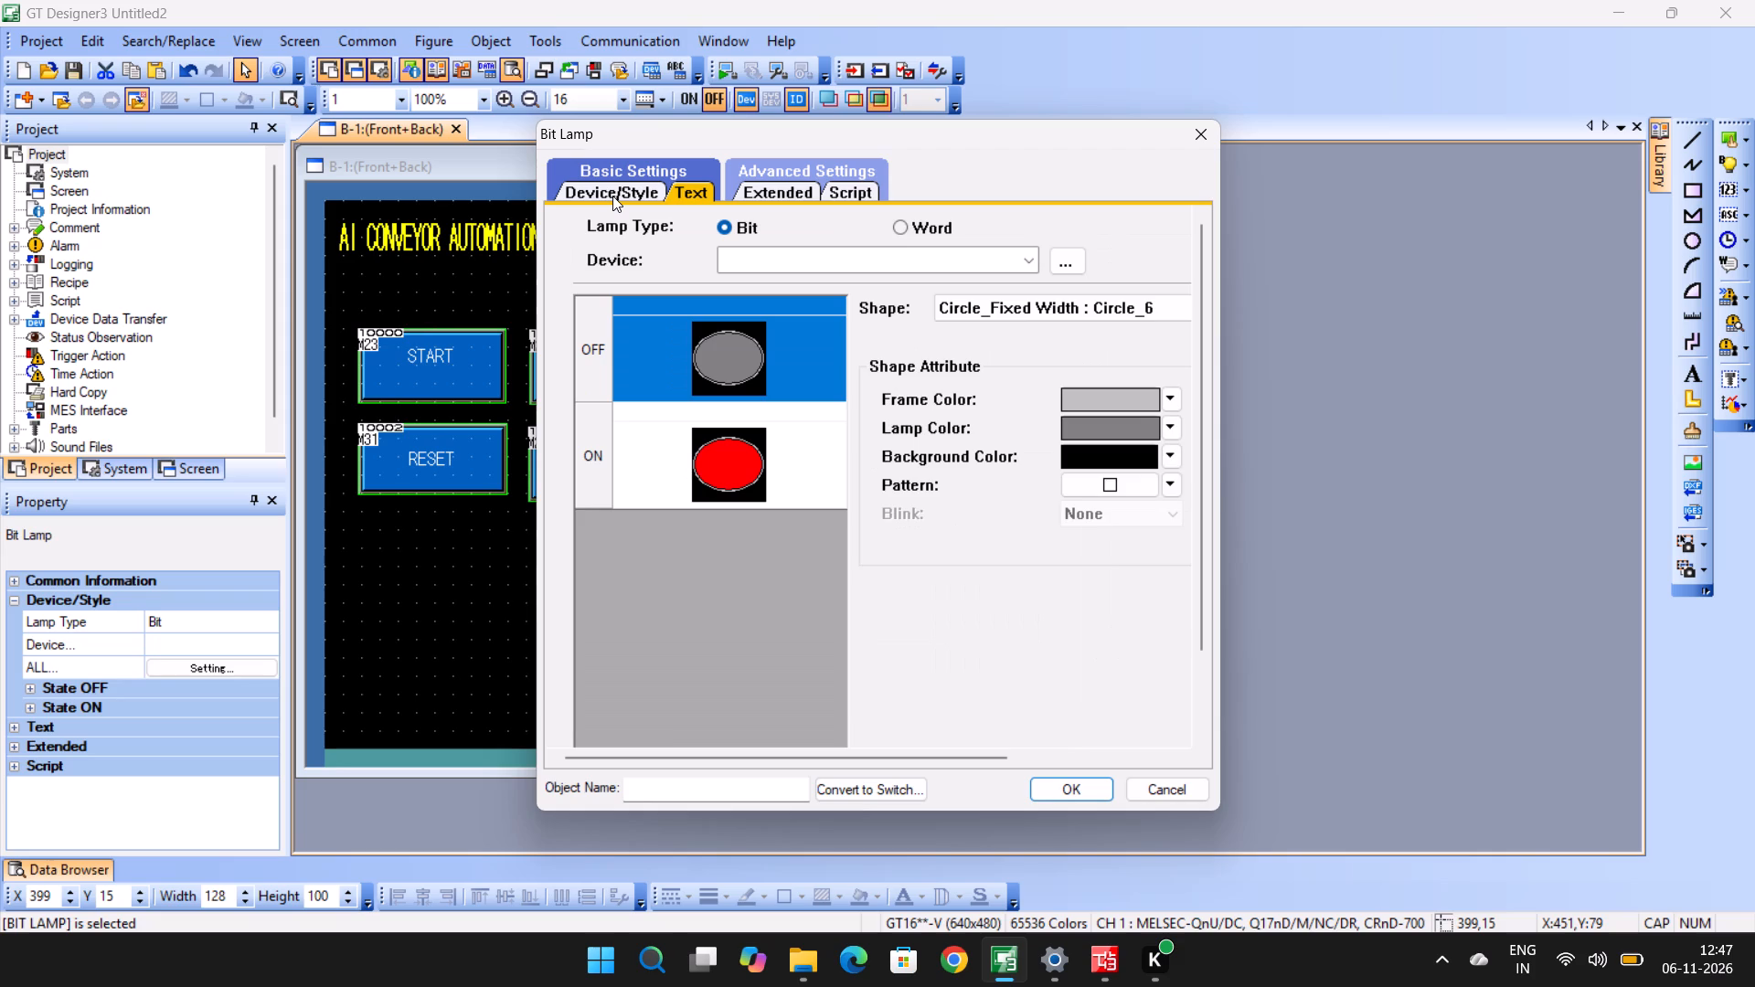
pyautogui.scroll(2, 612, 196)
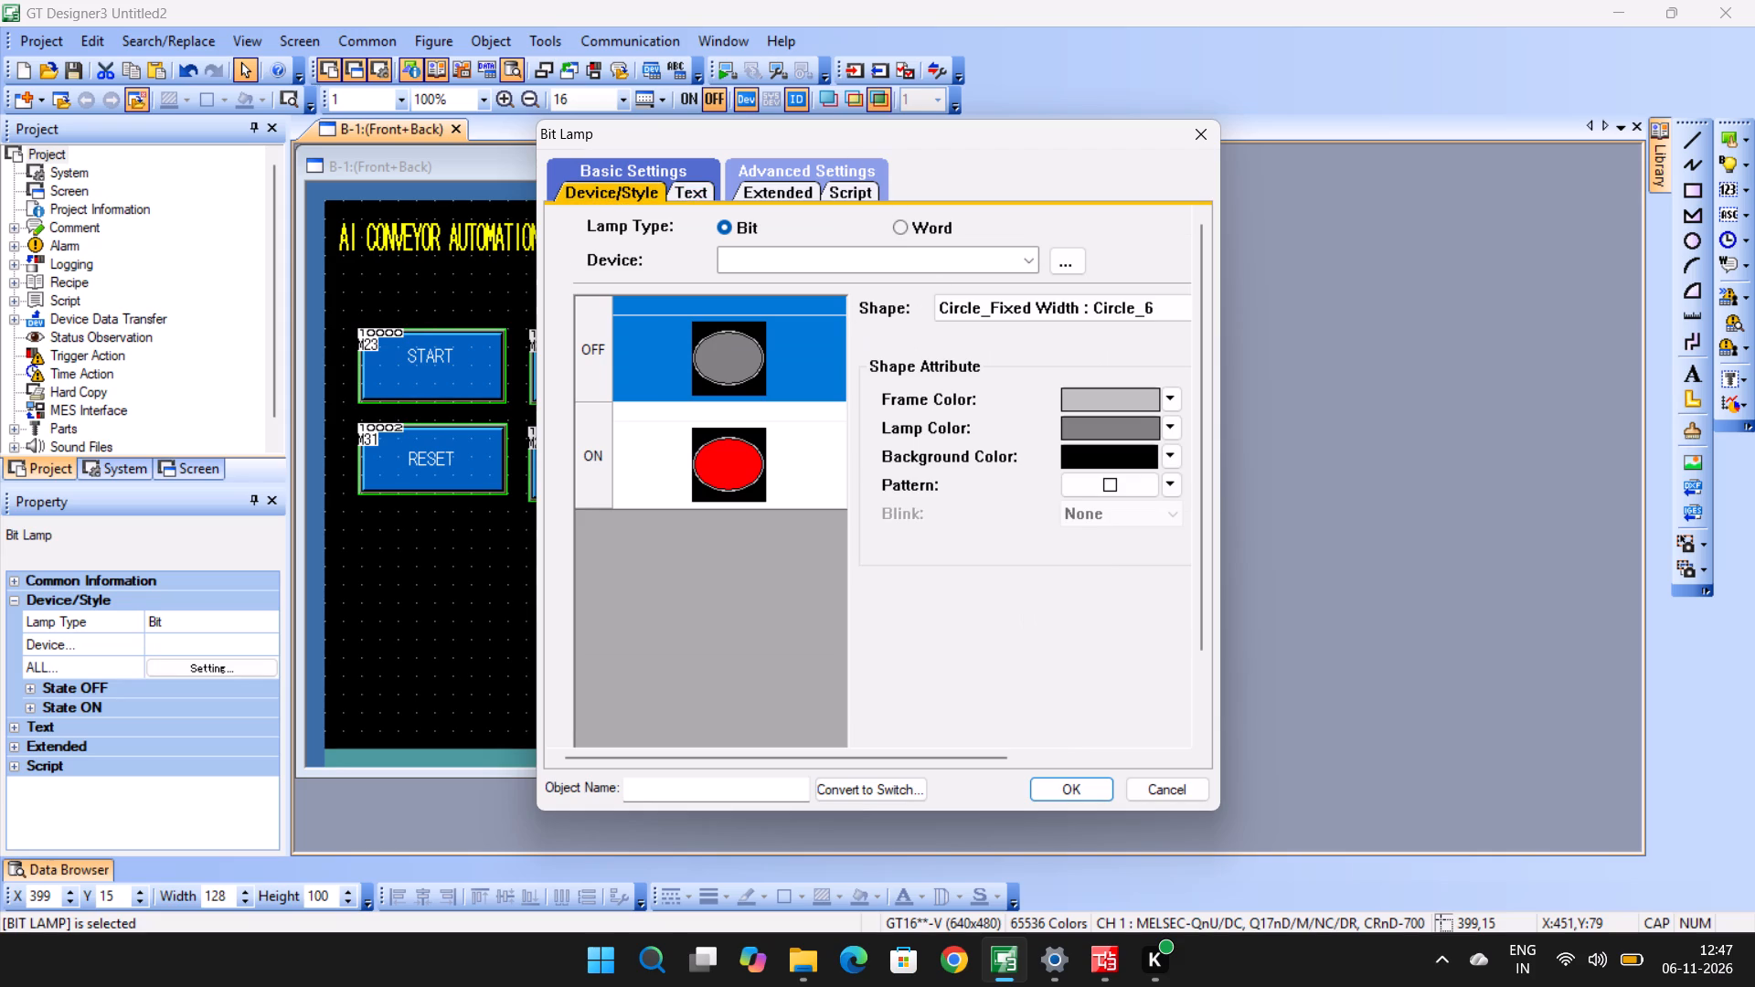
pyautogui.click(673, 195)
pyautogui.click(682, 189)
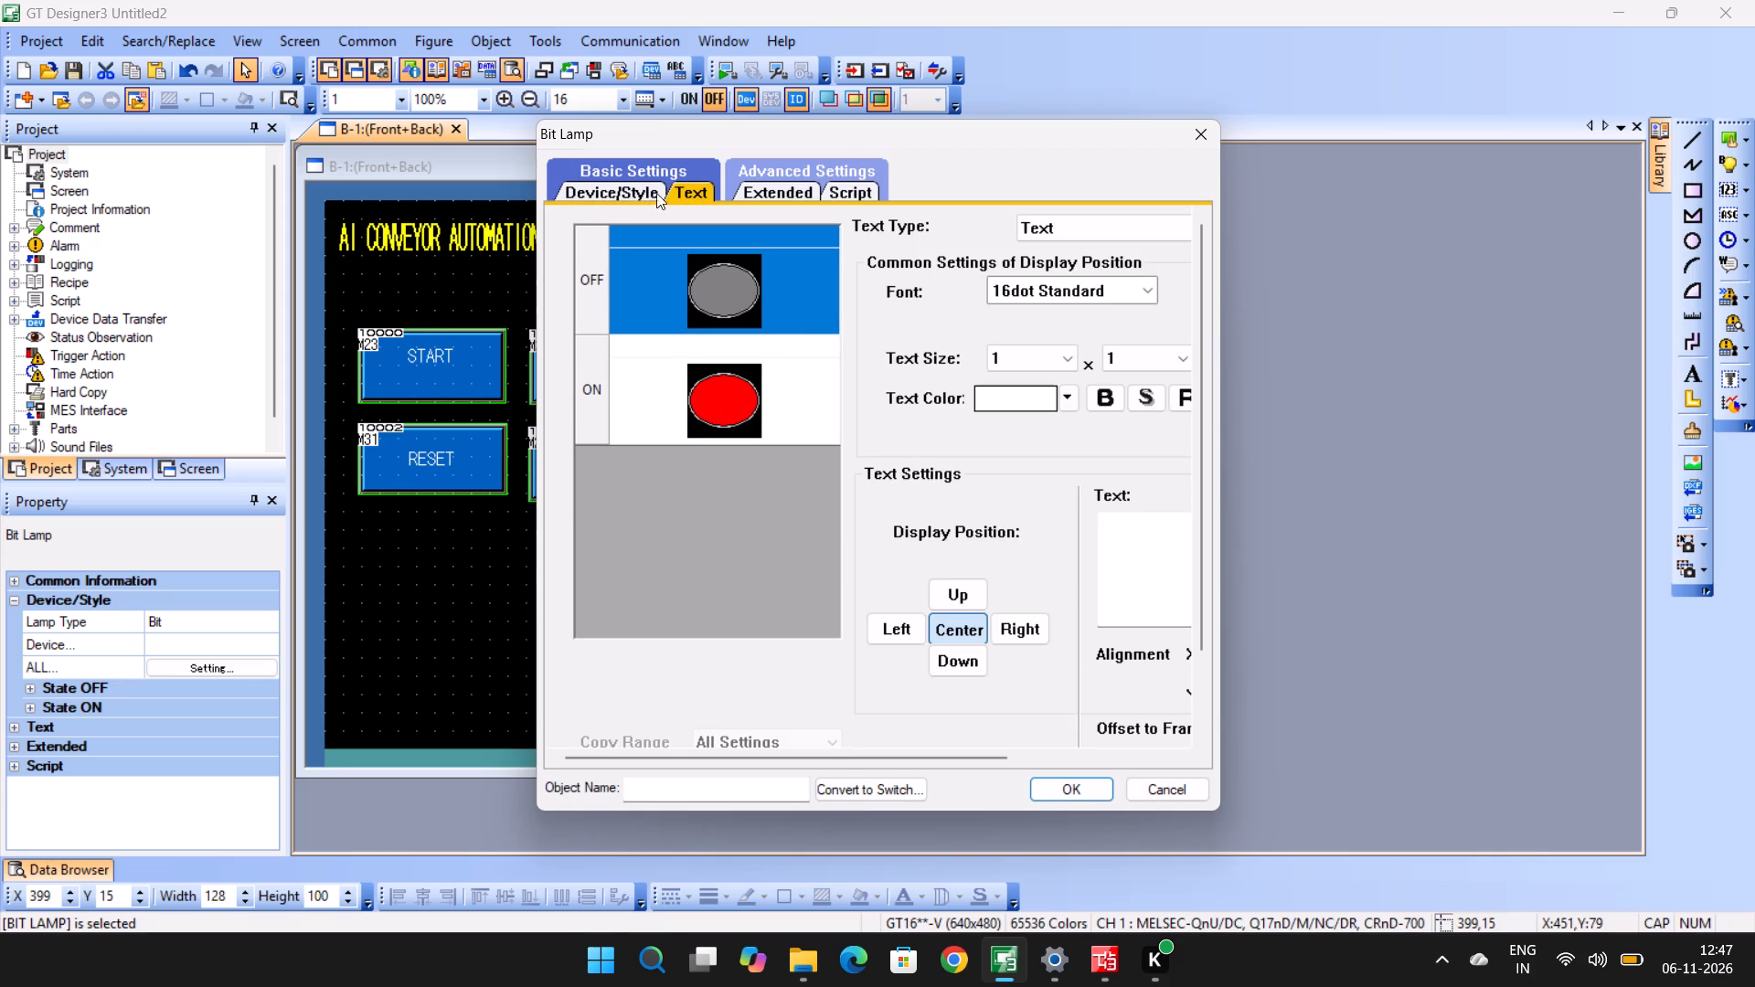
pyautogui.scroll(-2, 1091, 557)
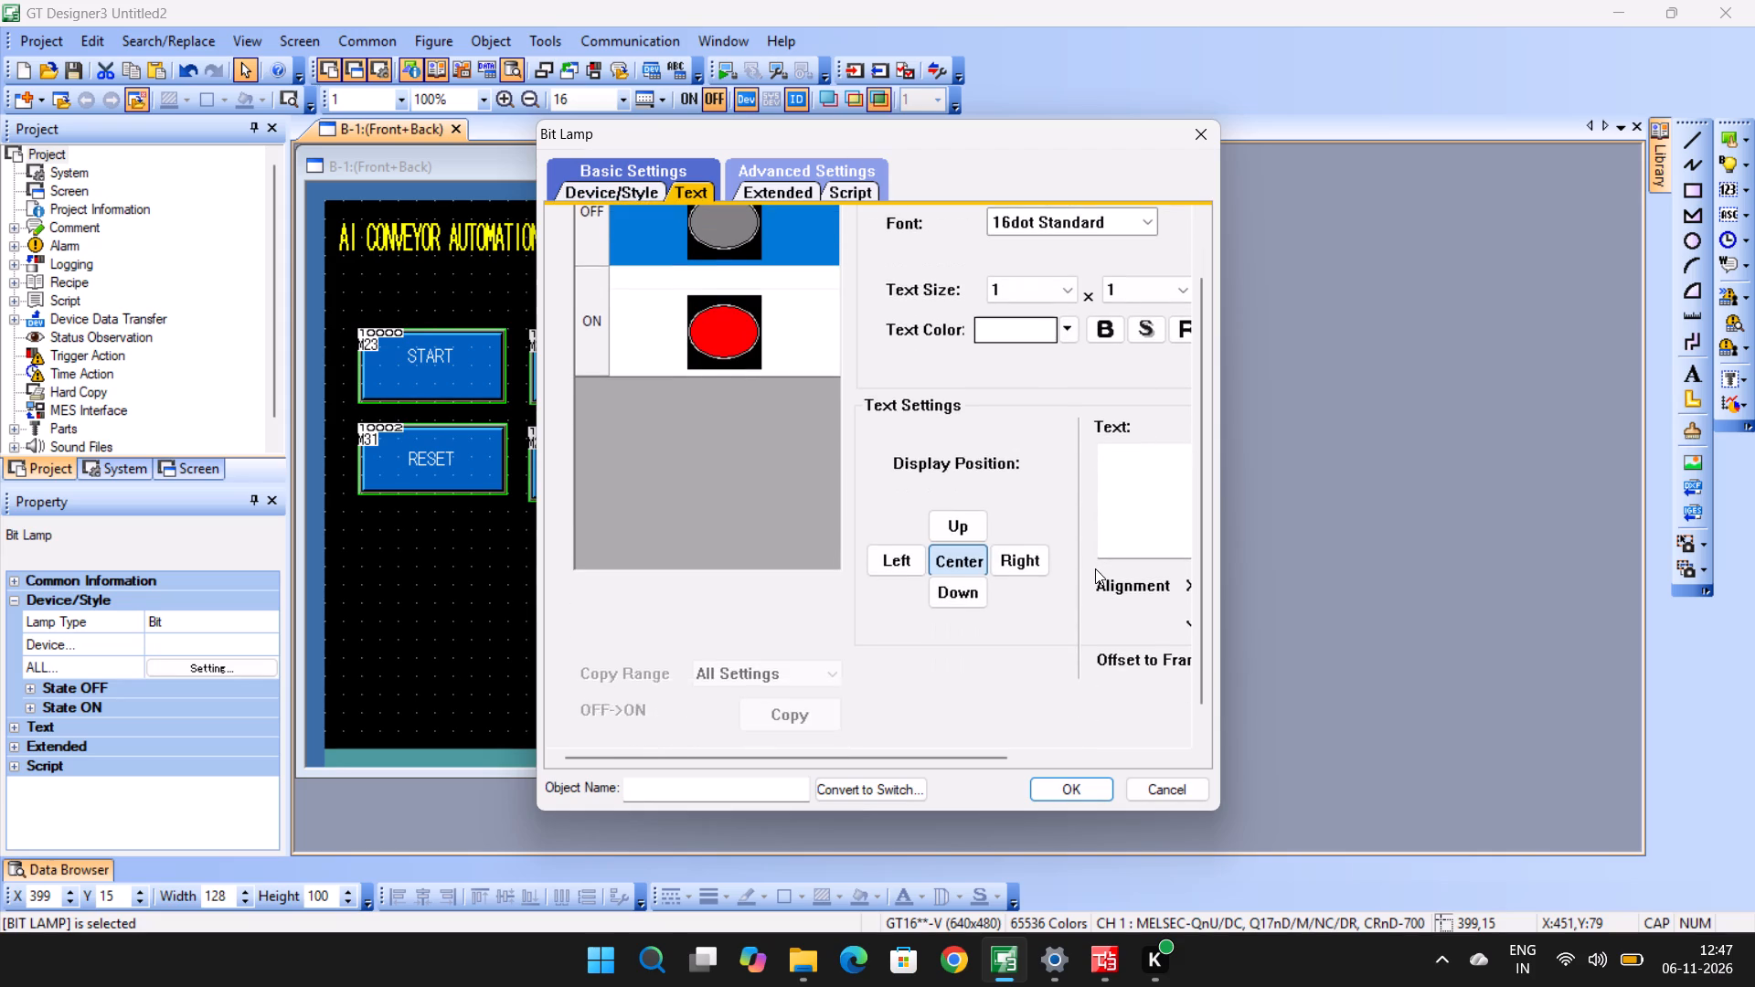
pyautogui.scroll(2, 1095, 568)
pyautogui.click(1129, 550)
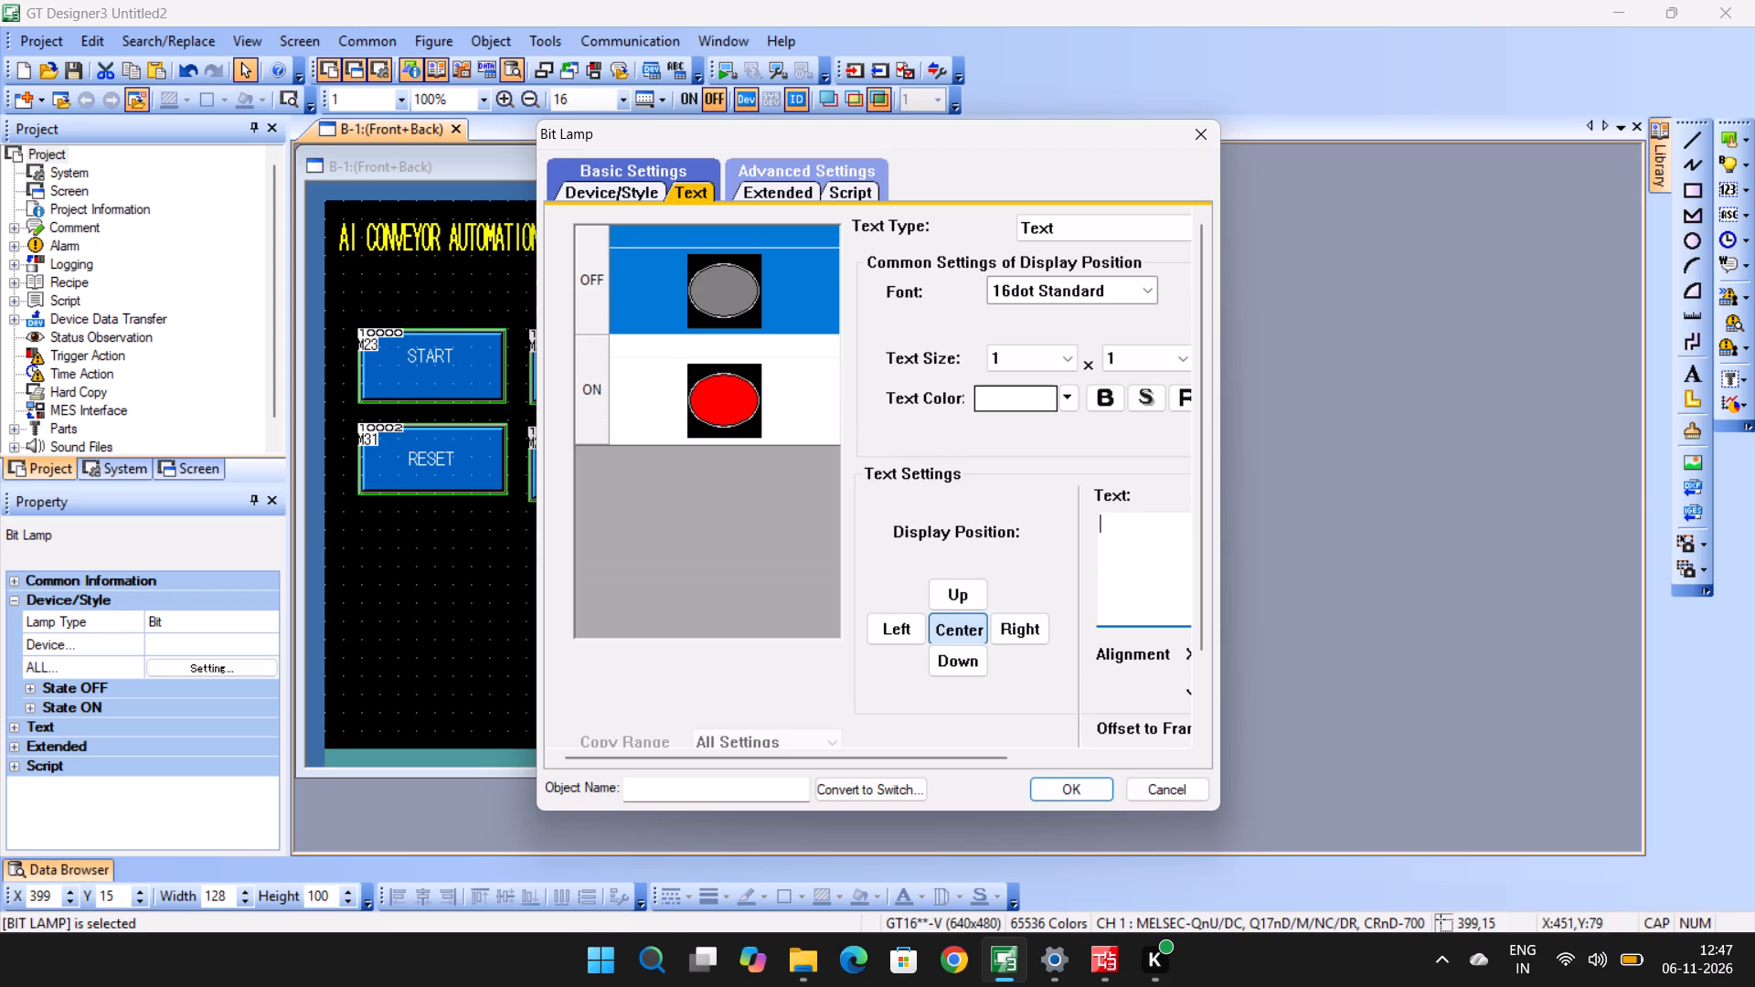
pyautogui.write('READY')
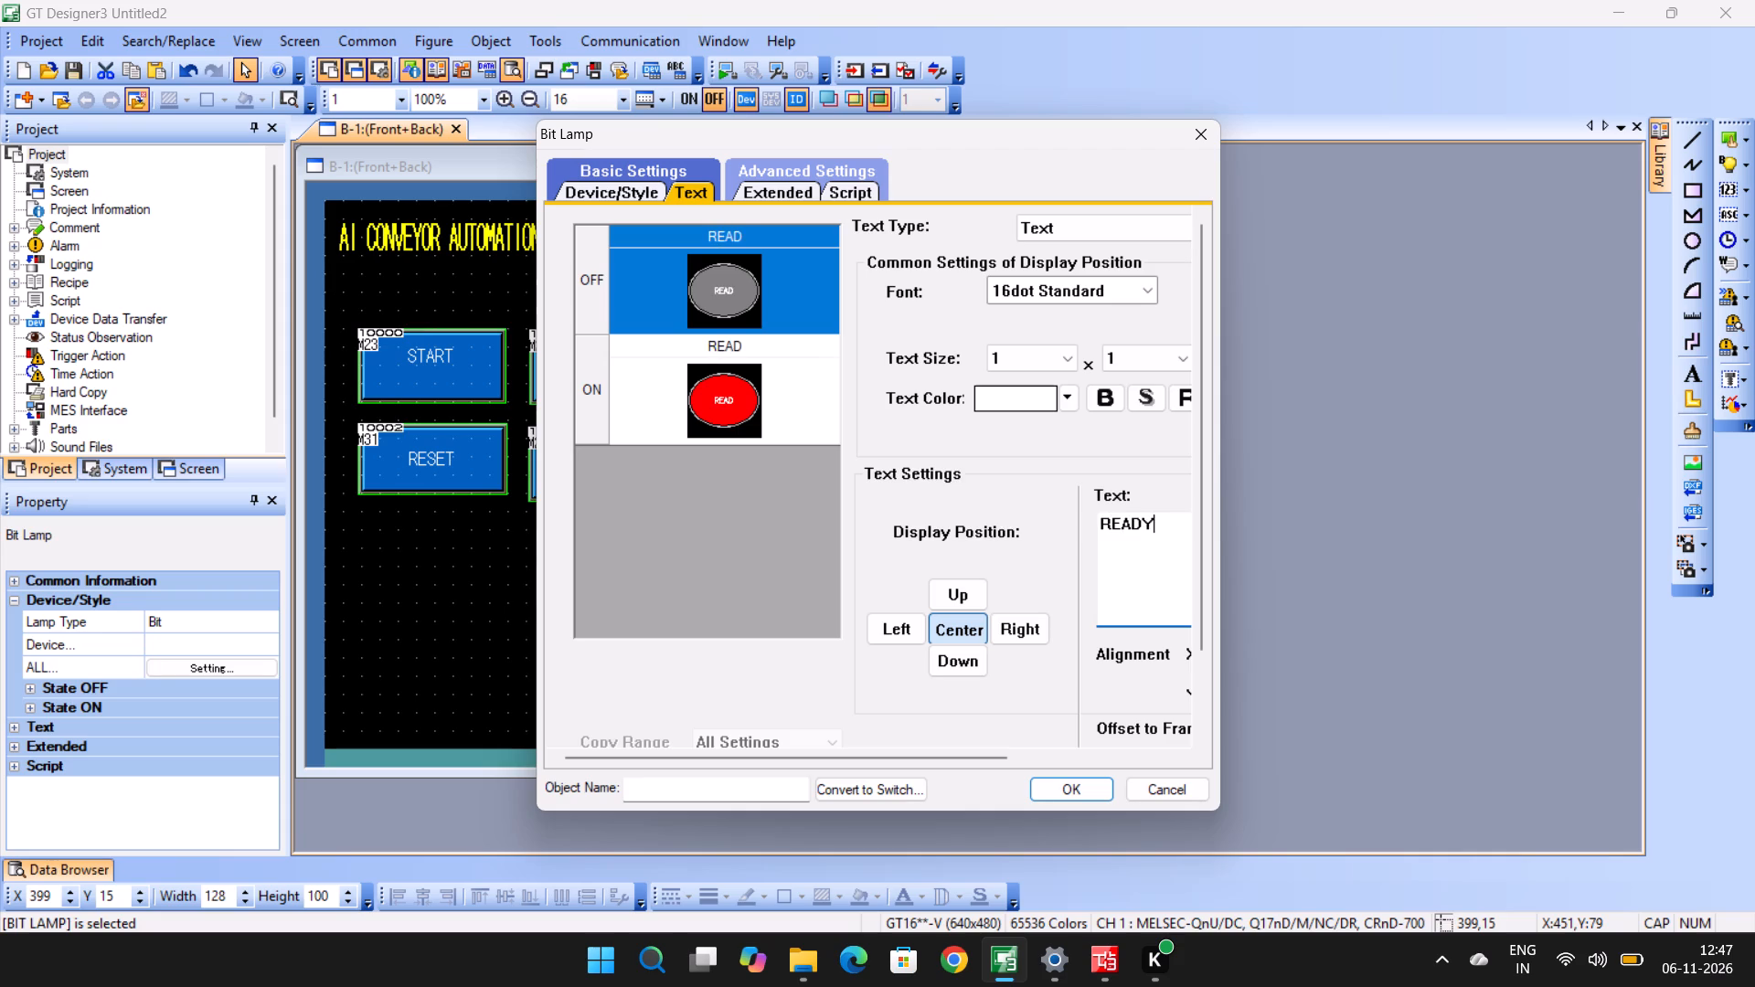
# Complete the upper bit lamp's label text so that it reads READY LAMP.
pyautogui.press('space')
pyautogui.write('LAMP')
pyautogui.press('Return')
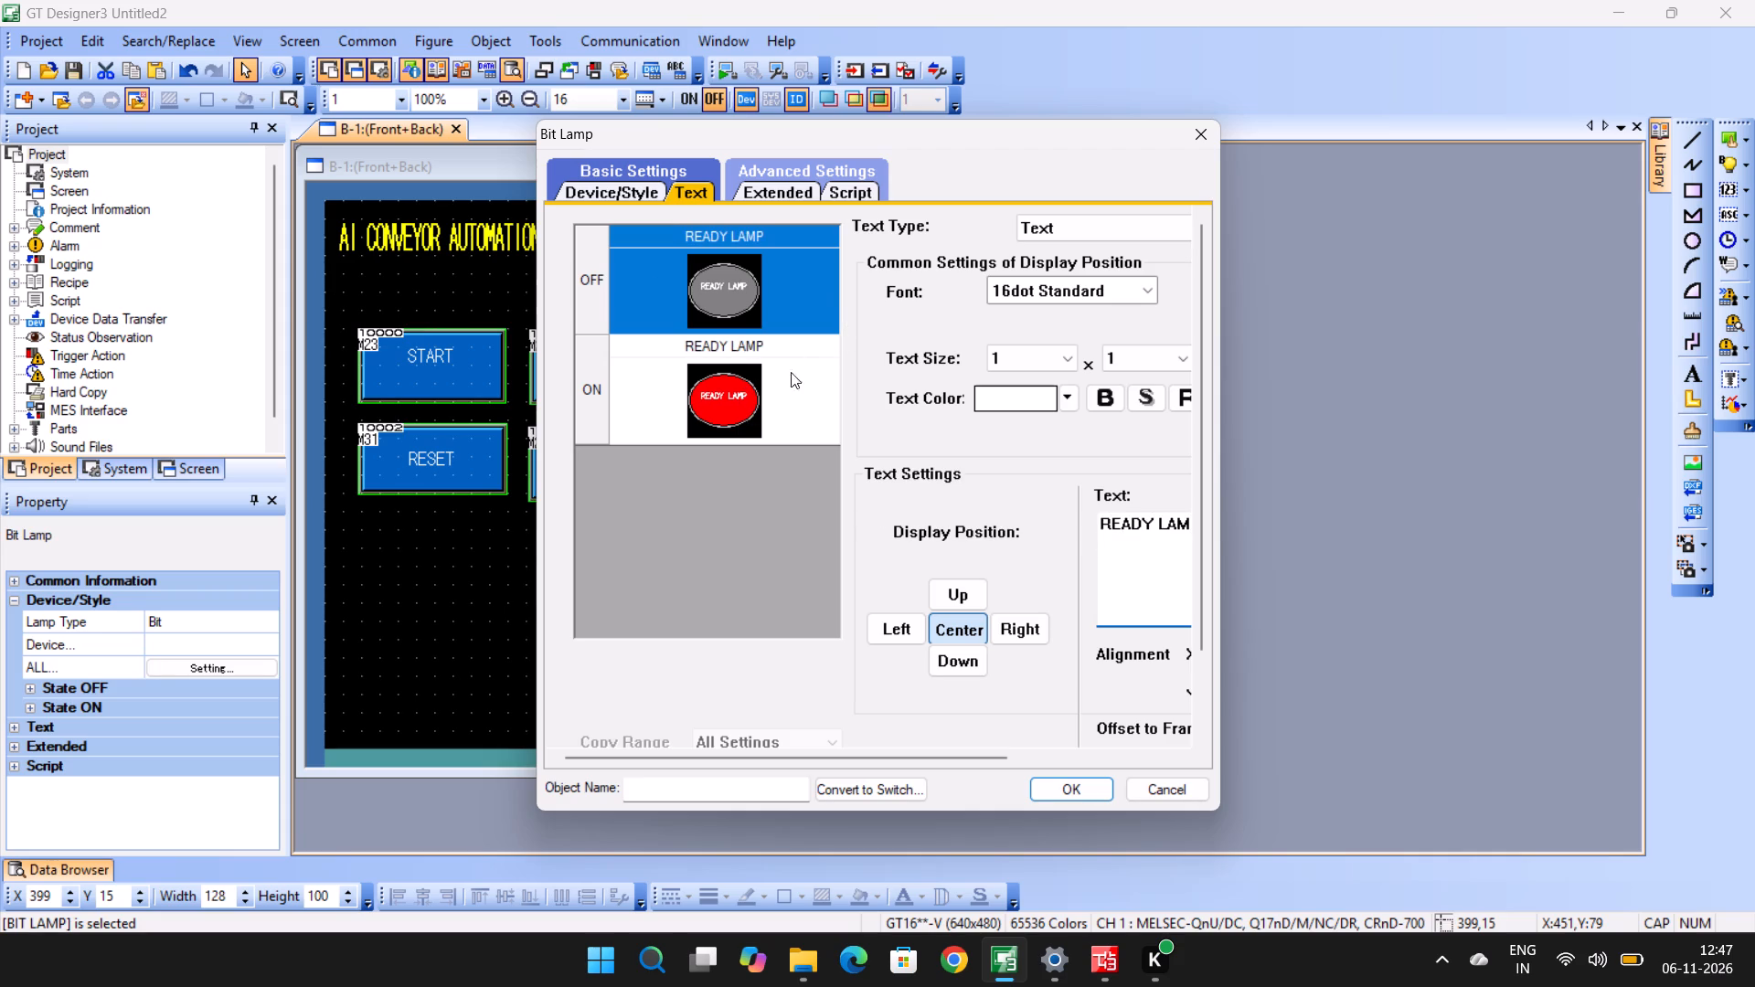
# Assign bit device M28 to the READY LAMP and apply its settings.
pyautogui.click(624, 194)
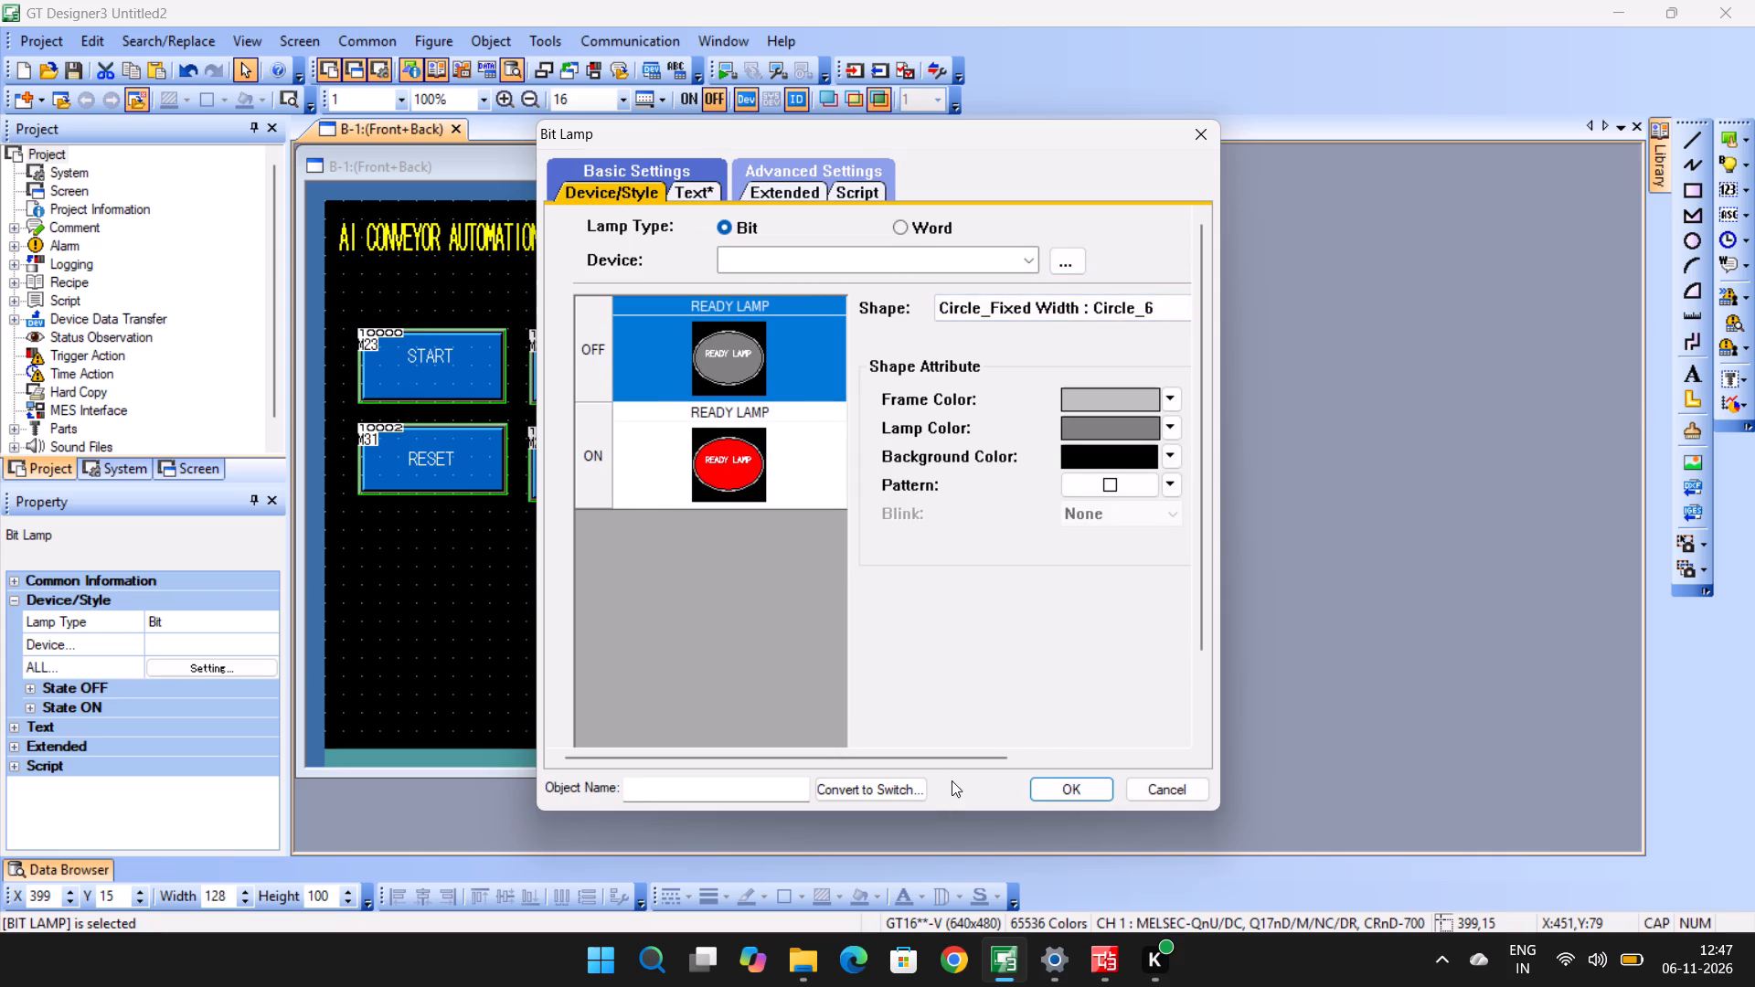
pyautogui.moveTo(962, 752); pyautogui.dragTo(1199, 738)
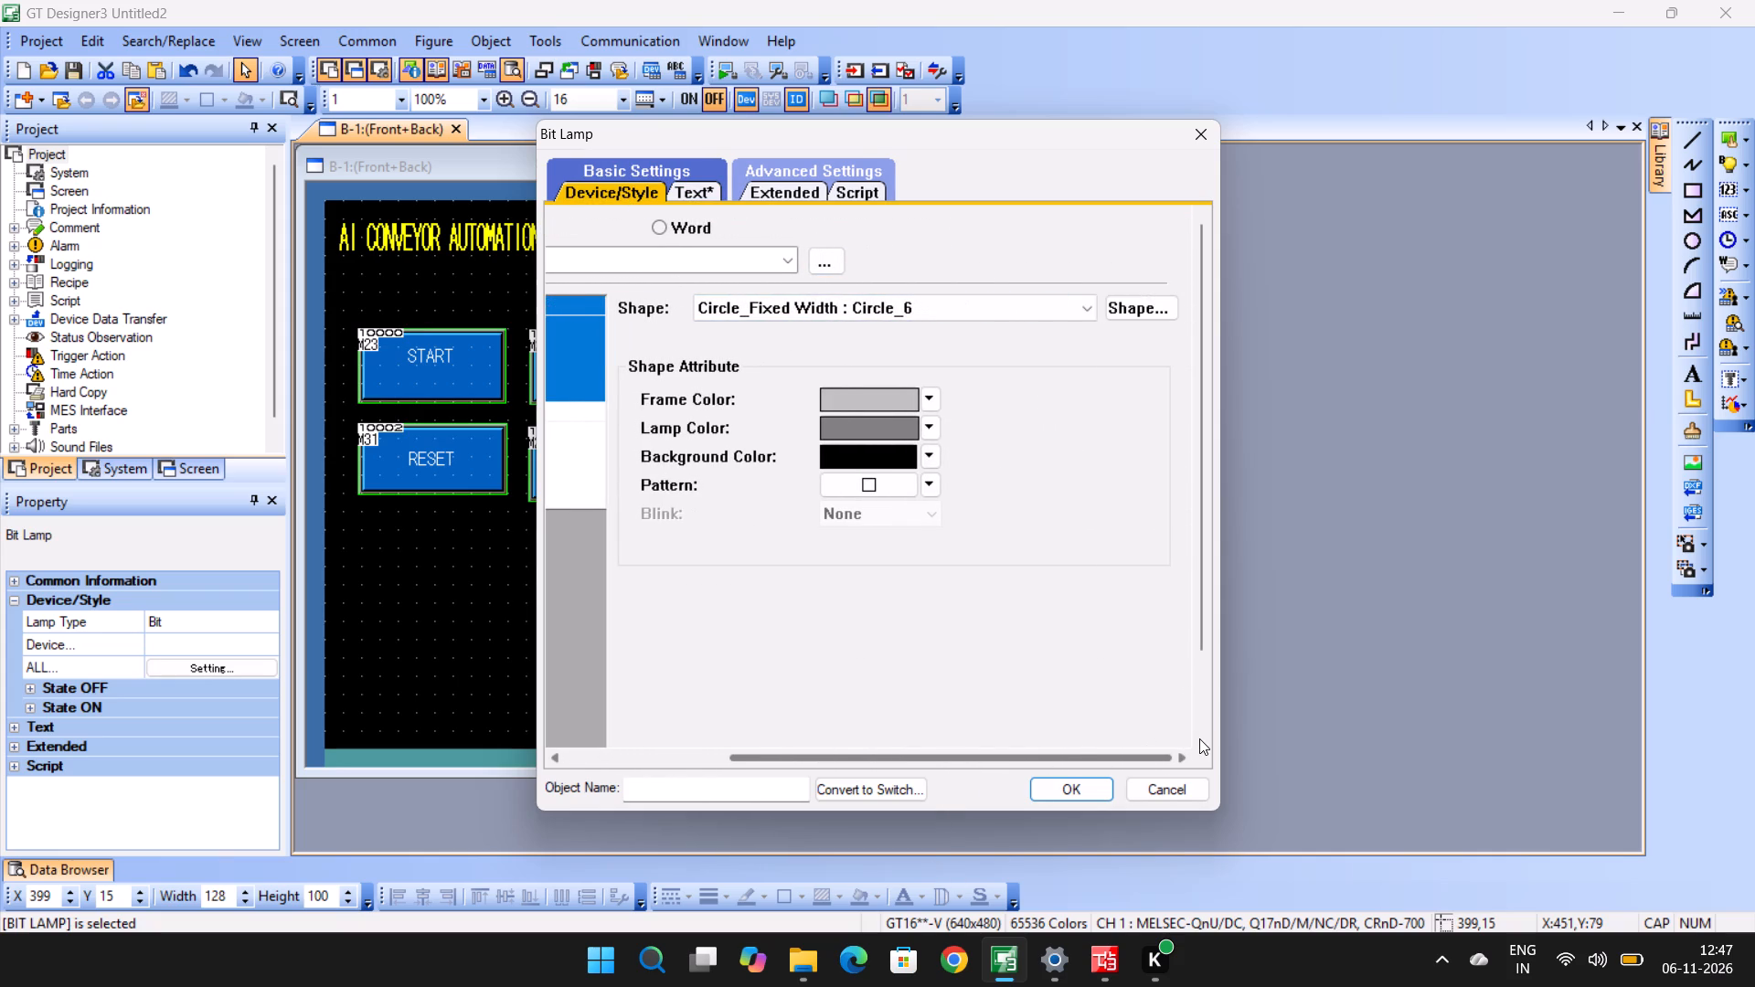
pyautogui.moveTo(1199, 738); pyautogui.dragTo(1233, 743)
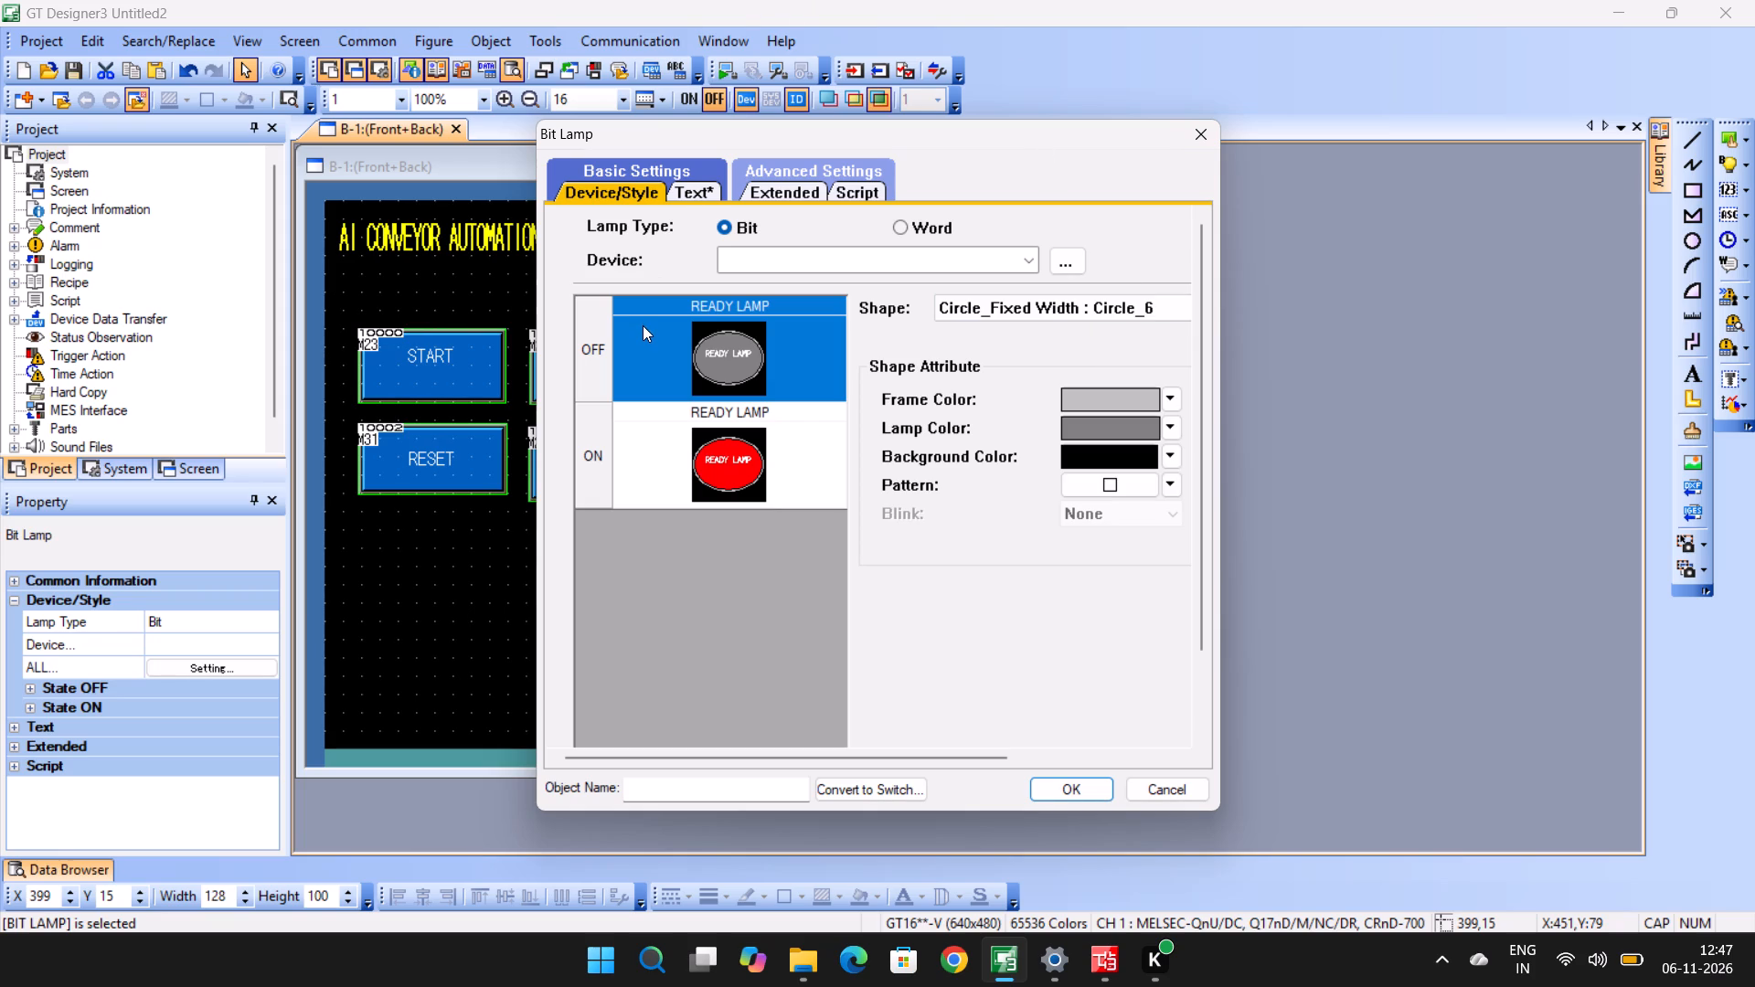
pyautogui.click(716, 256)
pyautogui.click(721, 264)
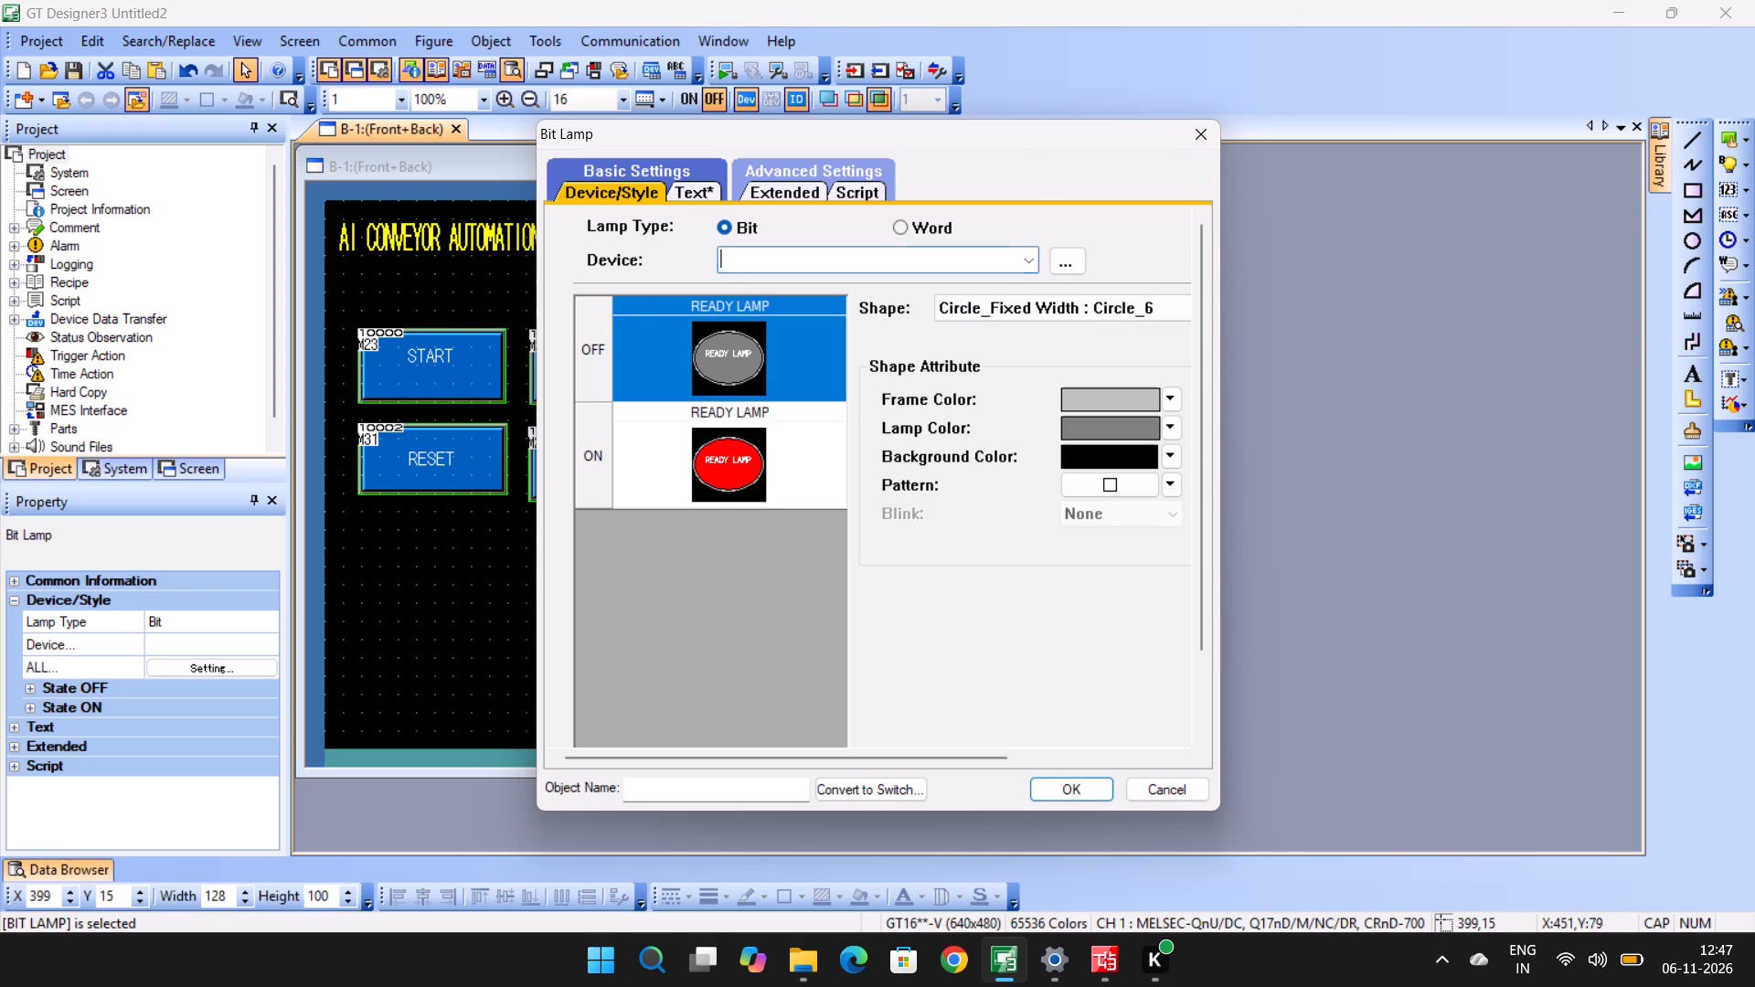
pyautogui.write('M28')
pyautogui.scroll(-2, 846, 557)
pyautogui.scroll(2, 863, 600)
pyautogui.click(1055, 796)
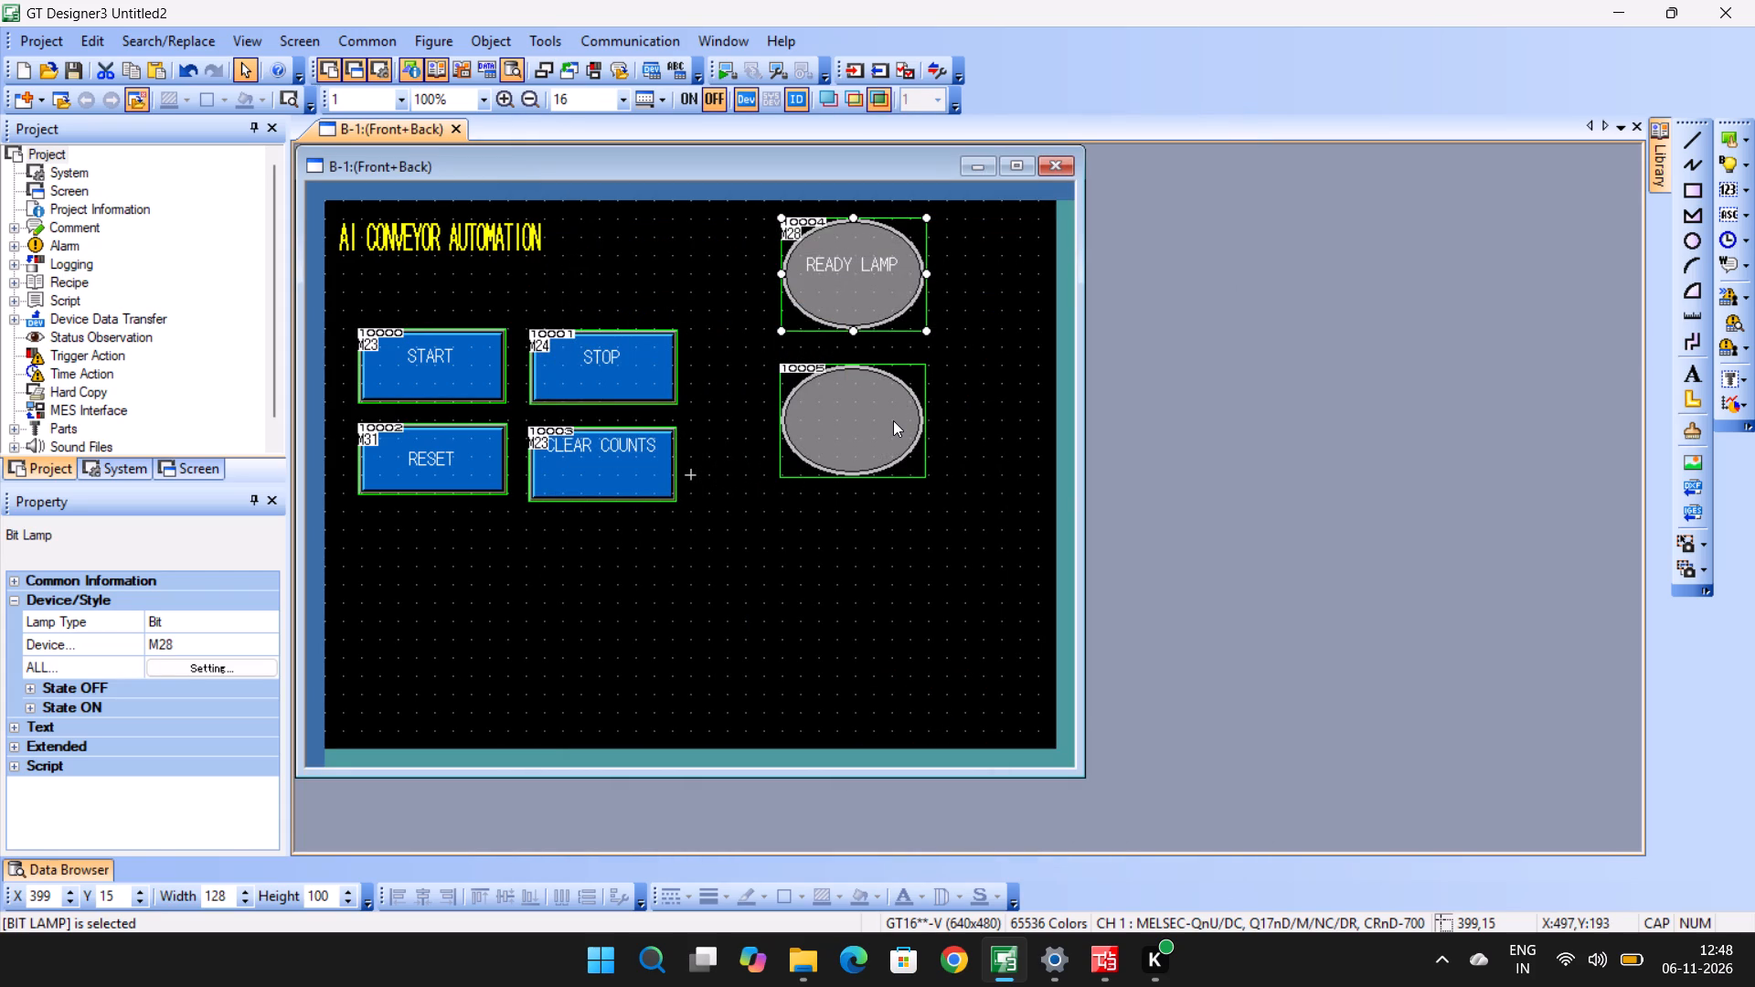
# Assign bit device M15 to the unlabelled lamp below READY LAMP.
pyautogui.doubleClick(823, 459)
pyautogui.click(747, 253)
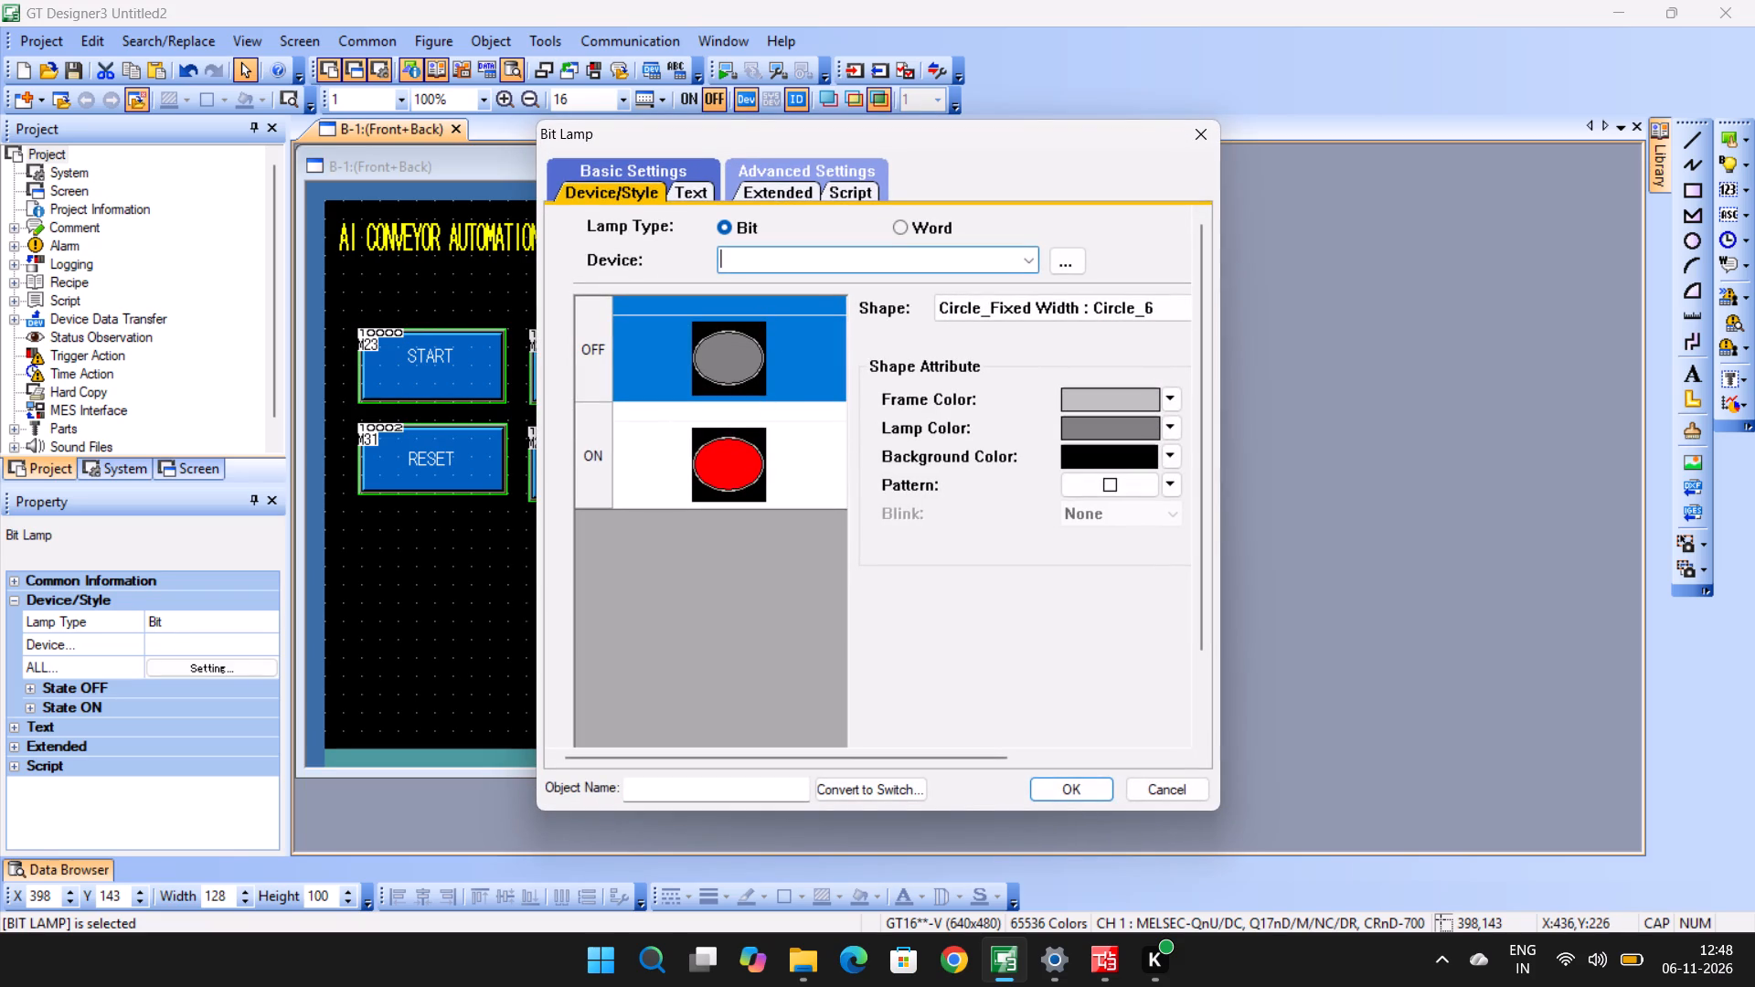
pyautogui.write('M15')
pyautogui.moveTo(962, 765); pyautogui.dragTo(1146, 749)
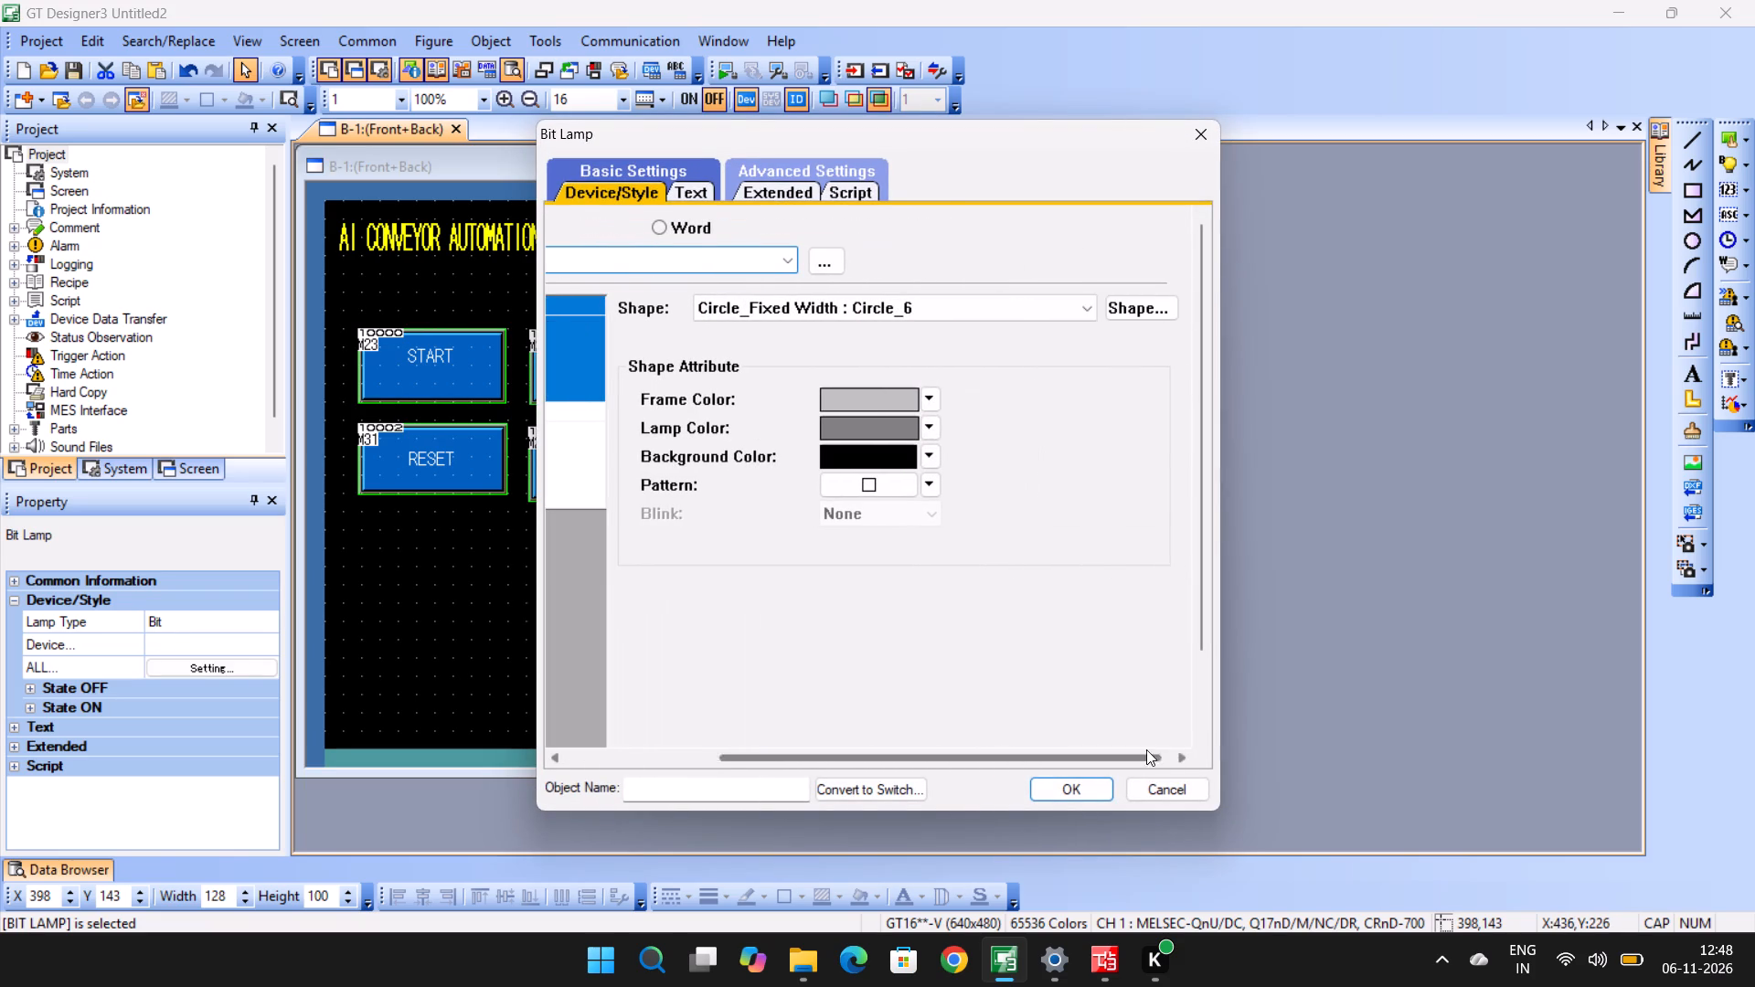
pyautogui.moveTo(1146, 749); pyautogui.dragTo(1146, 746)
pyautogui.moveTo(809, 753); pyautogui.dragTo(671, 733)
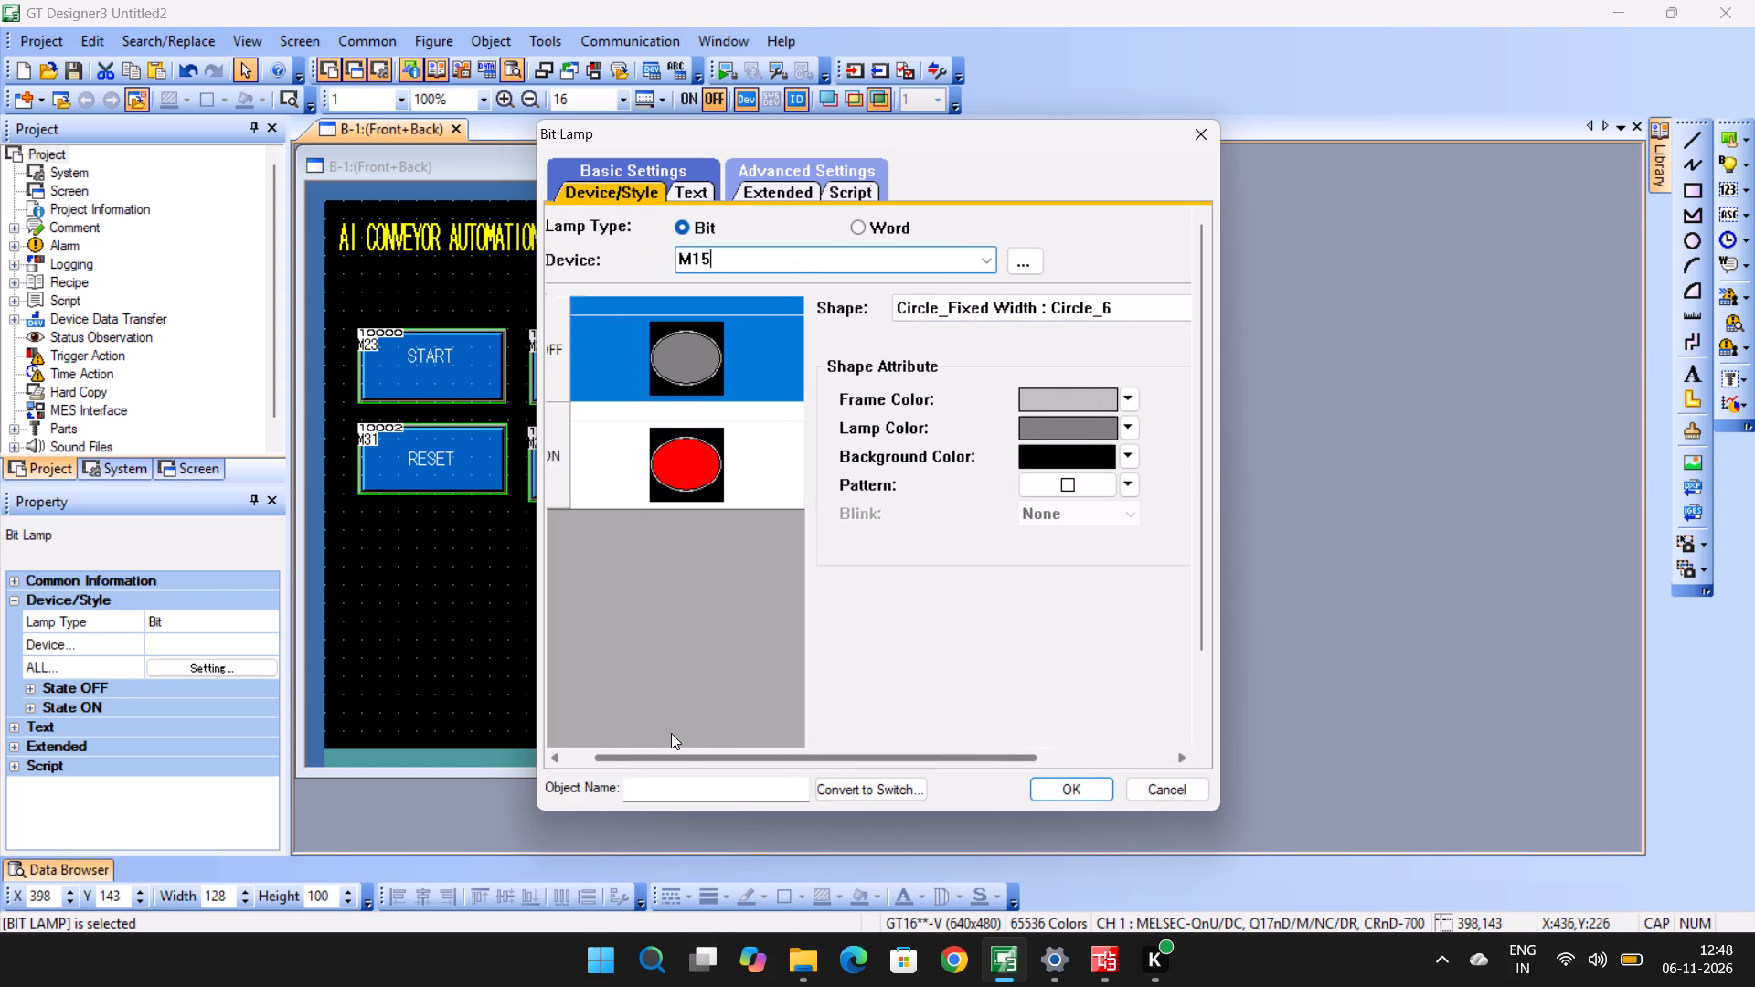
pyautogui.moveTo(671, 733); pyautogui.dragTo(665, 719)
# Label the lower bit lamp FAULT LAMP and apply its settings.
pyautogui.click(704, 187)
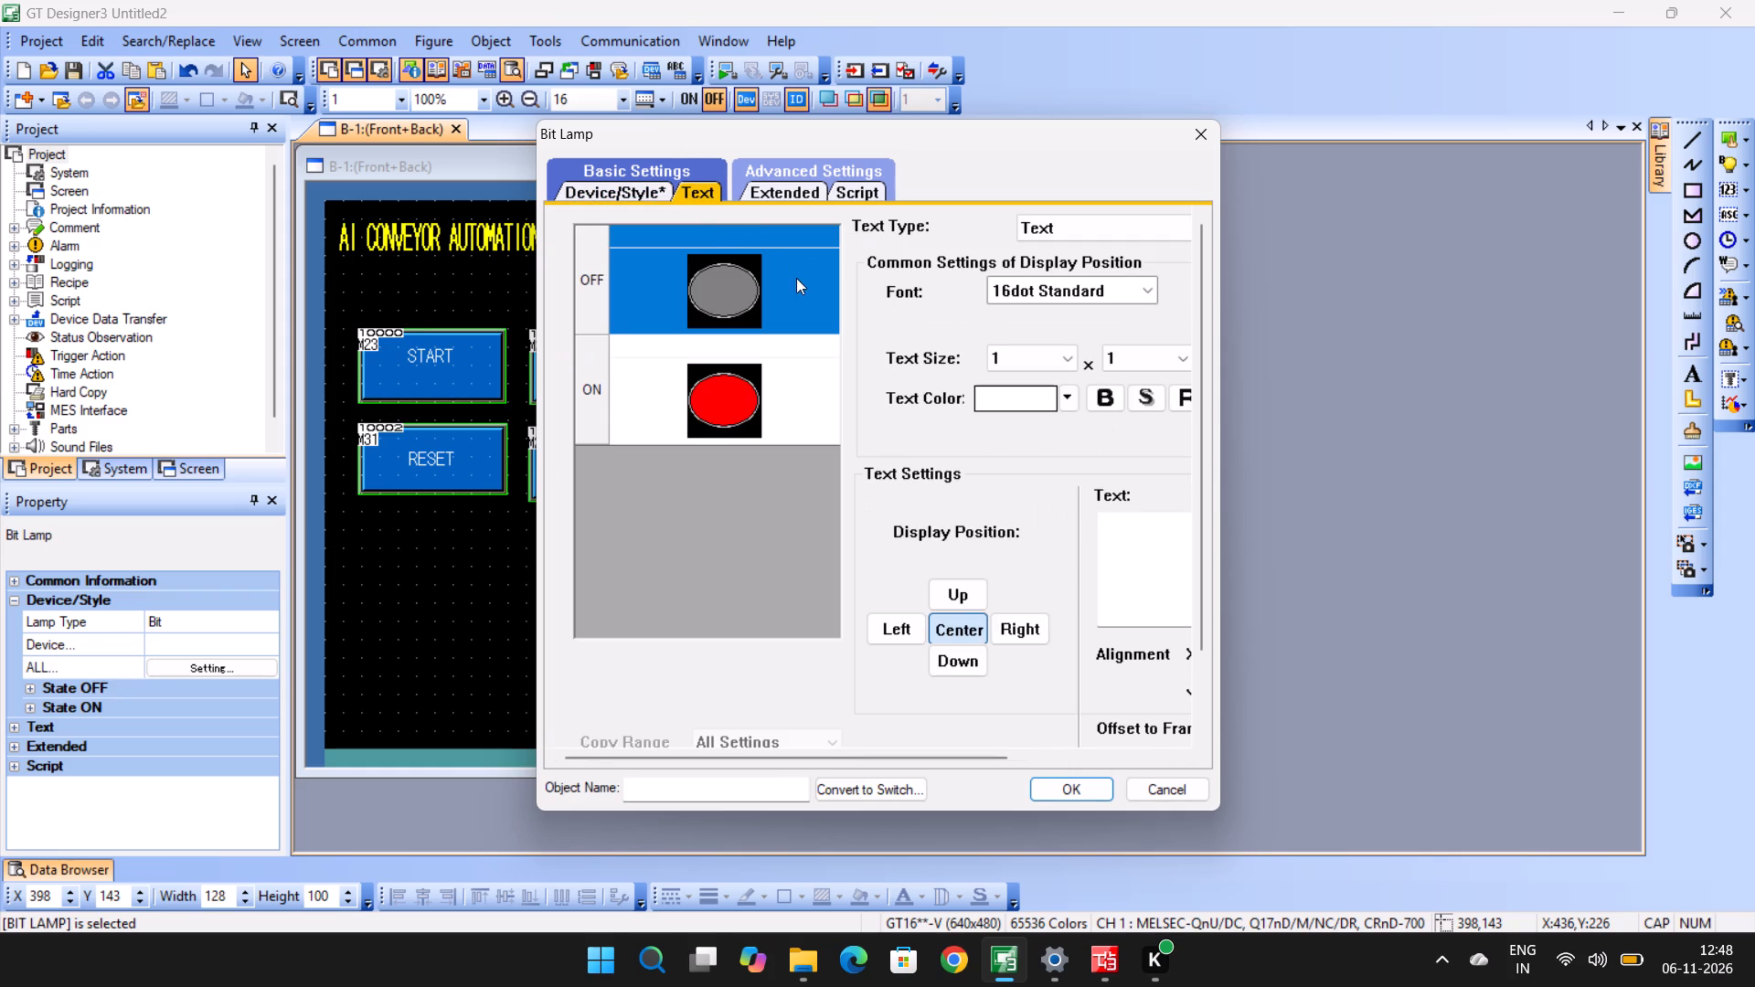
pyautogui.click(1122, 516)
pyautogui.write('FA')
pyautogui.write('ULT')
pyautogui.press('space')
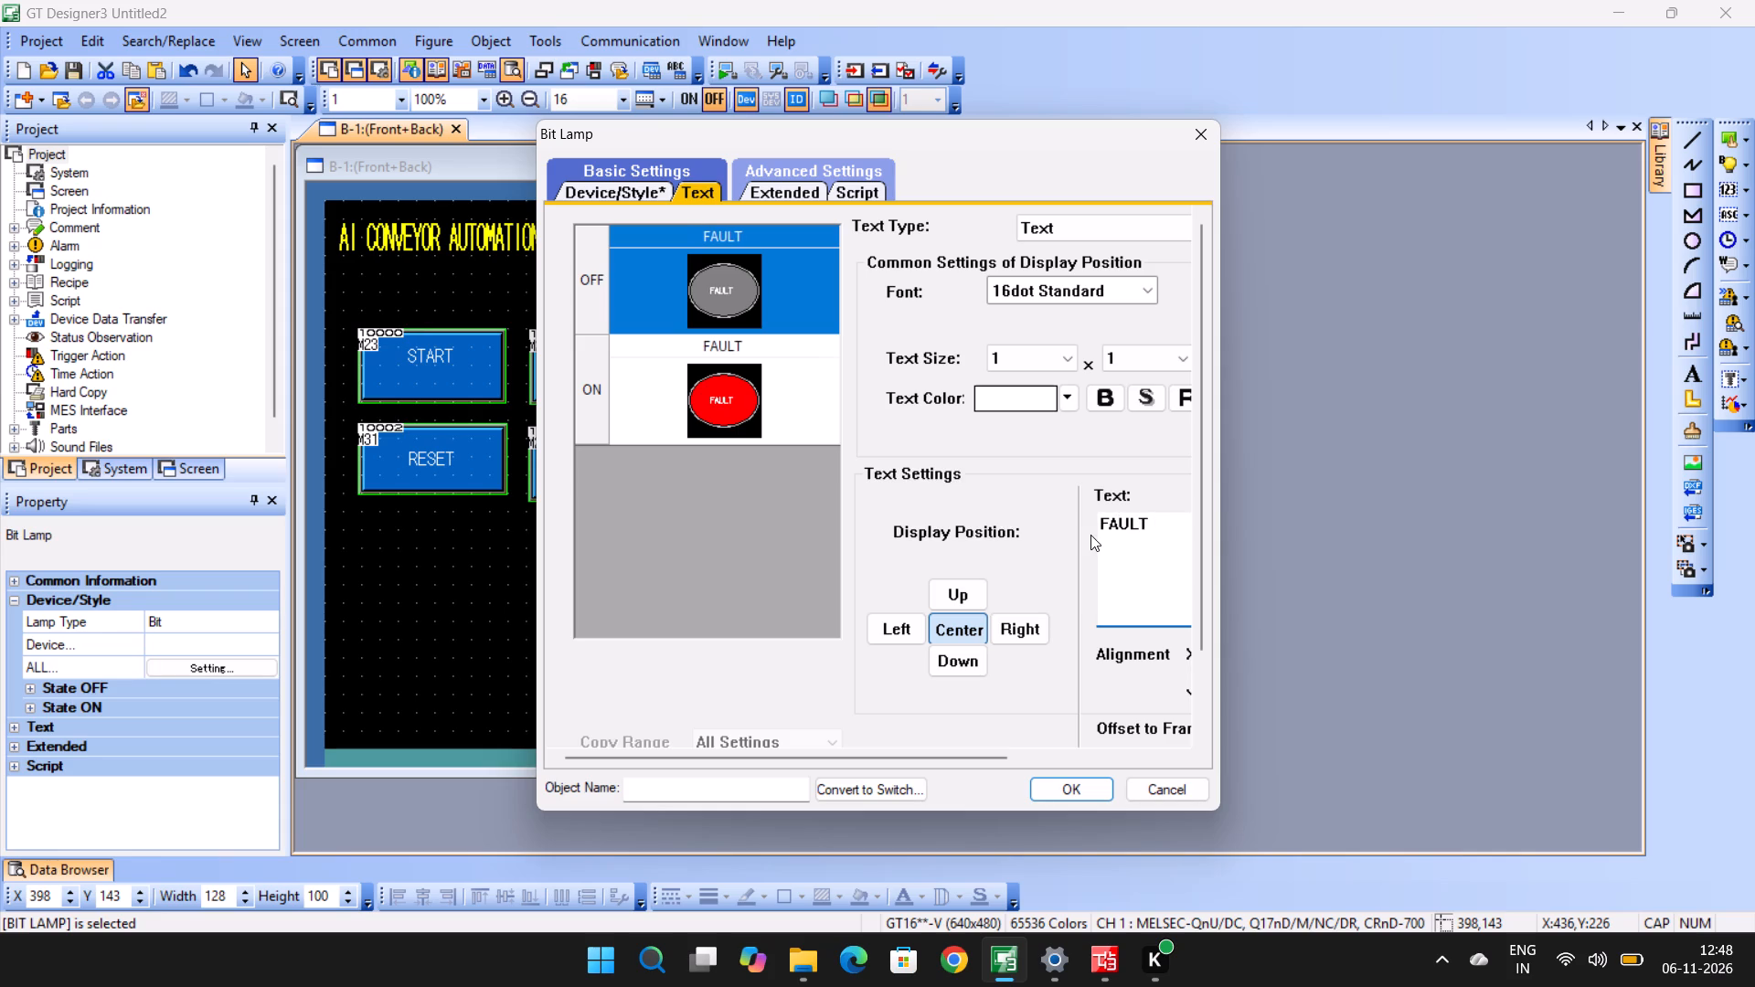
pyautogui.write('LAMP')
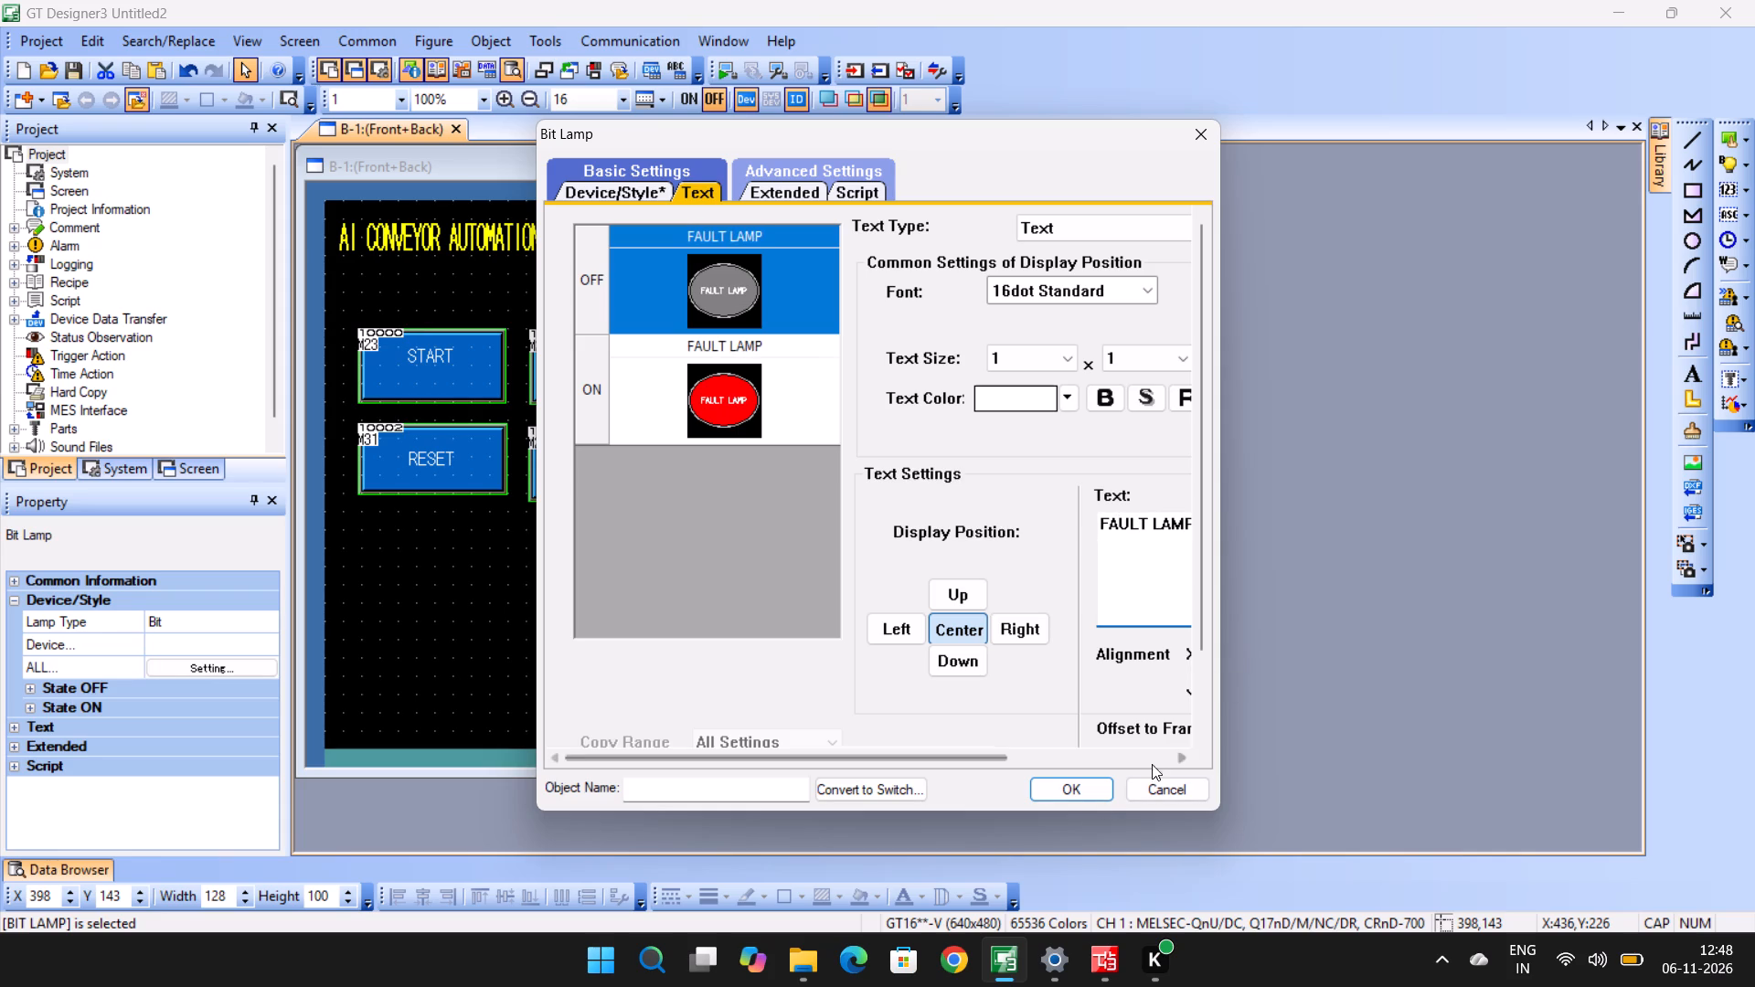
pyautogui.click(1075, 787)
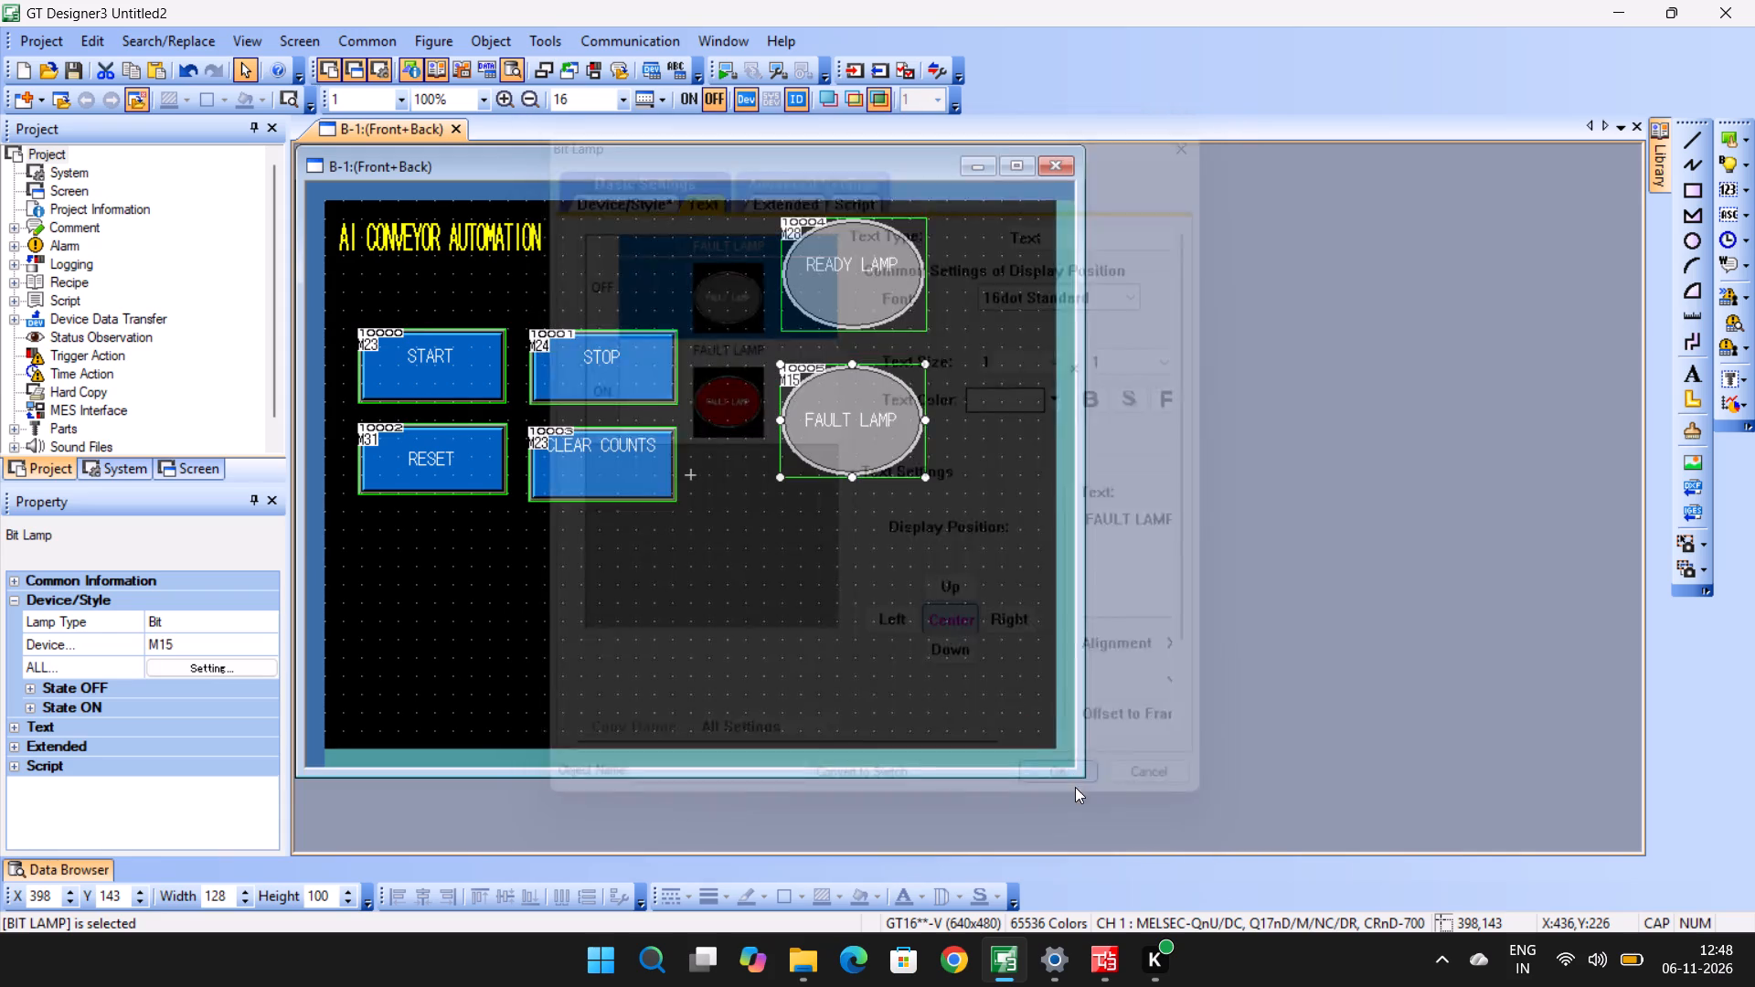
# Check the state colours and style settings of FAULT LAMP, and the ON-state style and blink options of READY LAMP.
pyautogui.doubleClick(870, 440)
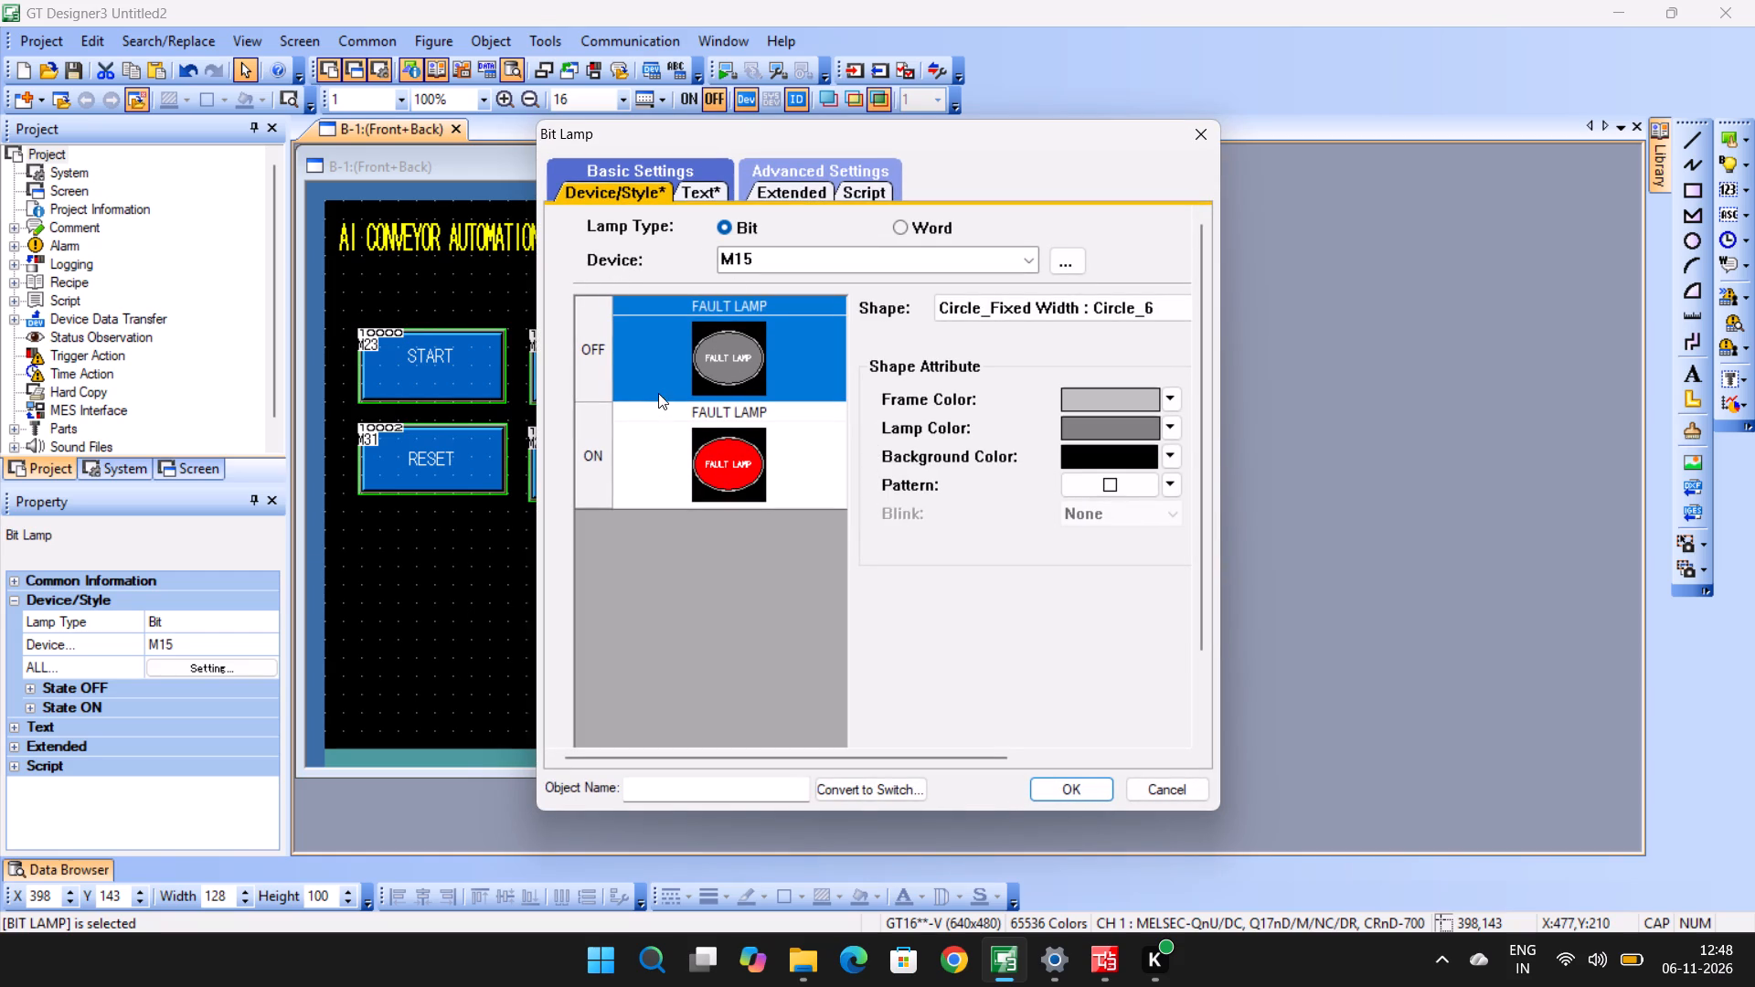
pyautogui.click(727, 472)
pyautogui.click(712, 377)
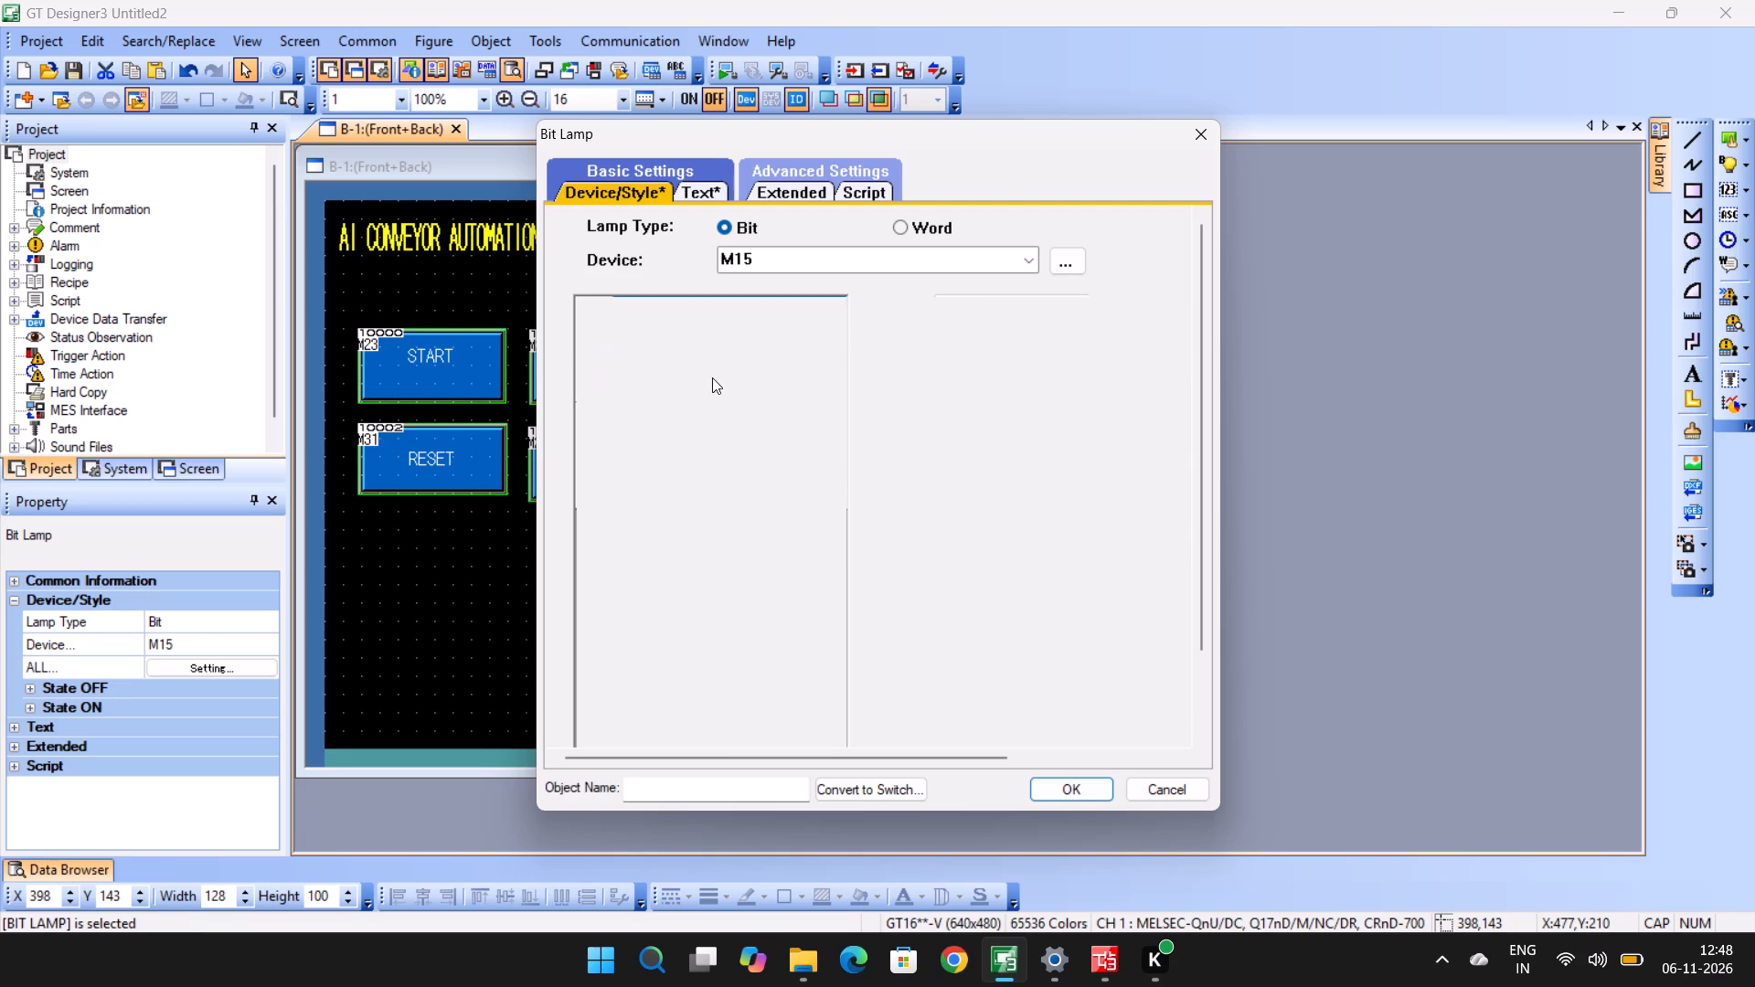
pyautogui.click(771, 474)
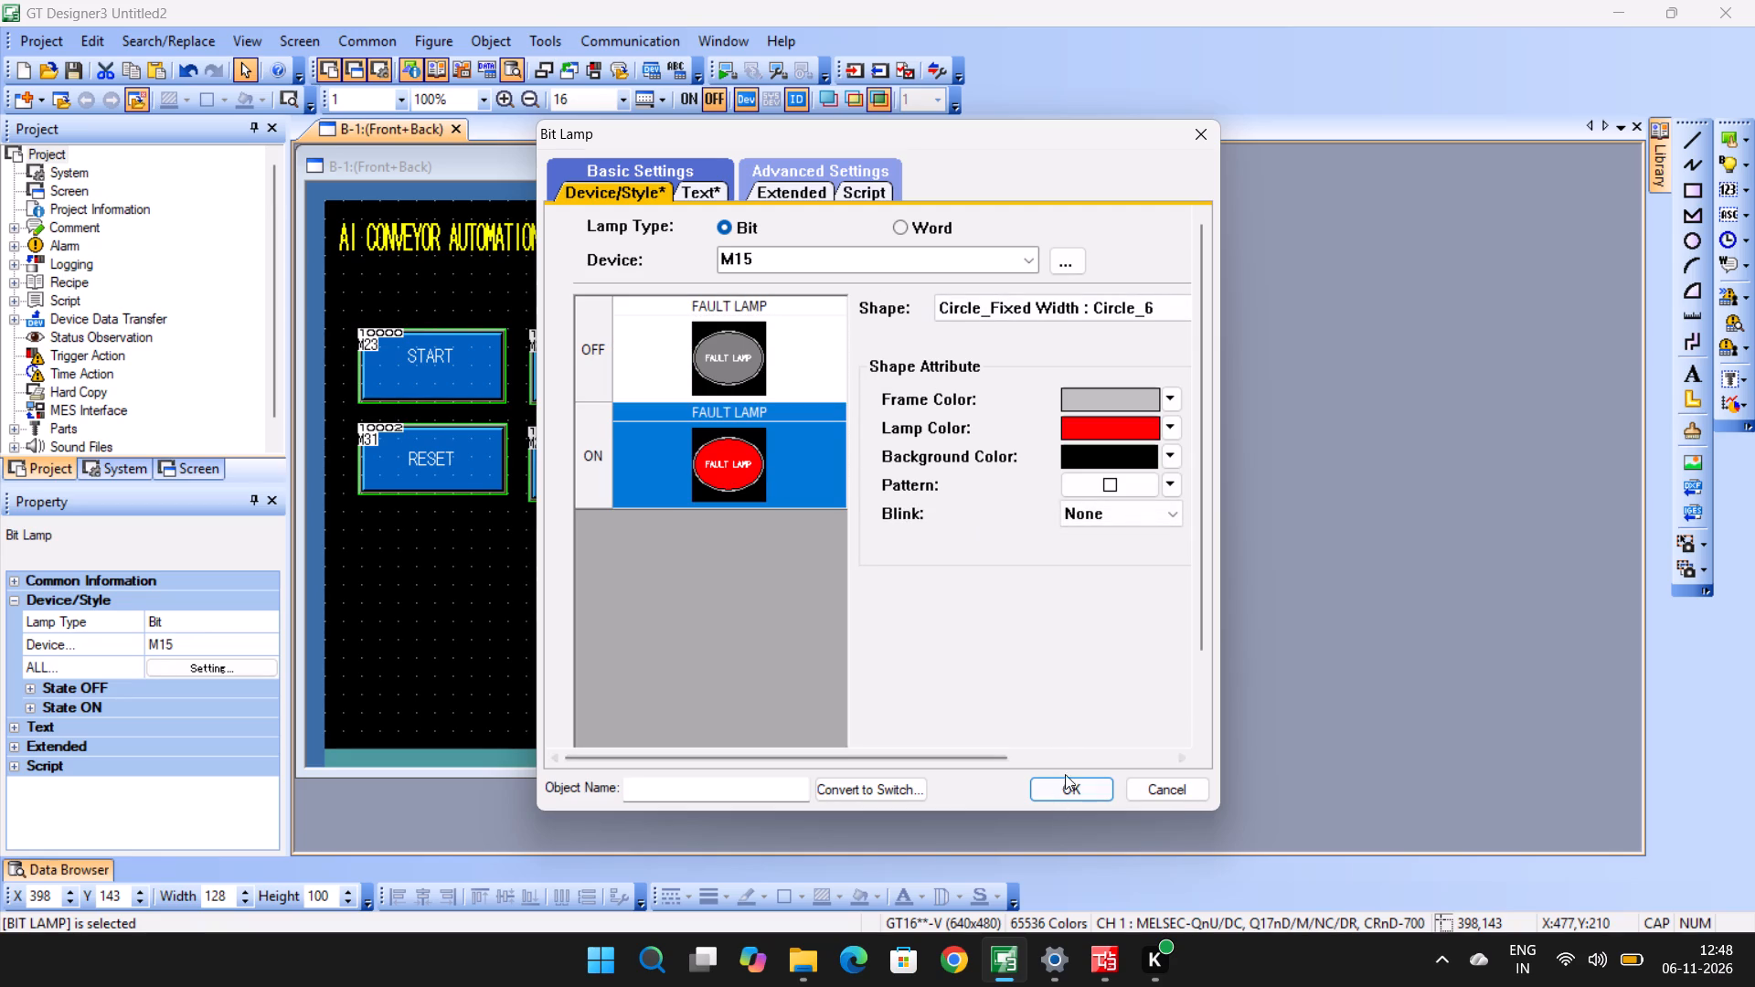
pyautogui.moveTo(1078, 745); pyautogui.dragTo(1177, 744)
pyautogui.moveTo(1132, 758); pyautogui.dragTo(1176, 760)
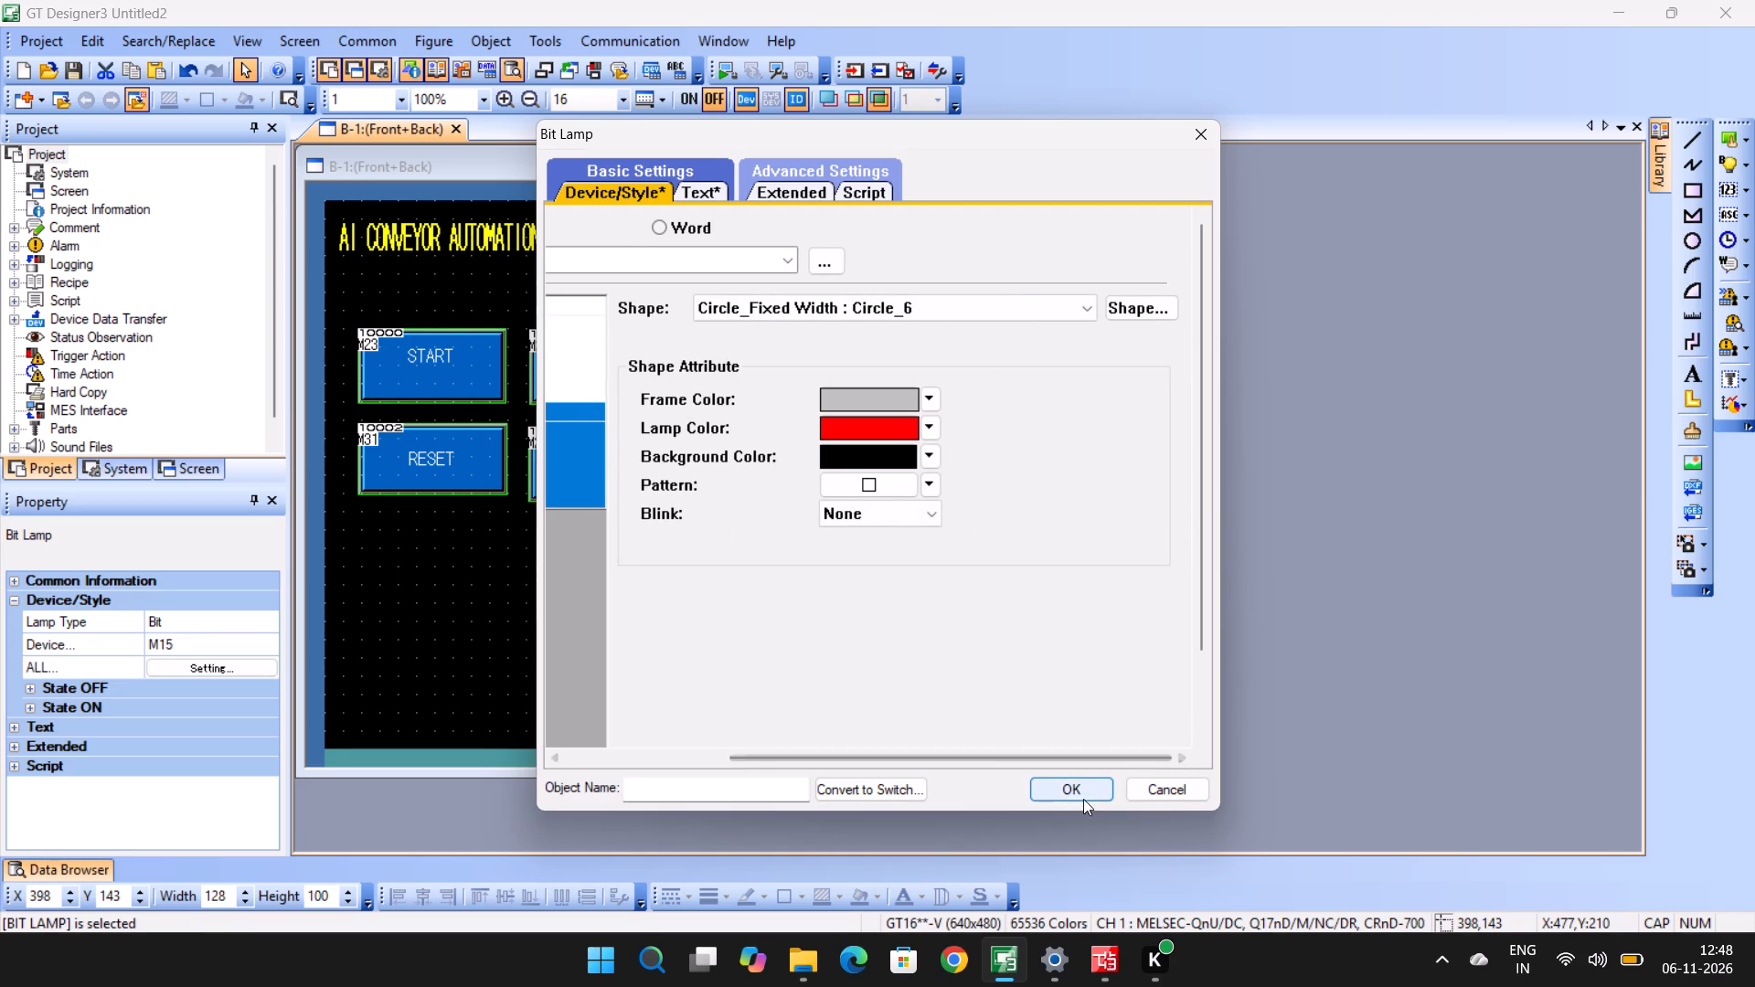
pyautogui.click(1077, 787)
pyautogui.doubleClick(836, 304)
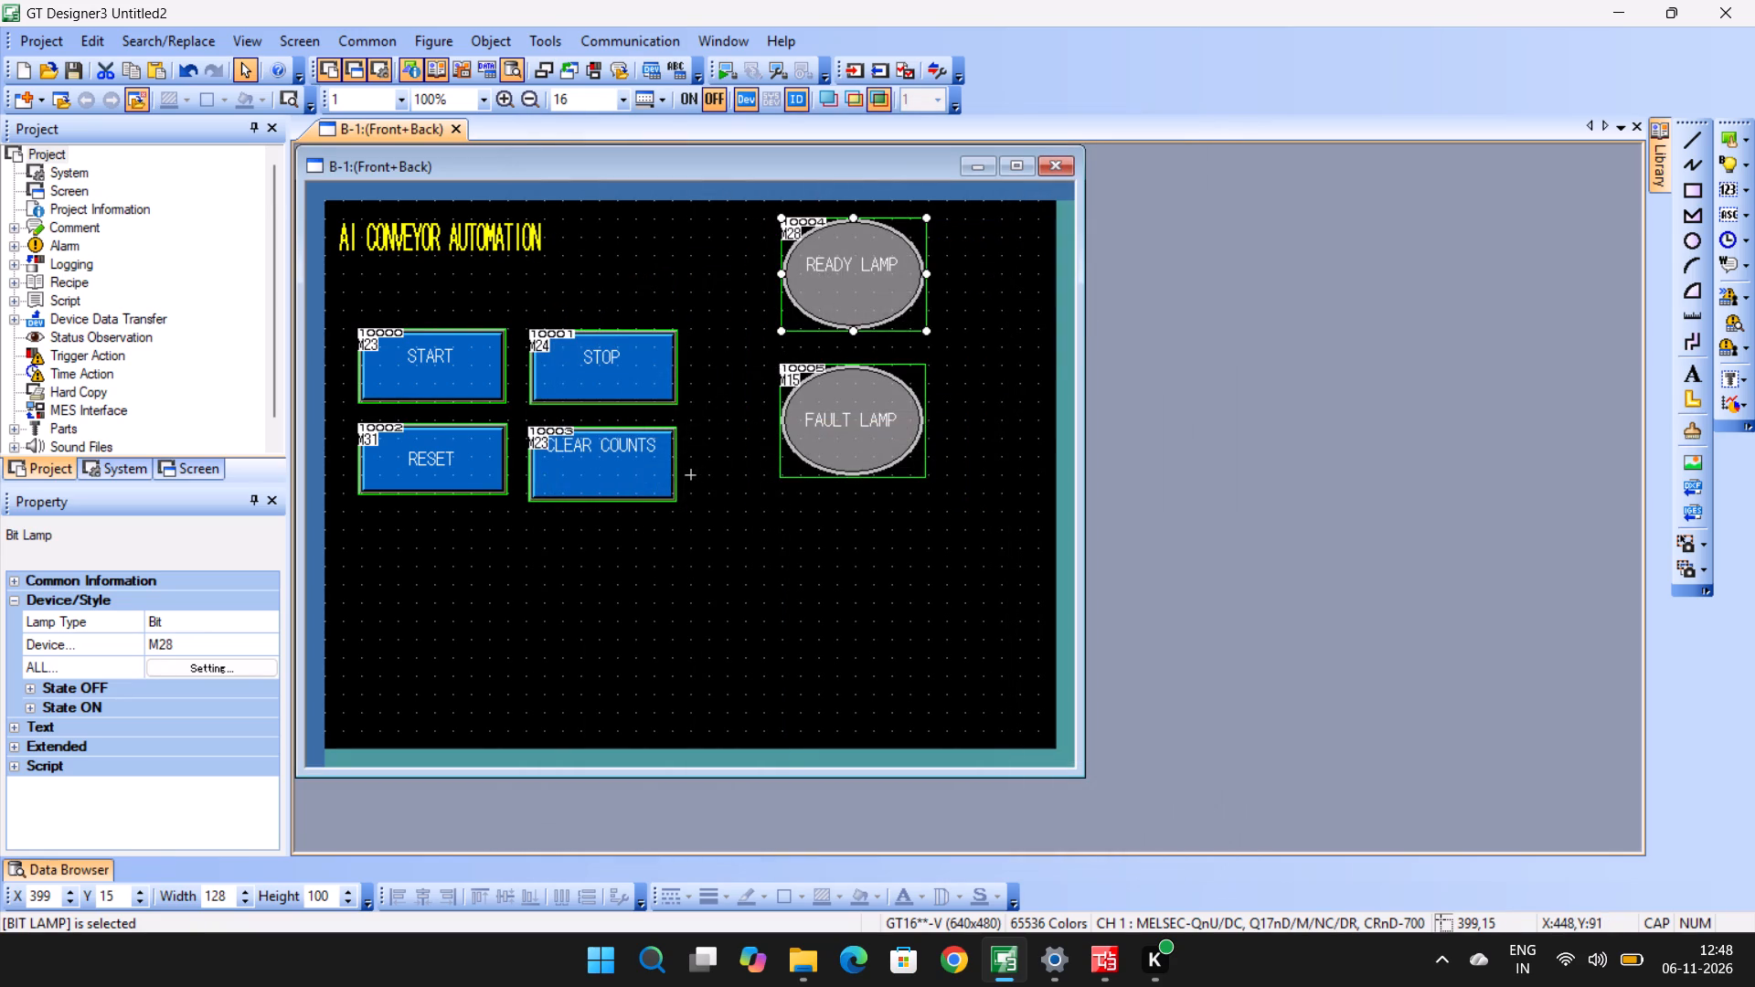
pyautogui.click(694, 446)
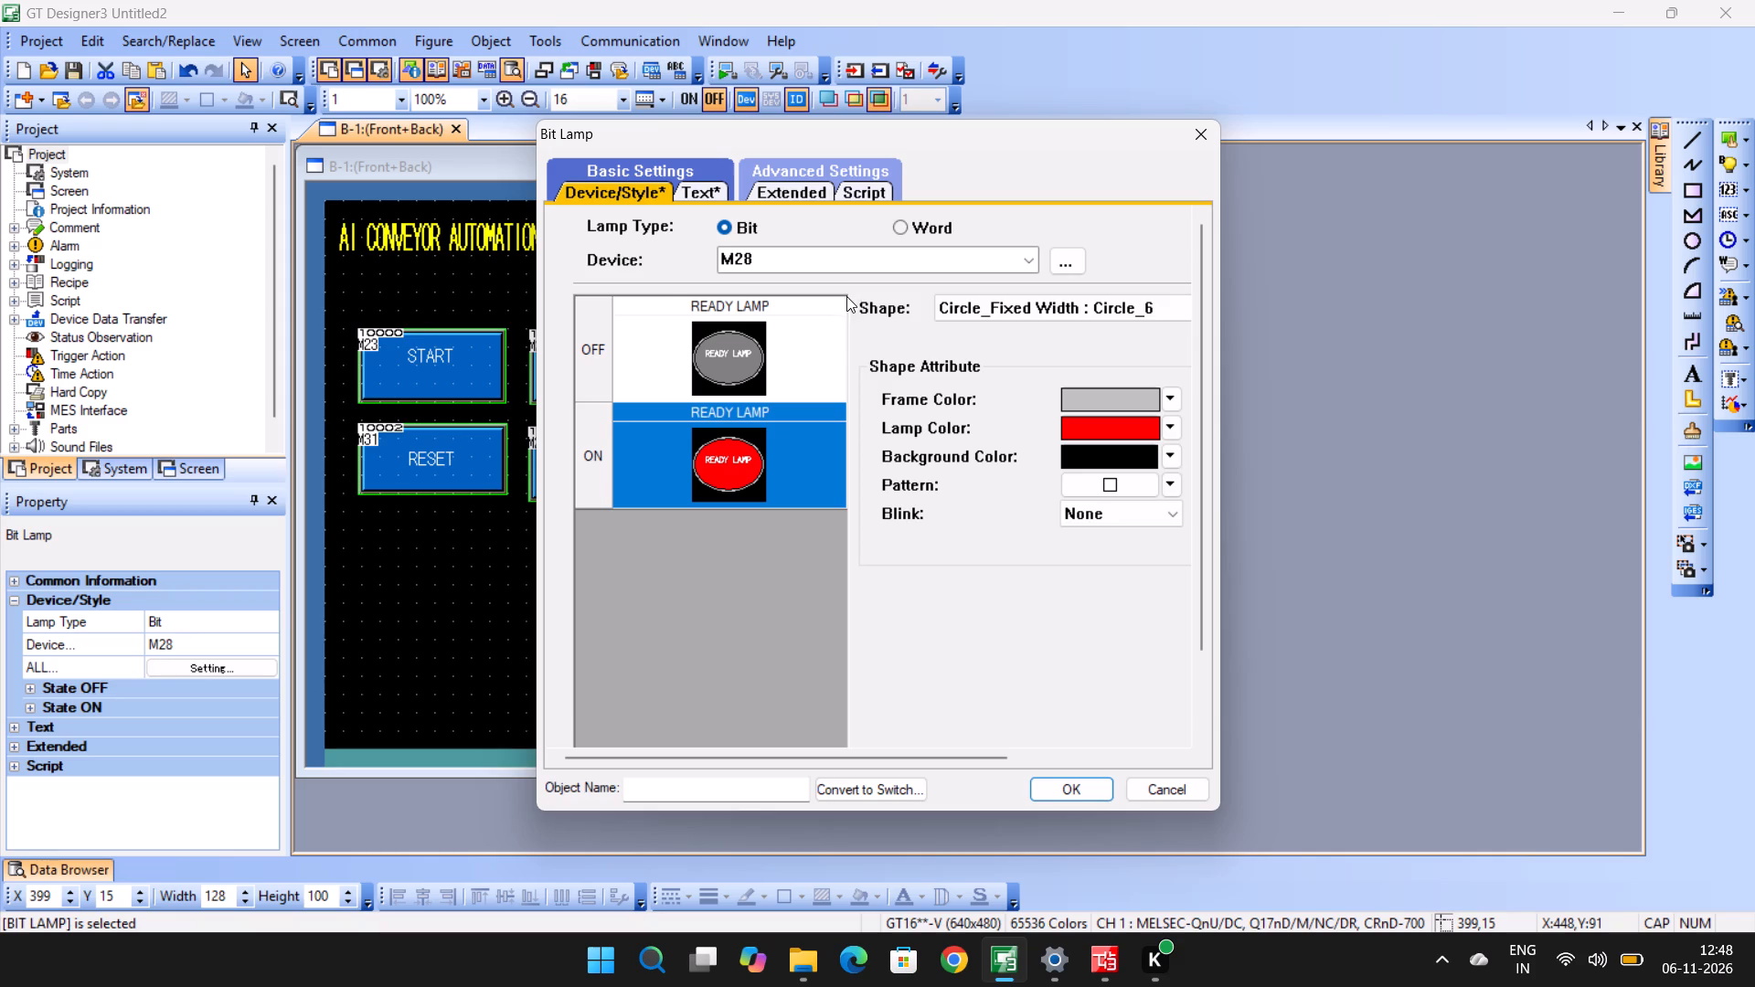
pyautogui.click(1092, 507)
pyautogui.click(1095, 512)
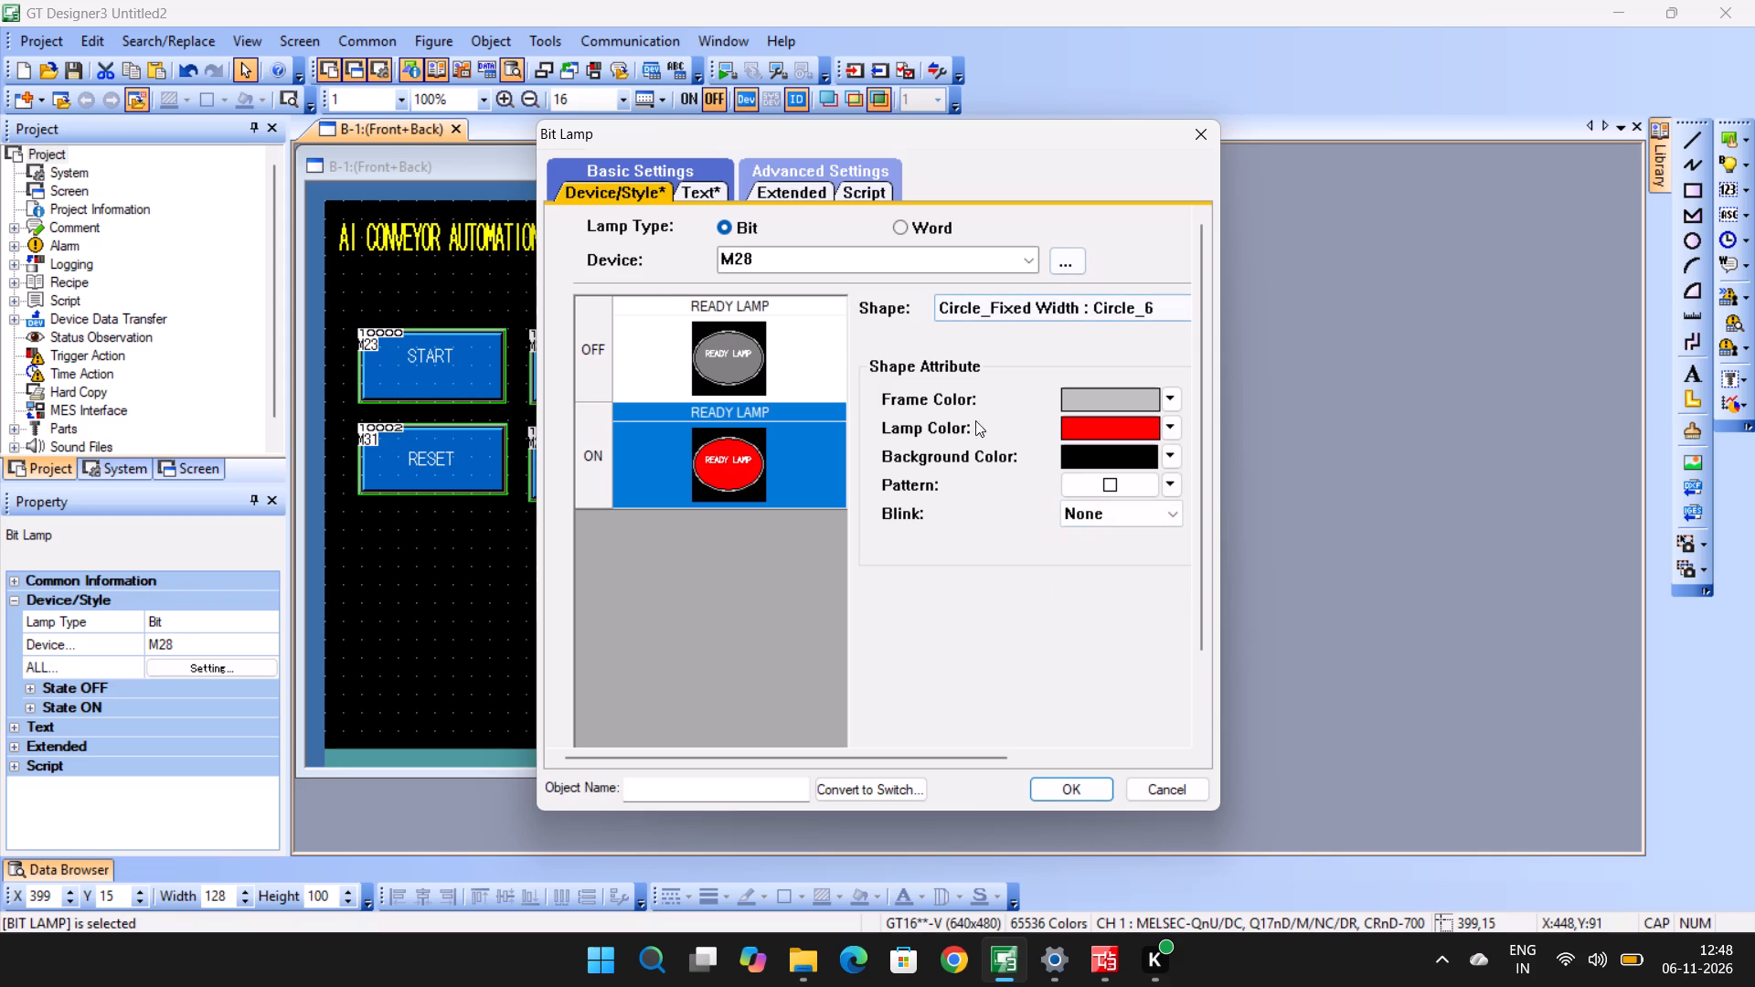
pyautogui.click(1082, 791)
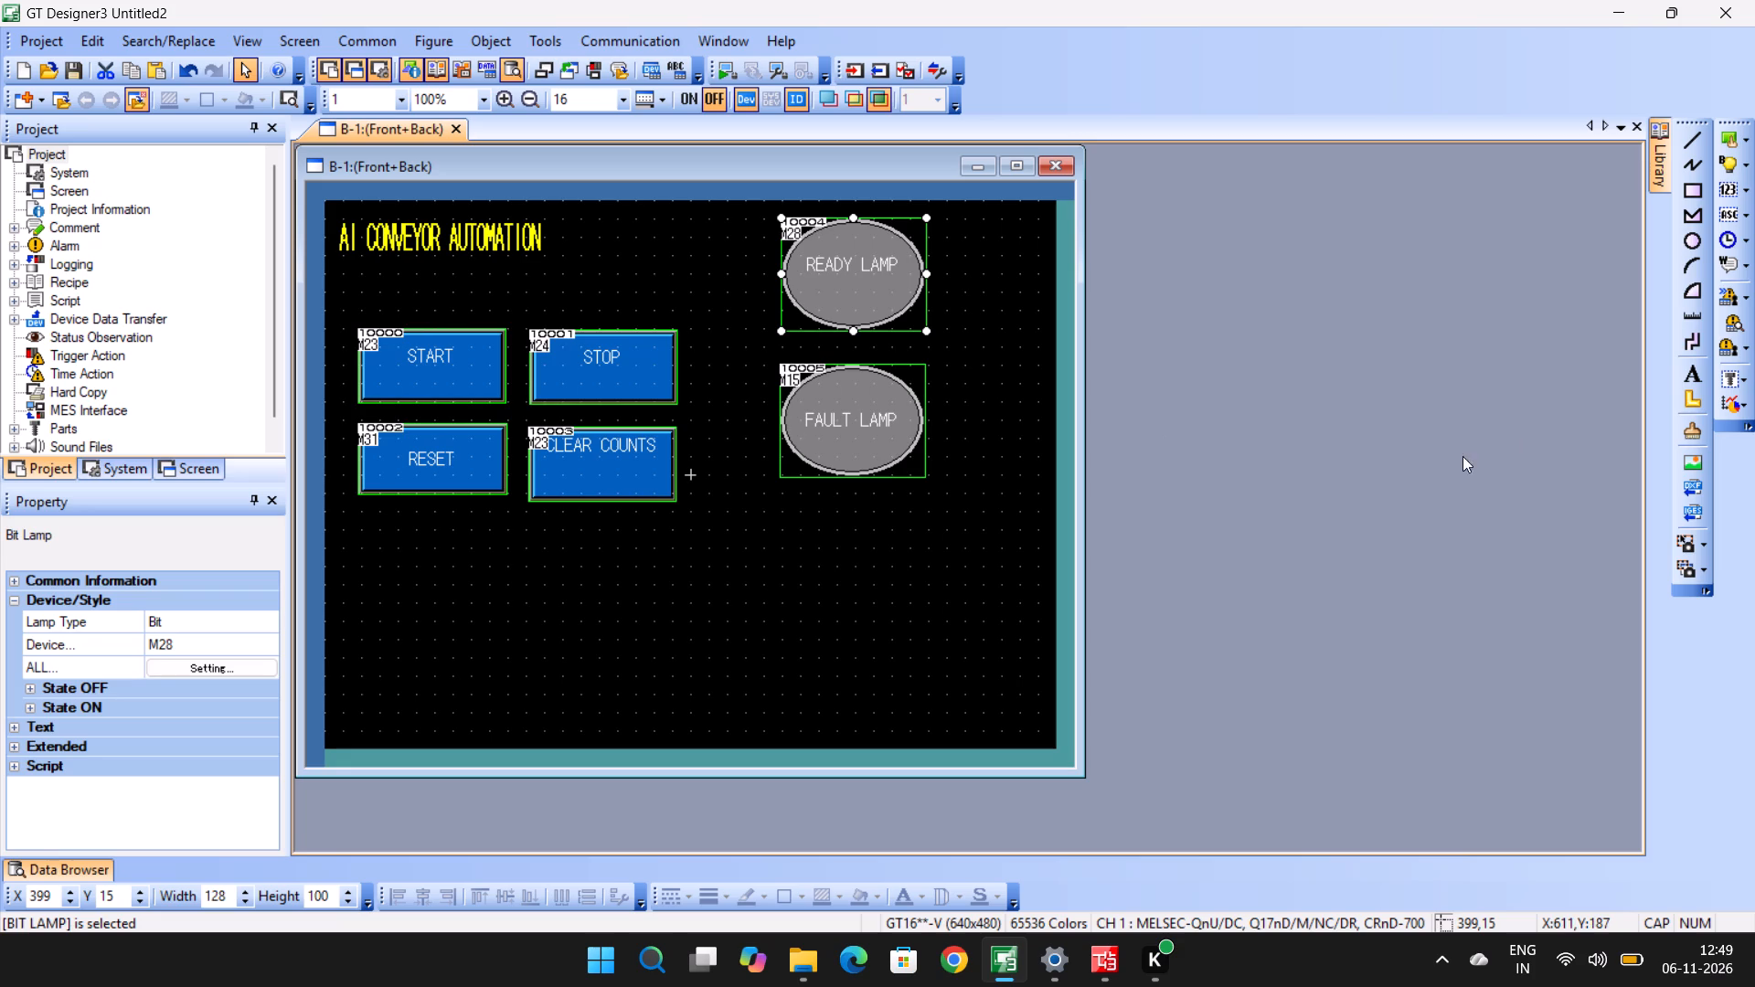
# Place a numerical display about 240 by 64 below the RESET switch, at about X 29, Y 273.
pyautogui.click(1723, 187)
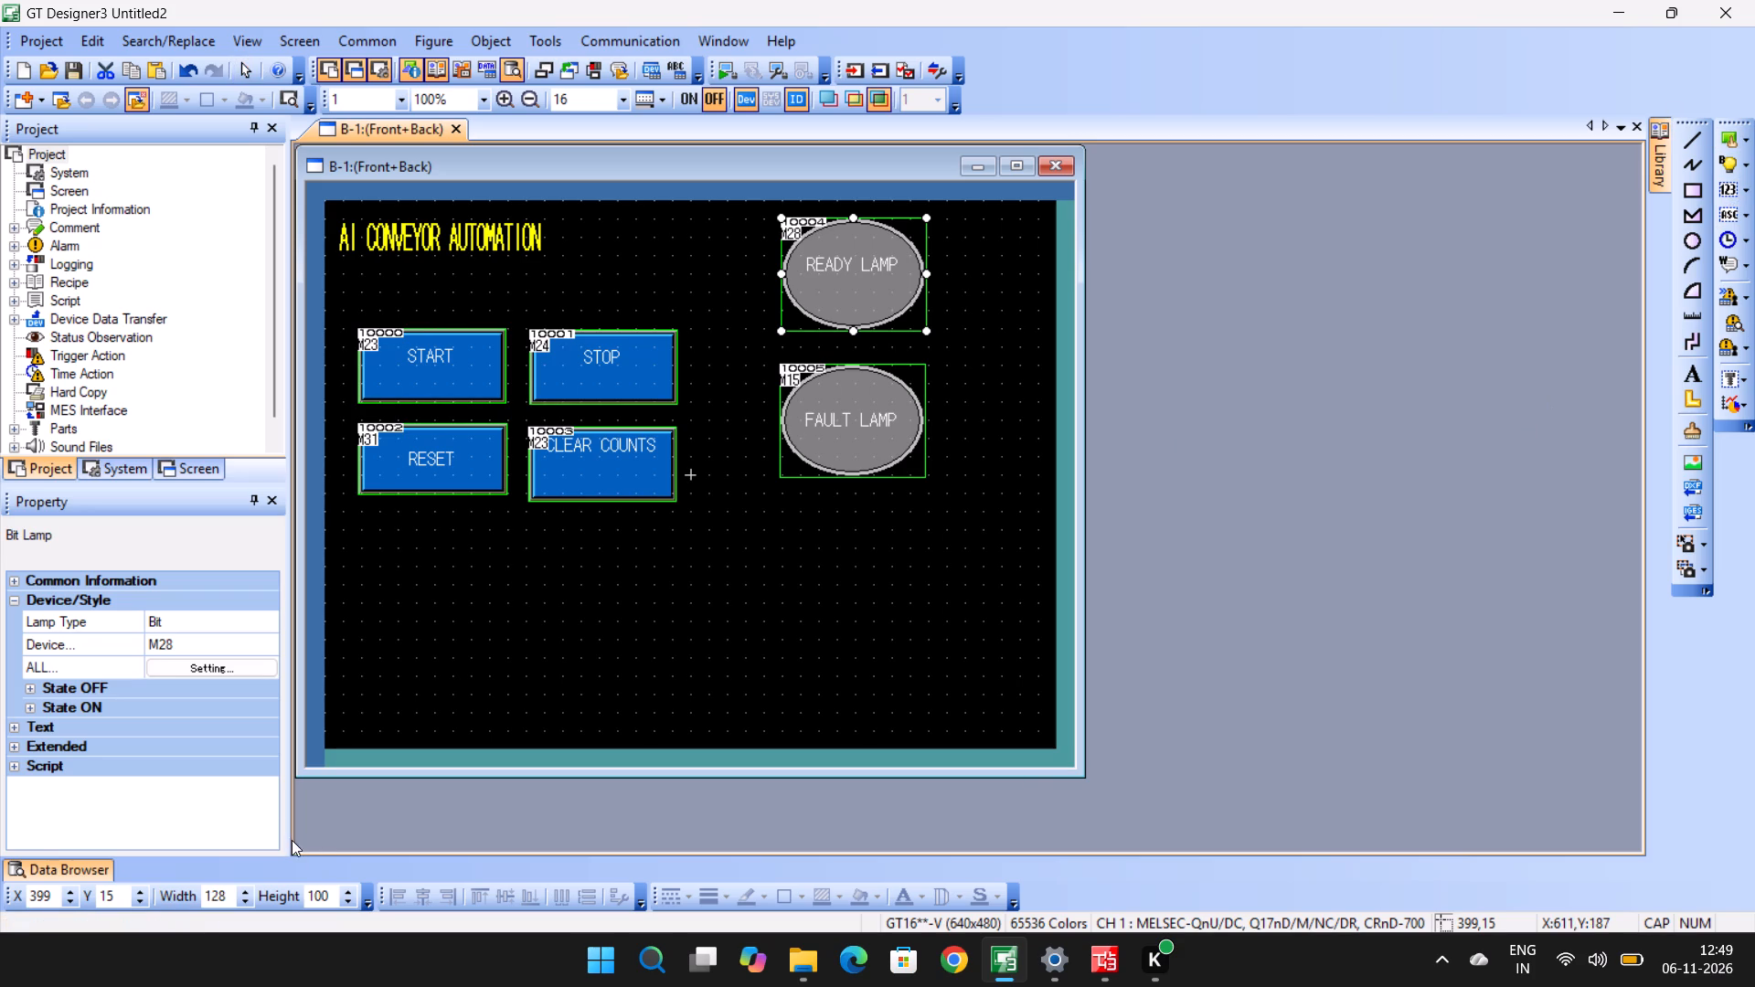
pyautogui.moveTo(357, 513); pyautogui.dragTo(488, 580)
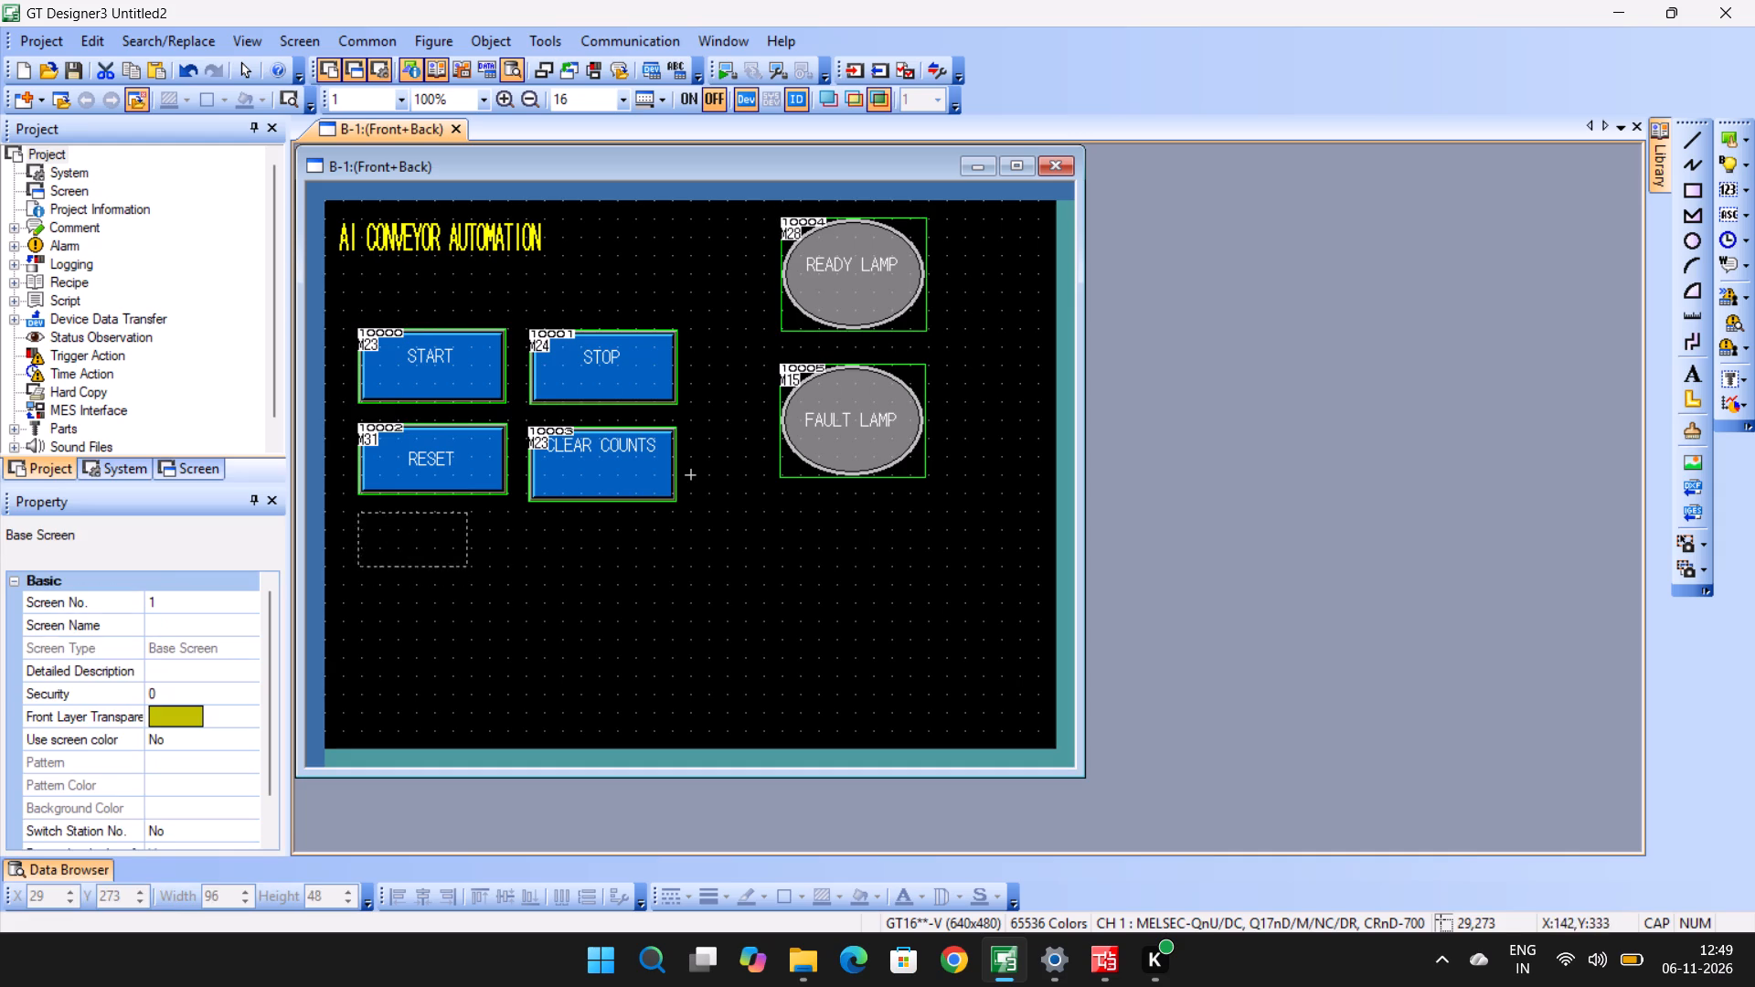
pyautogui.moveTo(488, 580); pyautogui.dragTo(638, 590)
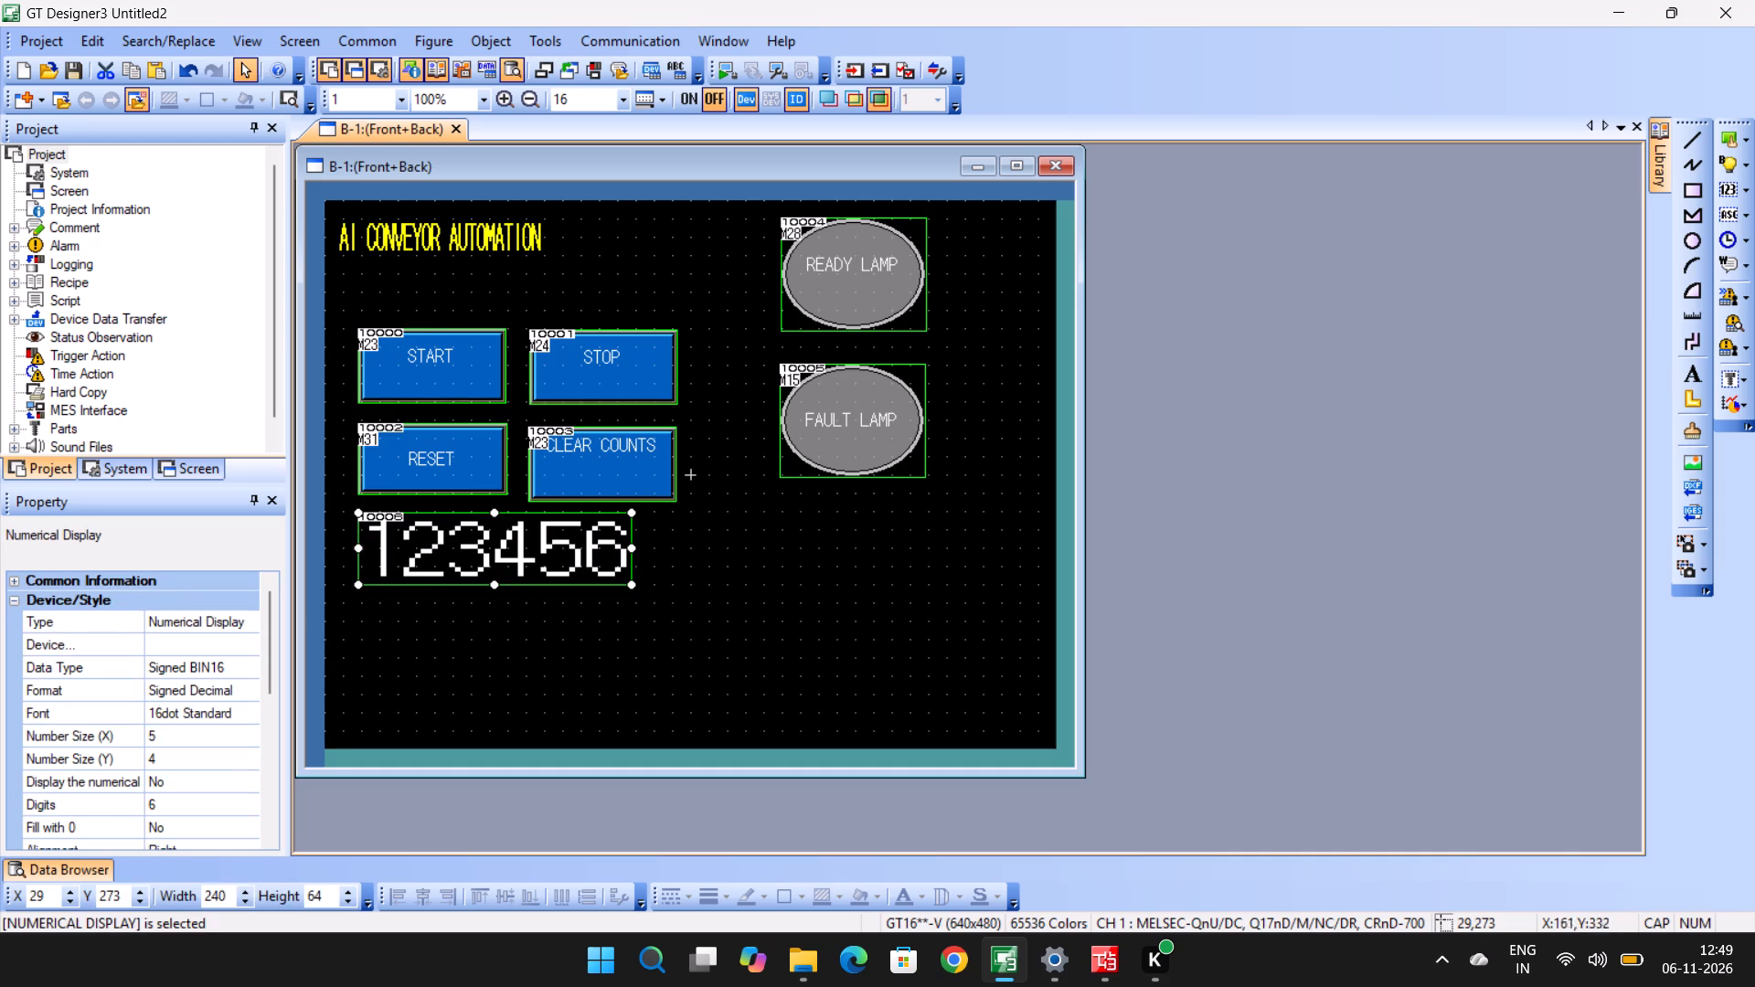
# Assign device D11 to the numerical display and set its blink to Low.
pyautogui.doubleClick(479, 549)
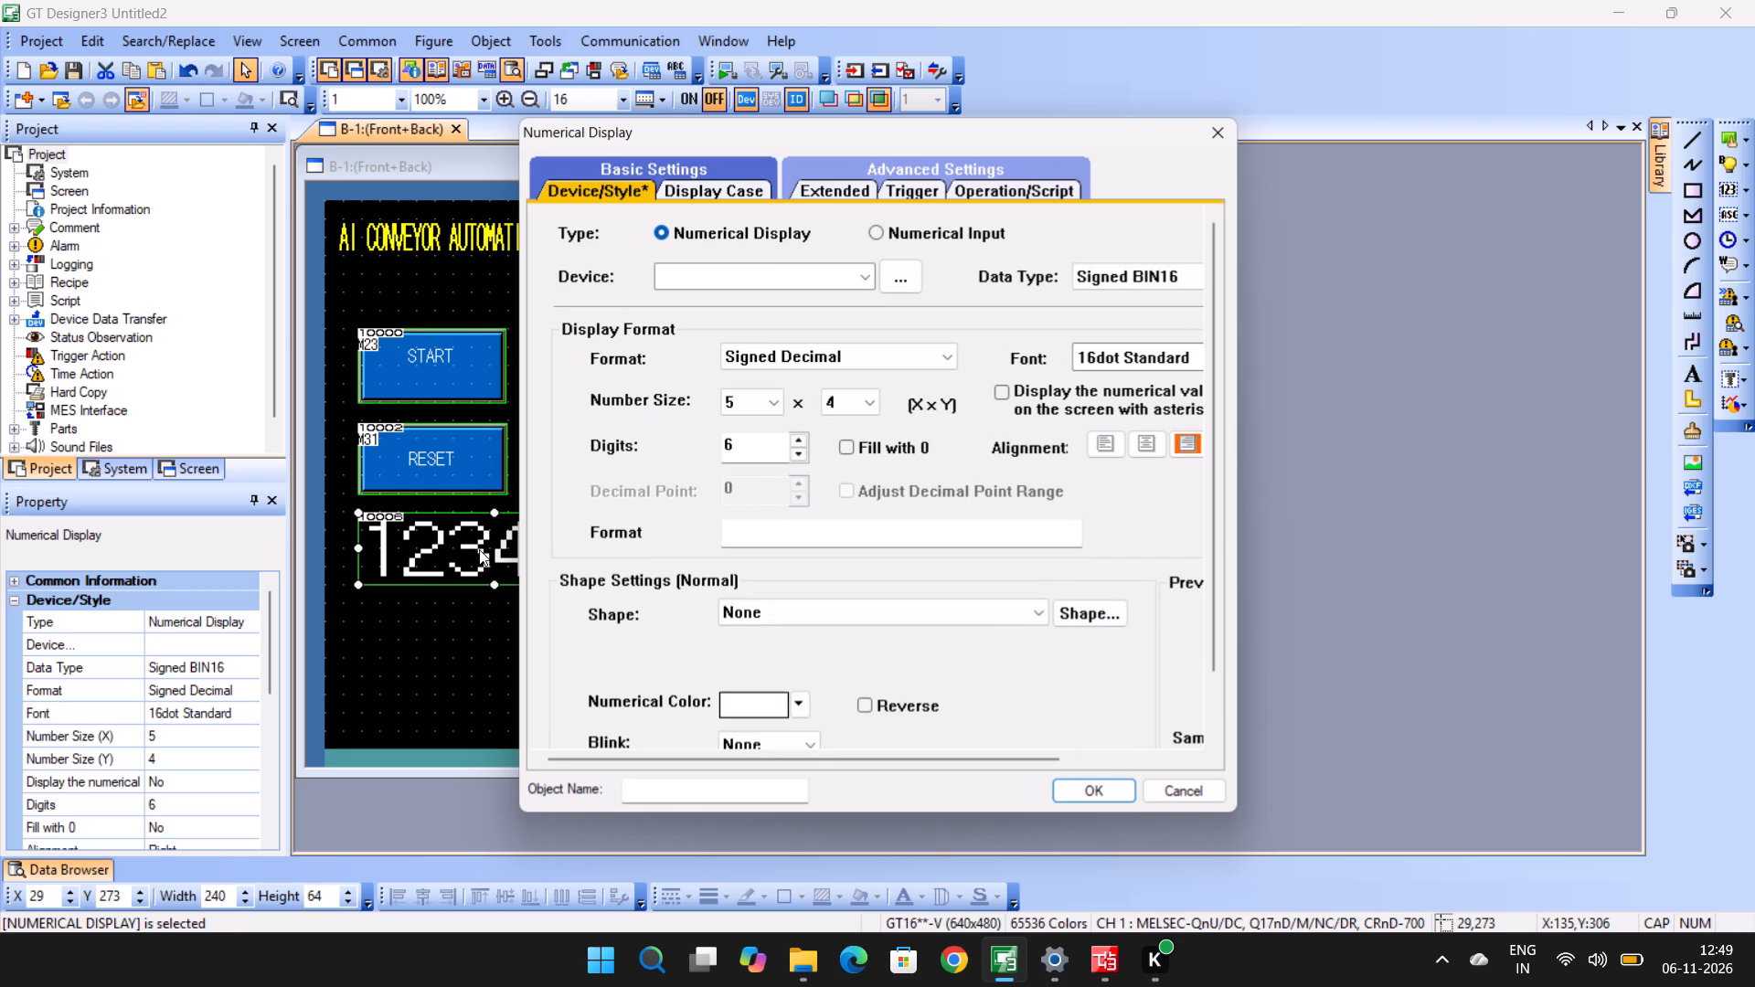
pyautogui.click(704, 274)
pyautogui.press('d')
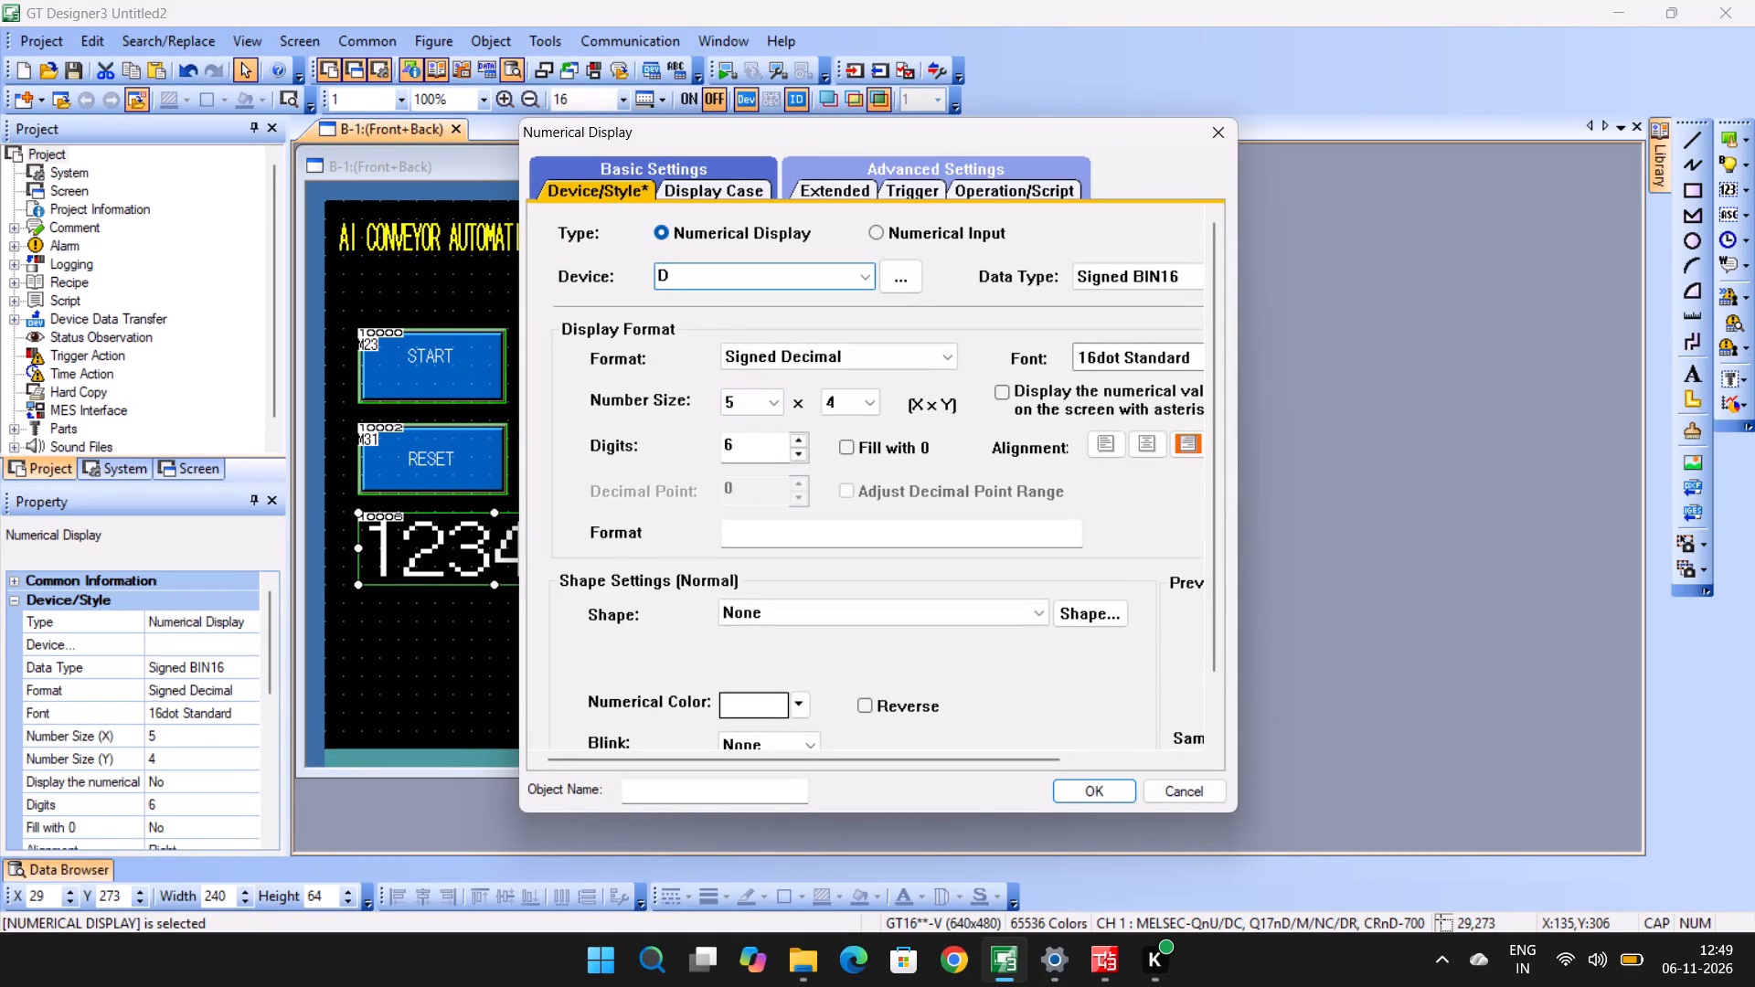
pyautogui.write('11')
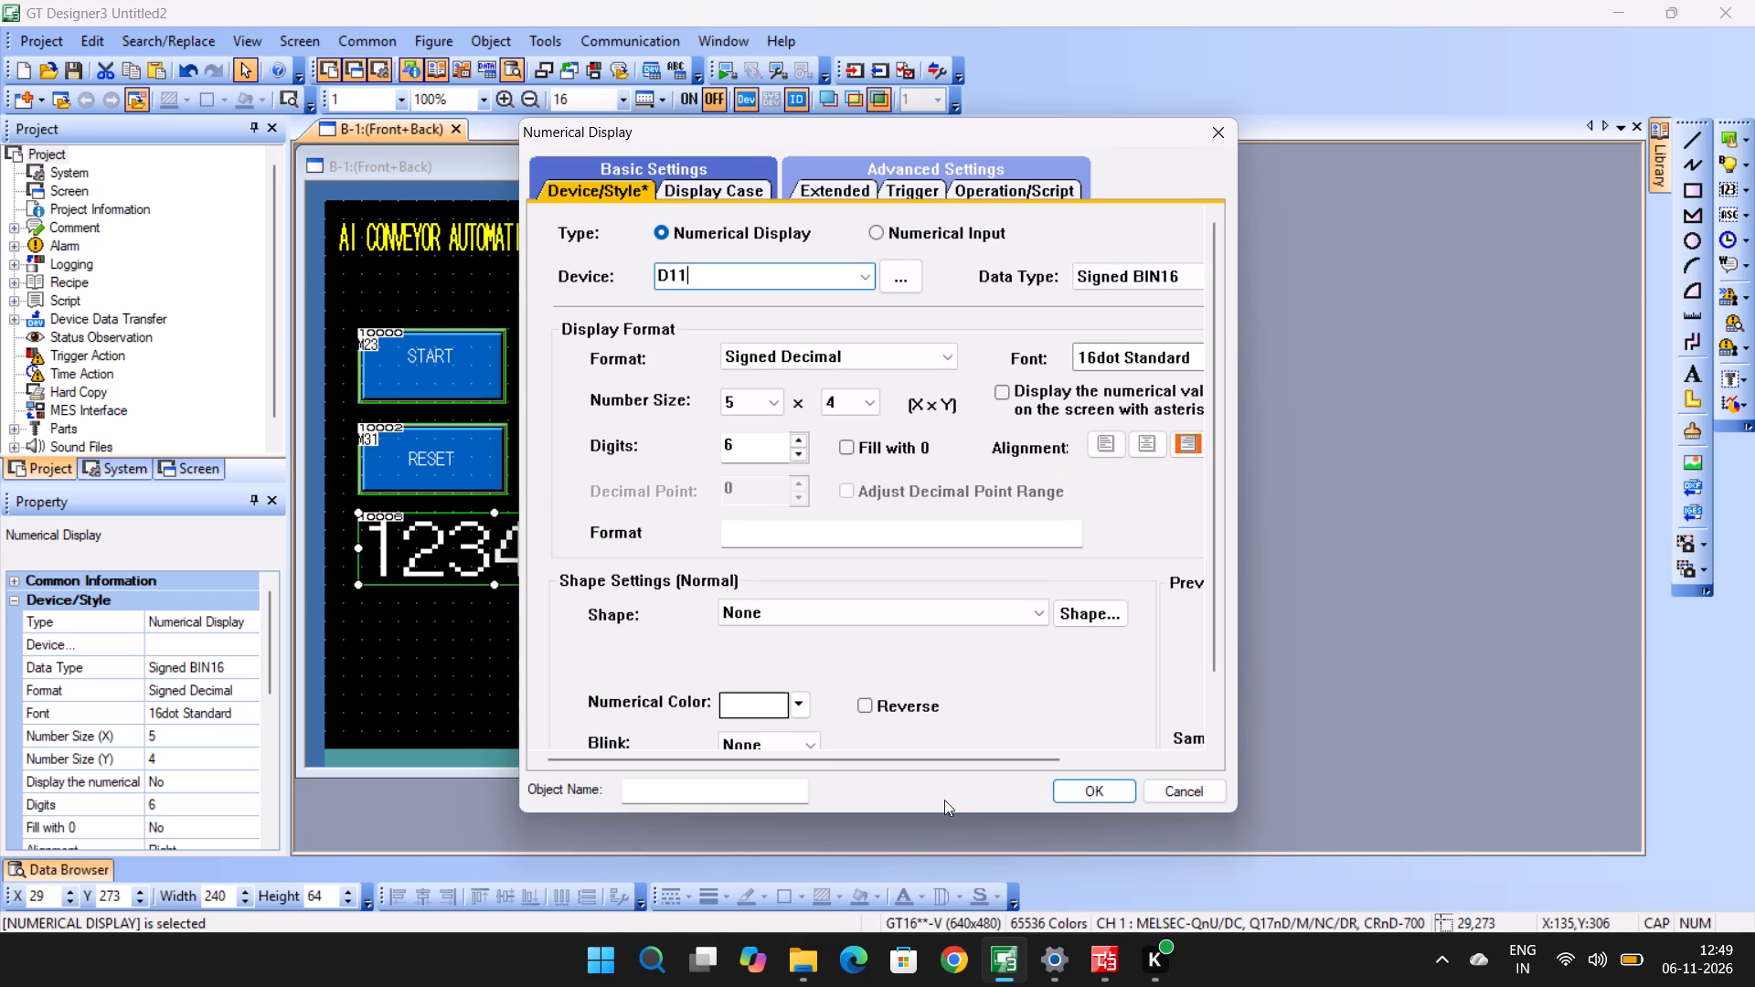
pyautogui.moveTo(958, 757); pyautogui.dragTo(941, 775)
pyautogui.scroll(-3, 742, 690)
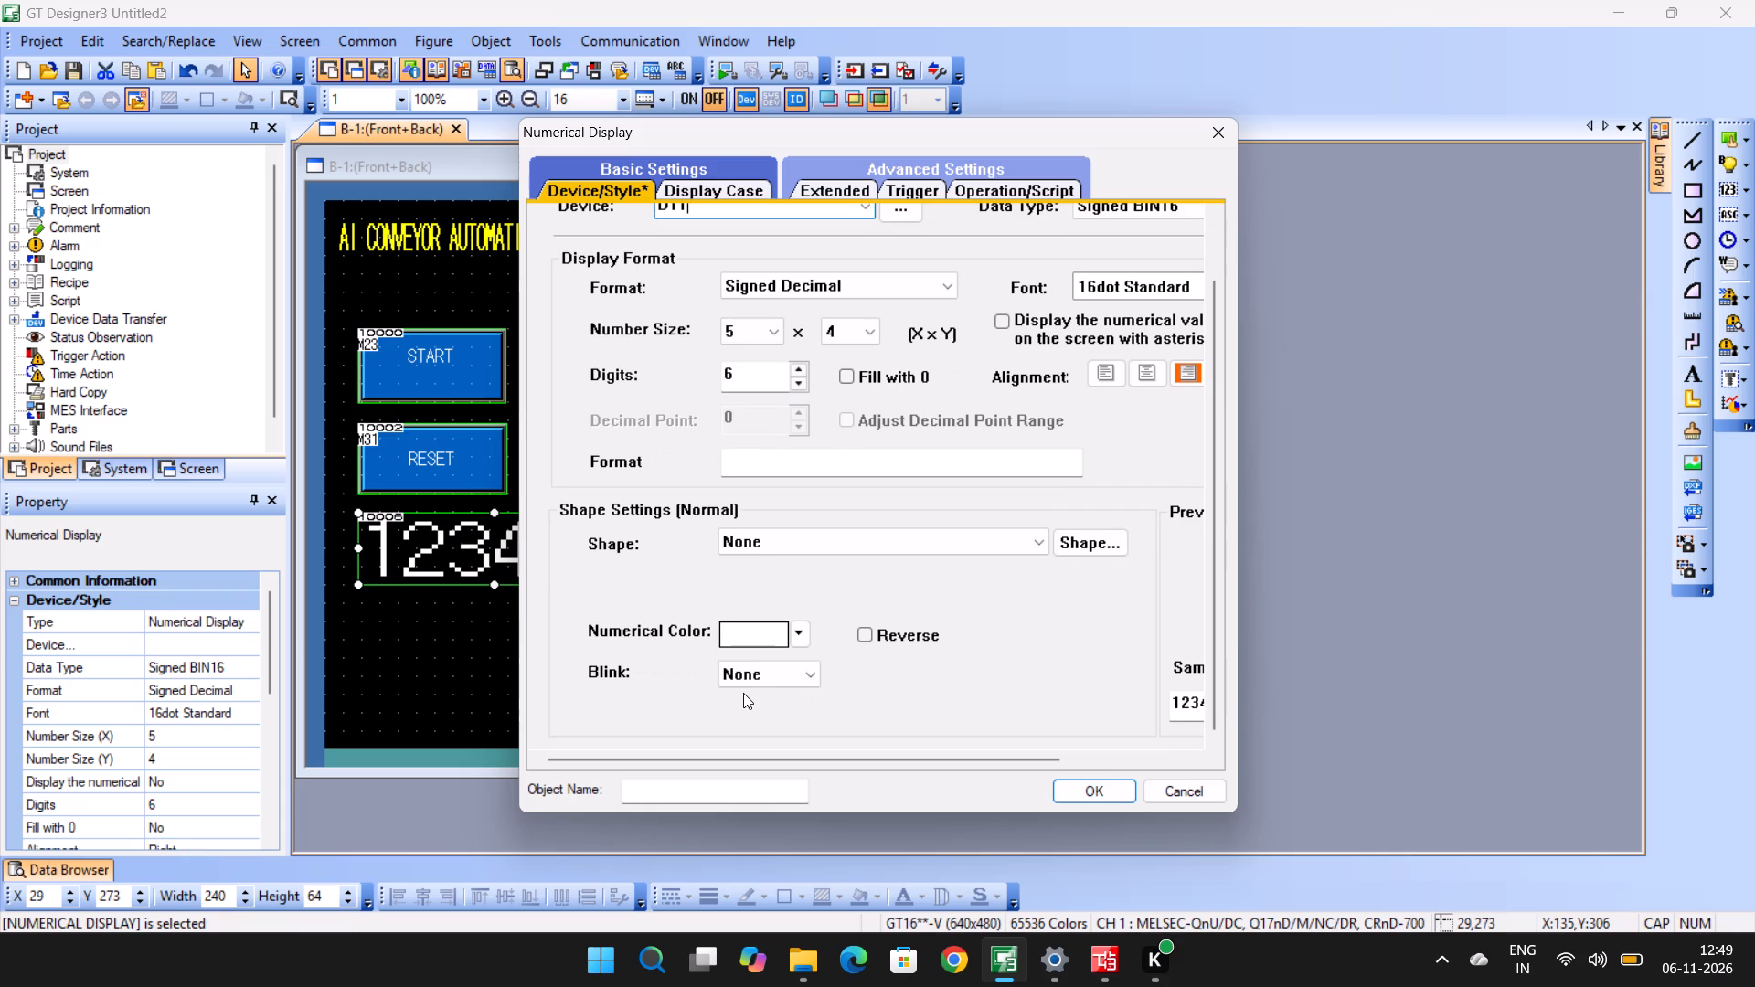
pyautogui.scroll(5, 914, 521)
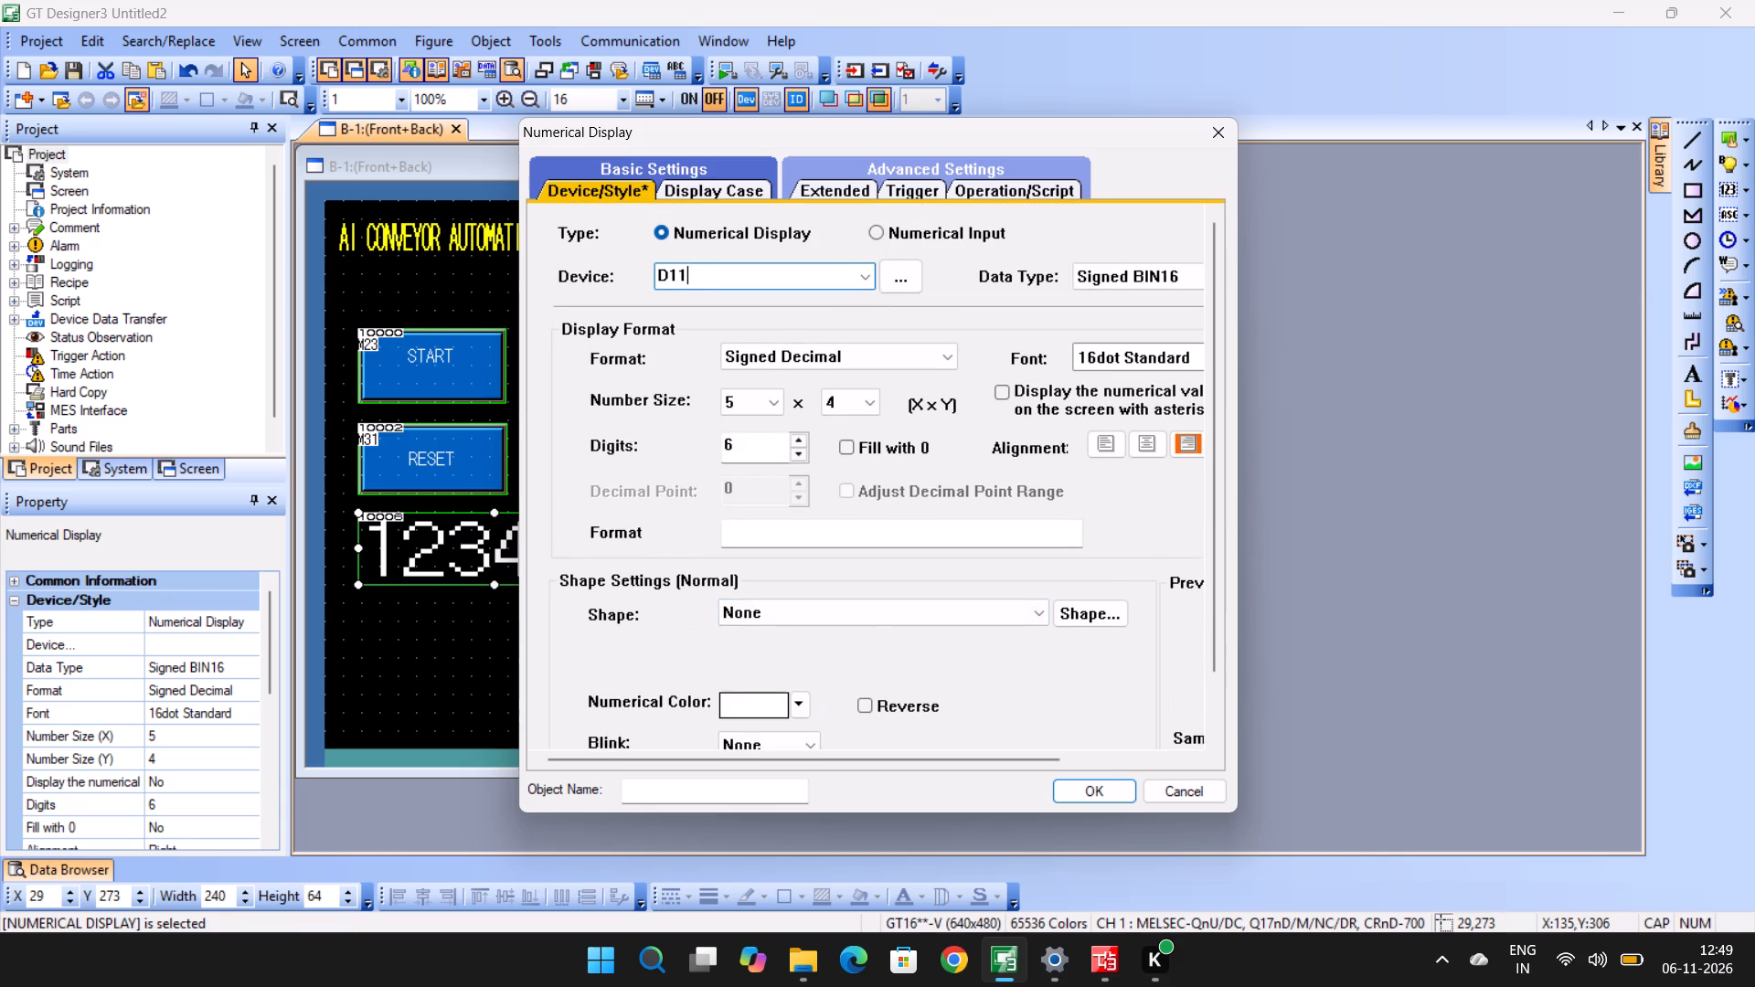
pyautogui.scroll(-2, 805, 710)
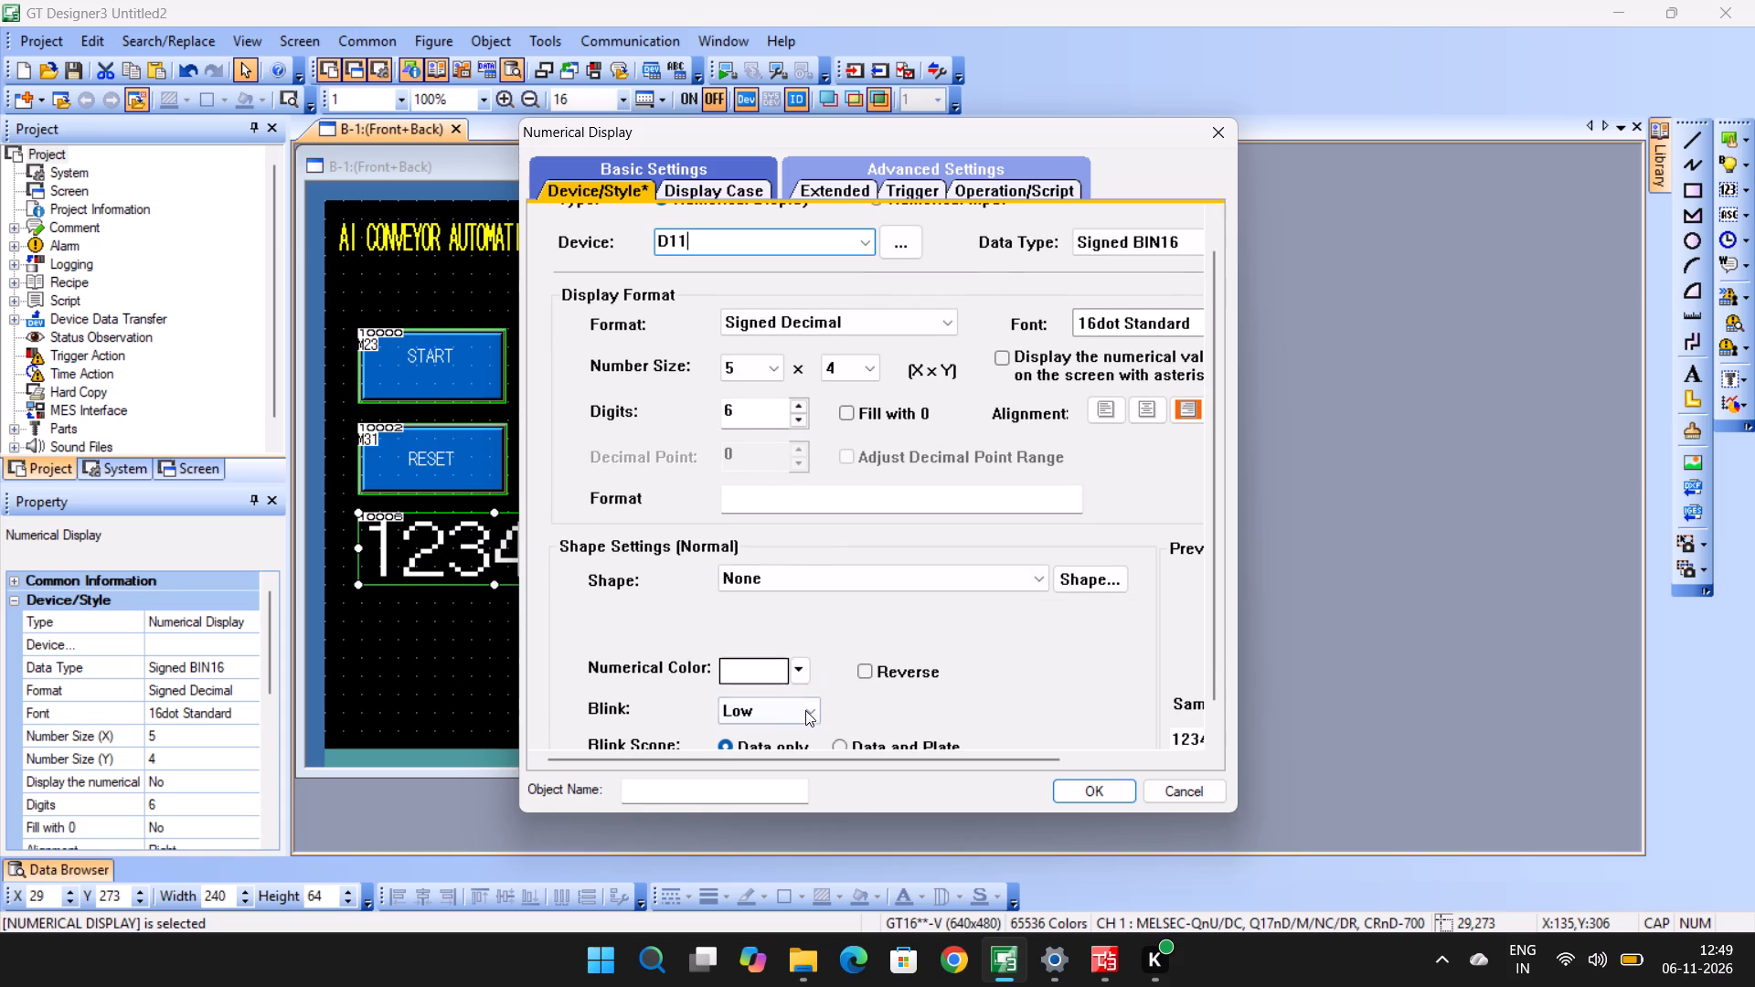
# Name the D11 numerical display object METAL COUNT.
pyautogui.click(689, 806)
pyautogui.click(689, 797)
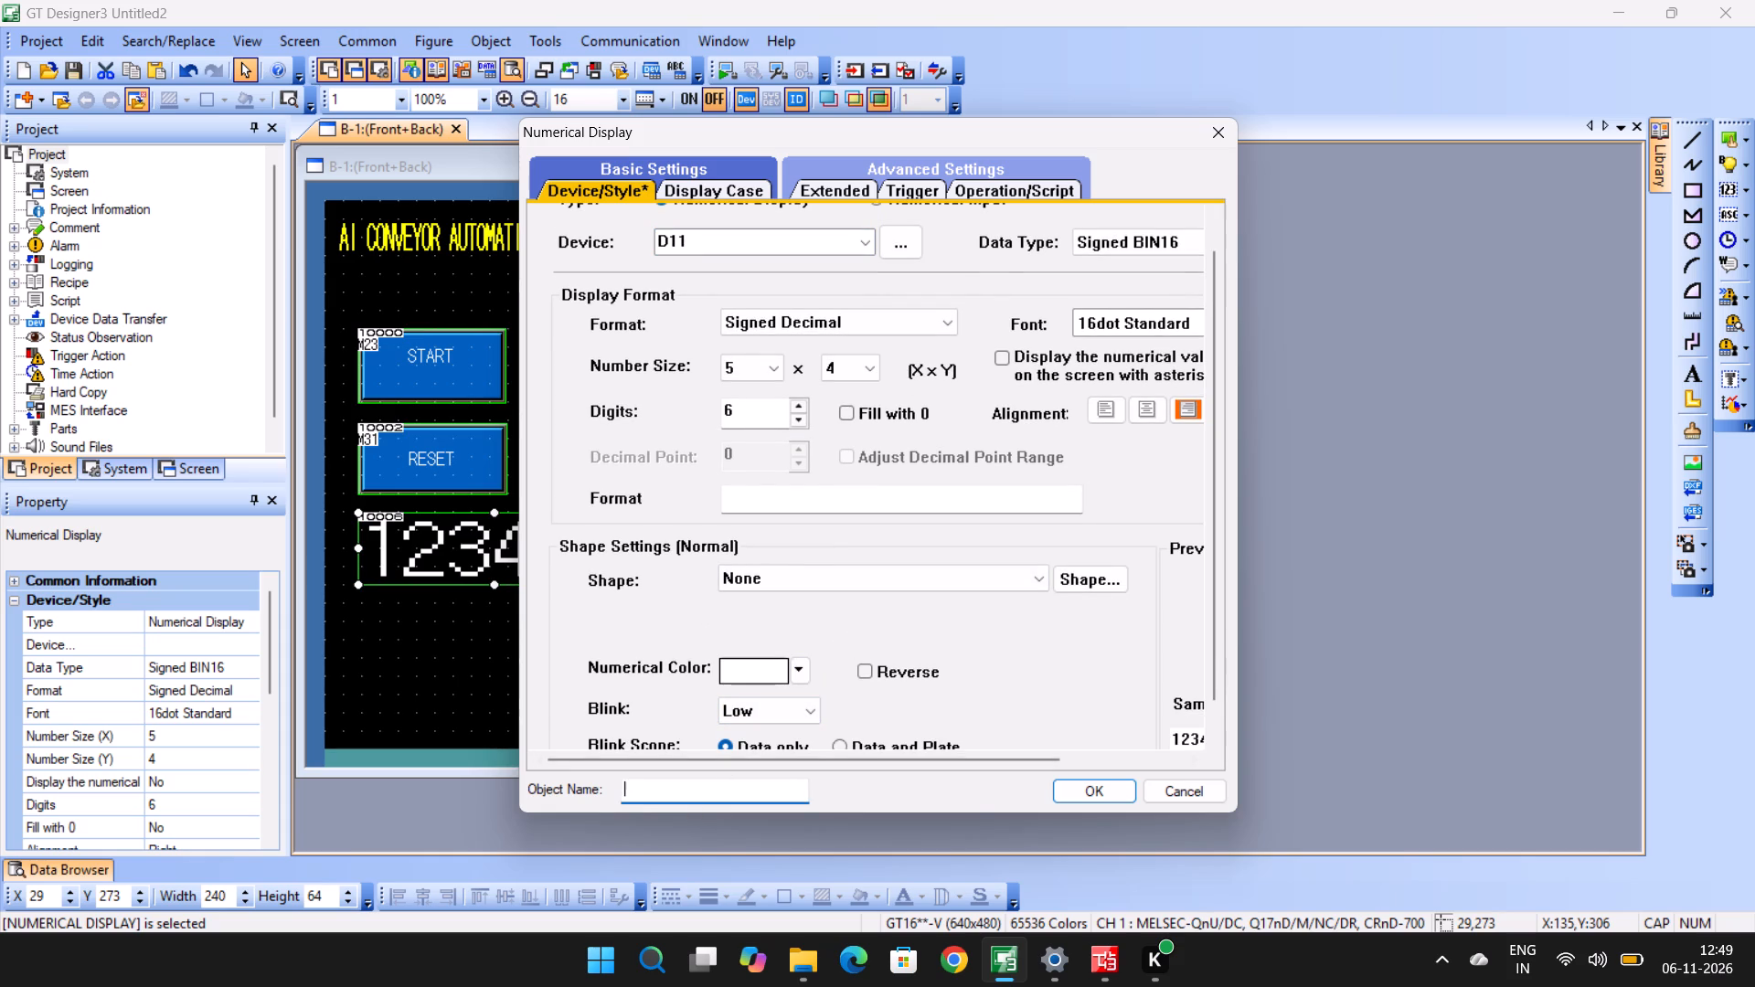
pyautogui.write('ME')
pyautogui.write('TA')
pyautogui.write('L COUNT')
# Set the METAL COUNT display's preview sample value to 1 and its alignment to centre.
pyautogui.moveTo(1023, 755); pyautogui.dragTo(1134, 743)
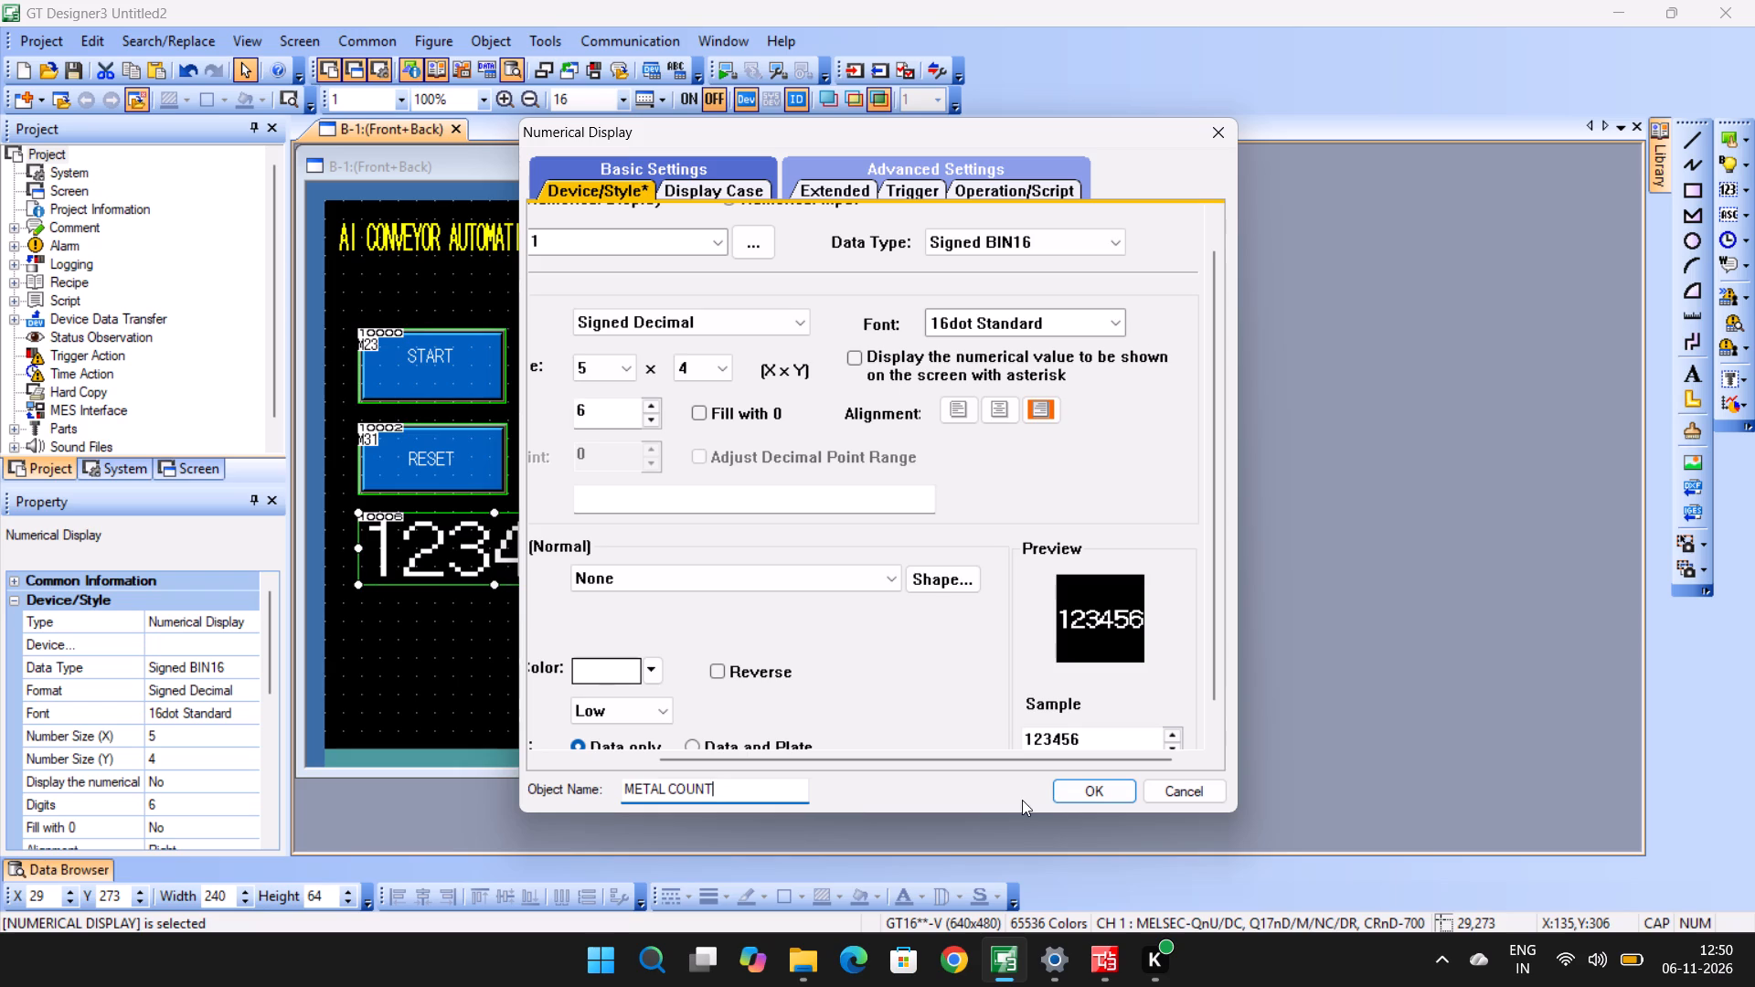
pyautogui.moveTo(1069, 751); pyautogui.dragTo(1095, 746)
pyautogui.click(1085, 740)
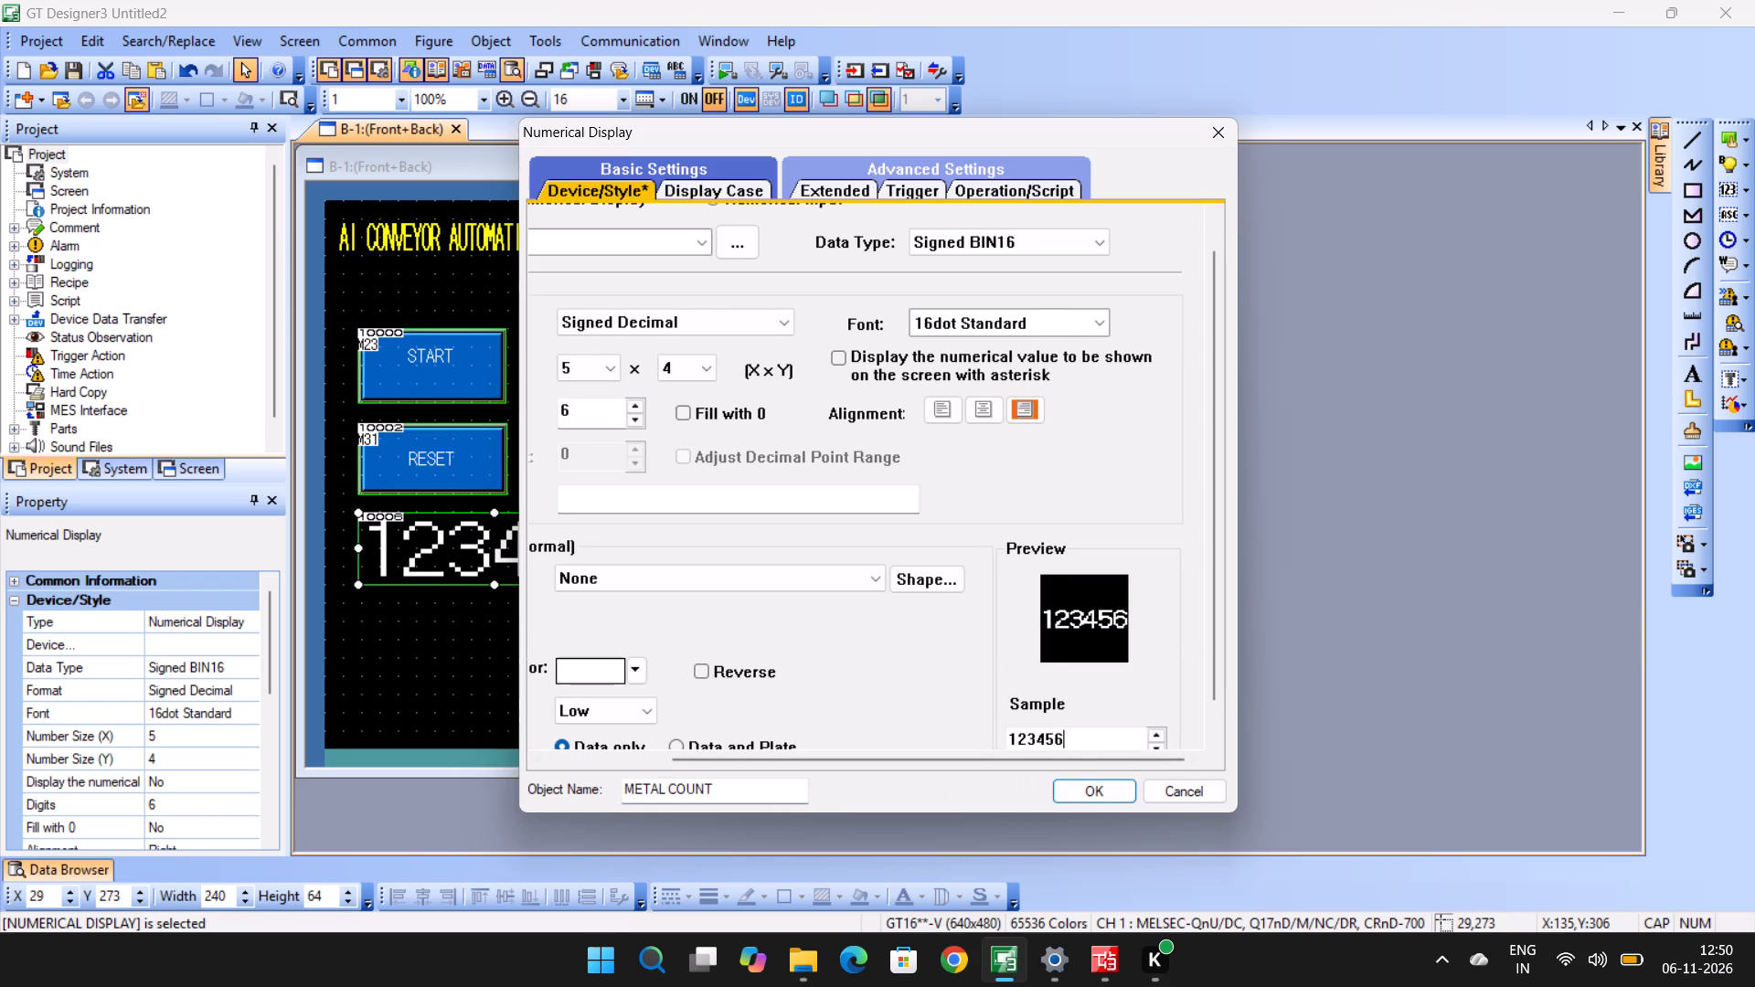
pyautogui.press('BackSpace')
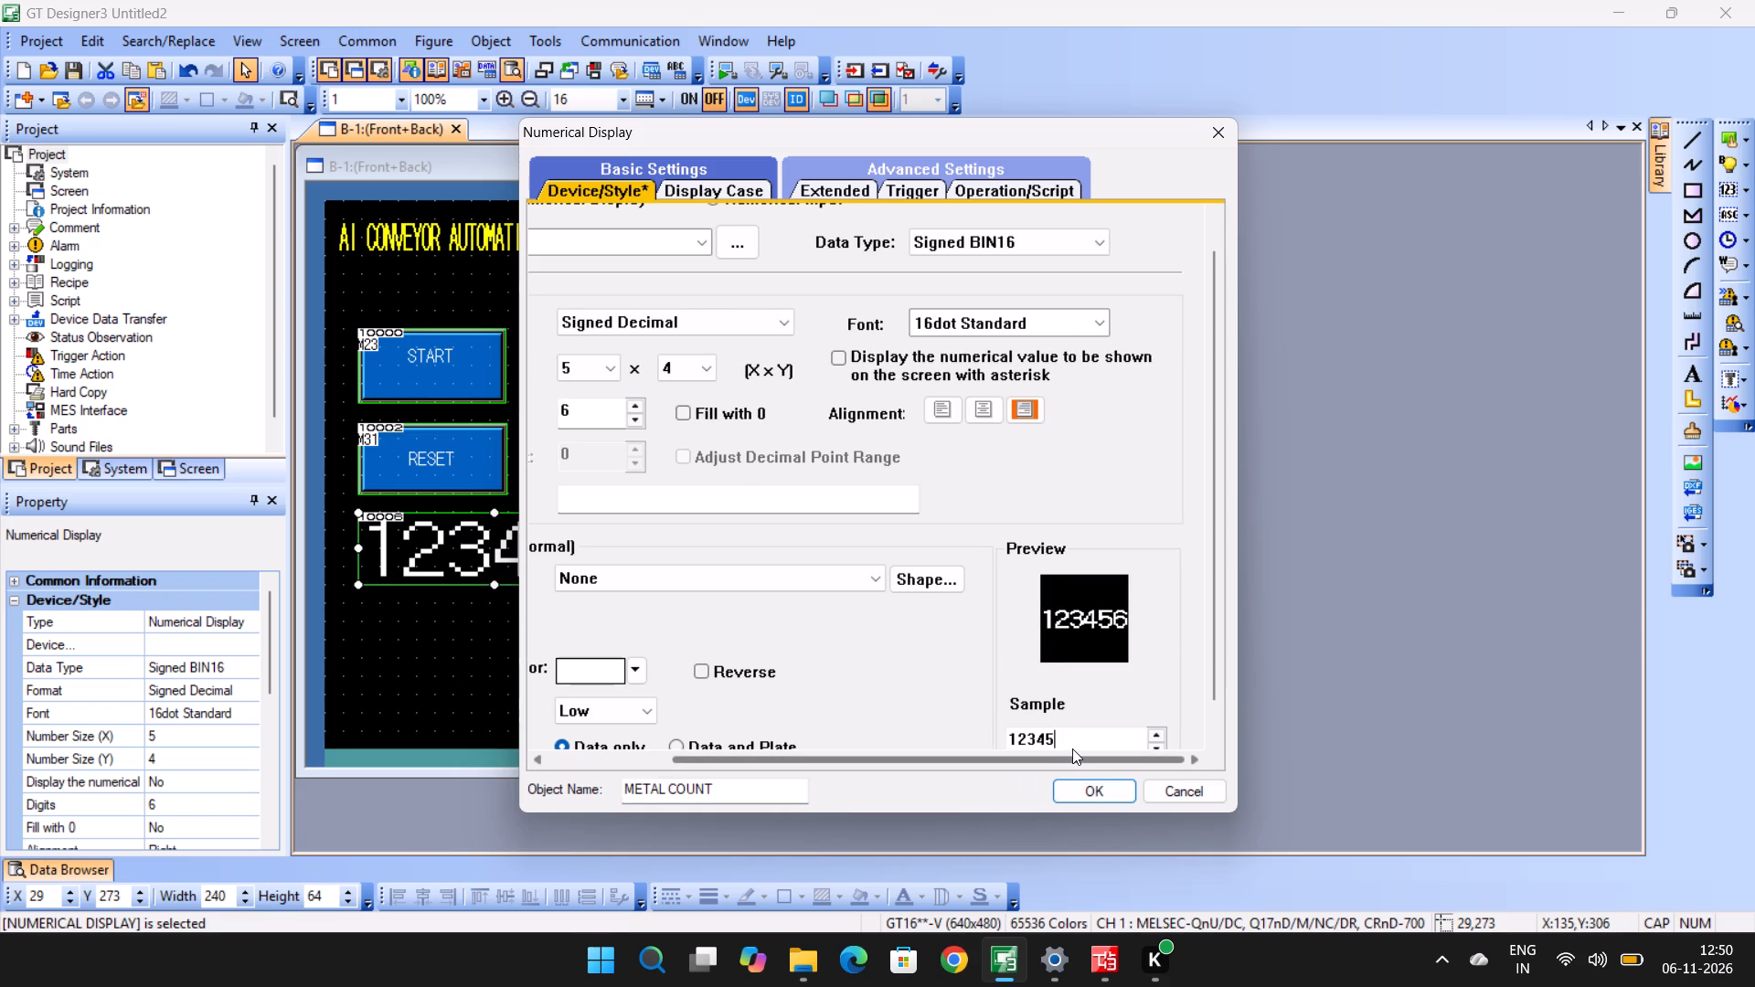
pyautogui.press('BackSpace')
pyautogui.press('BackSpace')
pyautogui.press('BackSpace')
pyautogui.press('BackSpace')
pyautogui.scroll(-2, 814, 611)
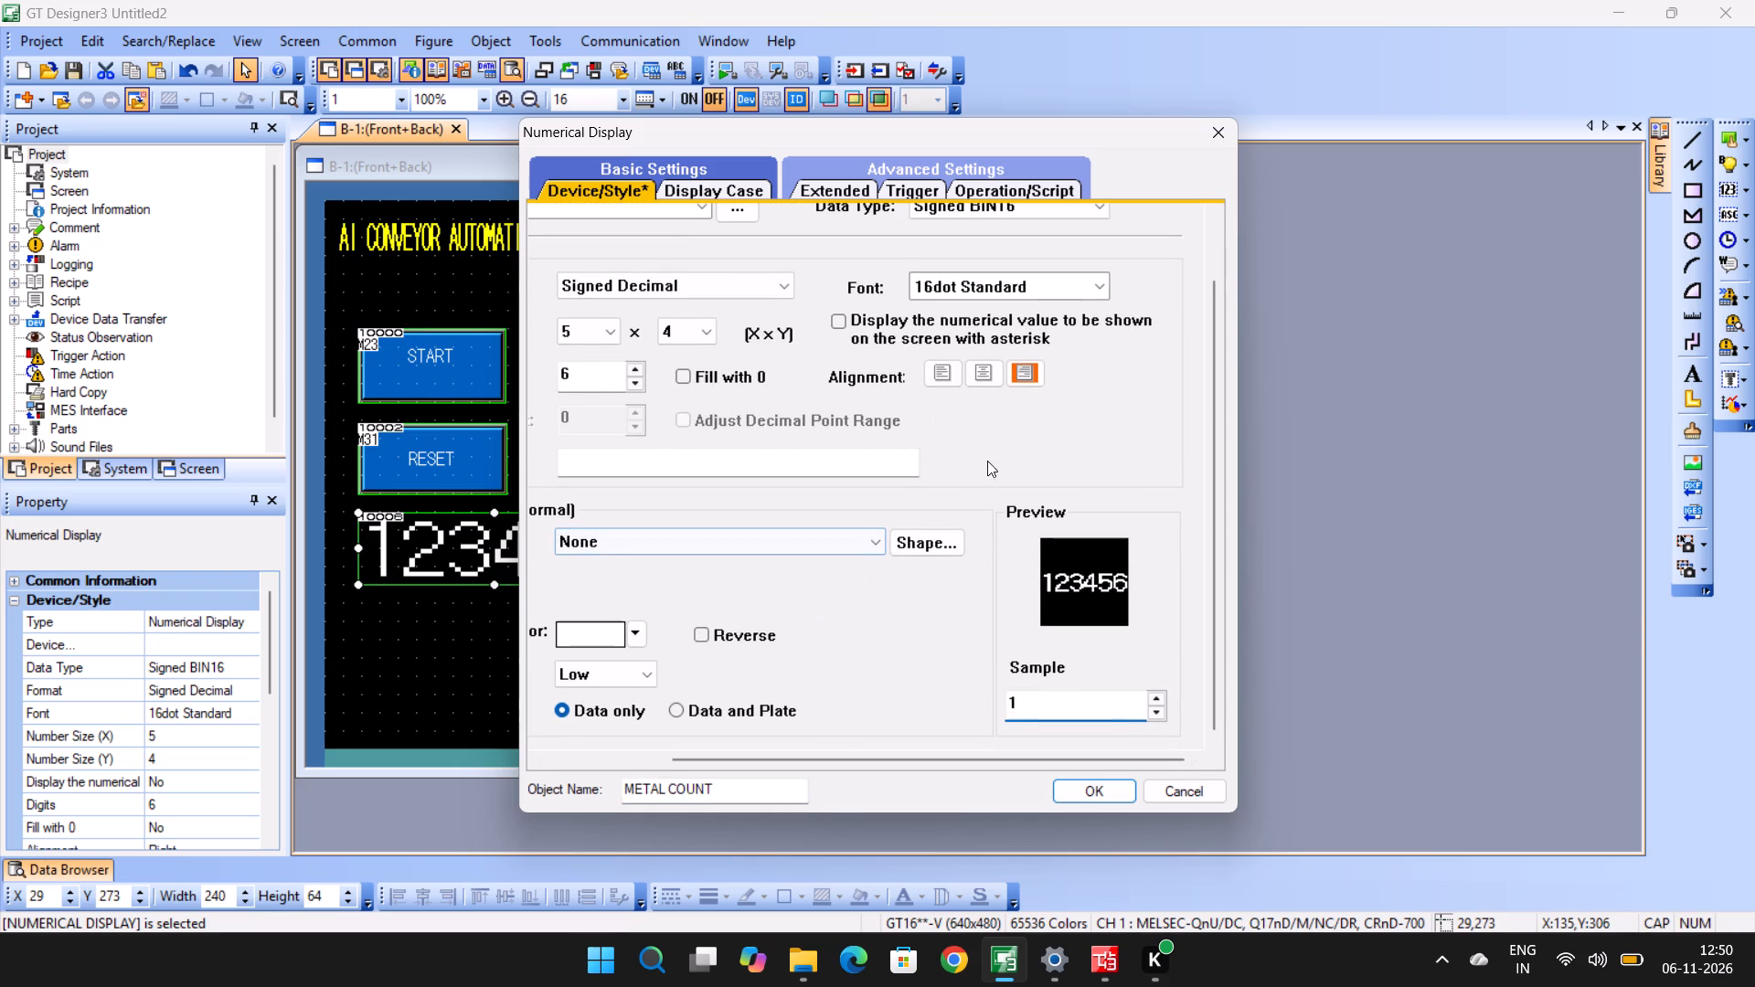
pyautogui.click(978, 373)
pyautogui.scroll(-1, 606, 748)
pyautogui.scroll(2, 619, 606)
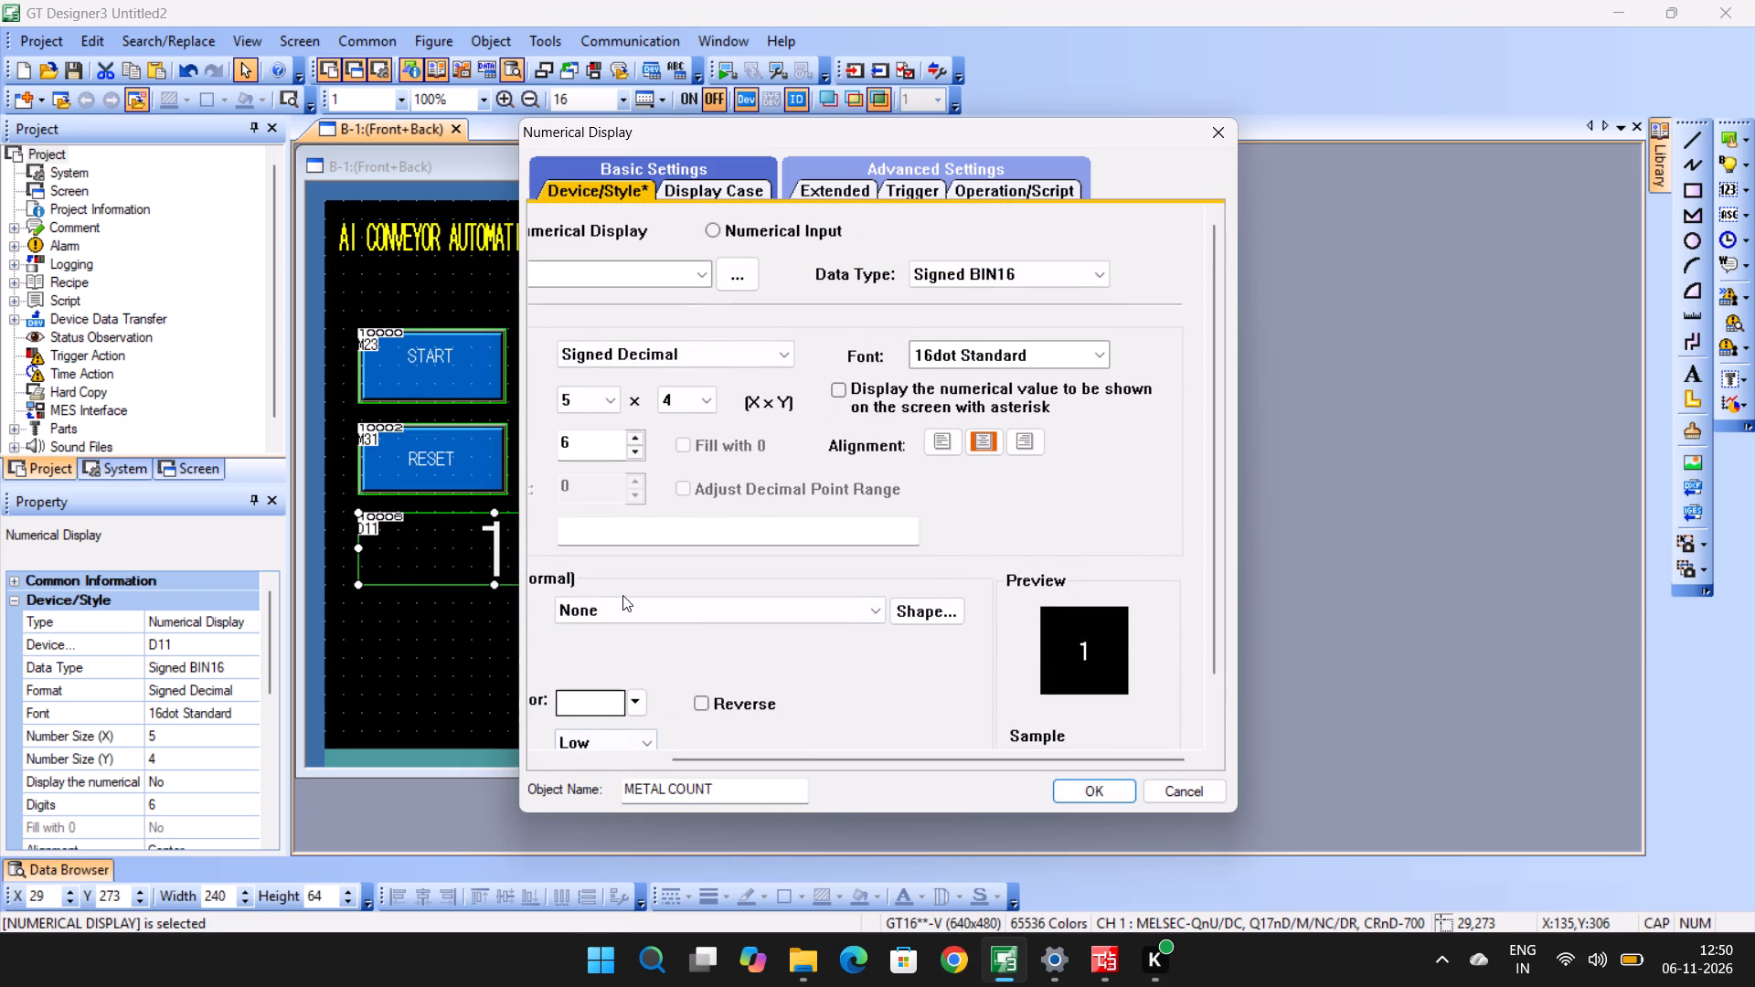
pyautogui.scroll(-2, 622, 595)
pyautogui.scroll(4, 728, 589)
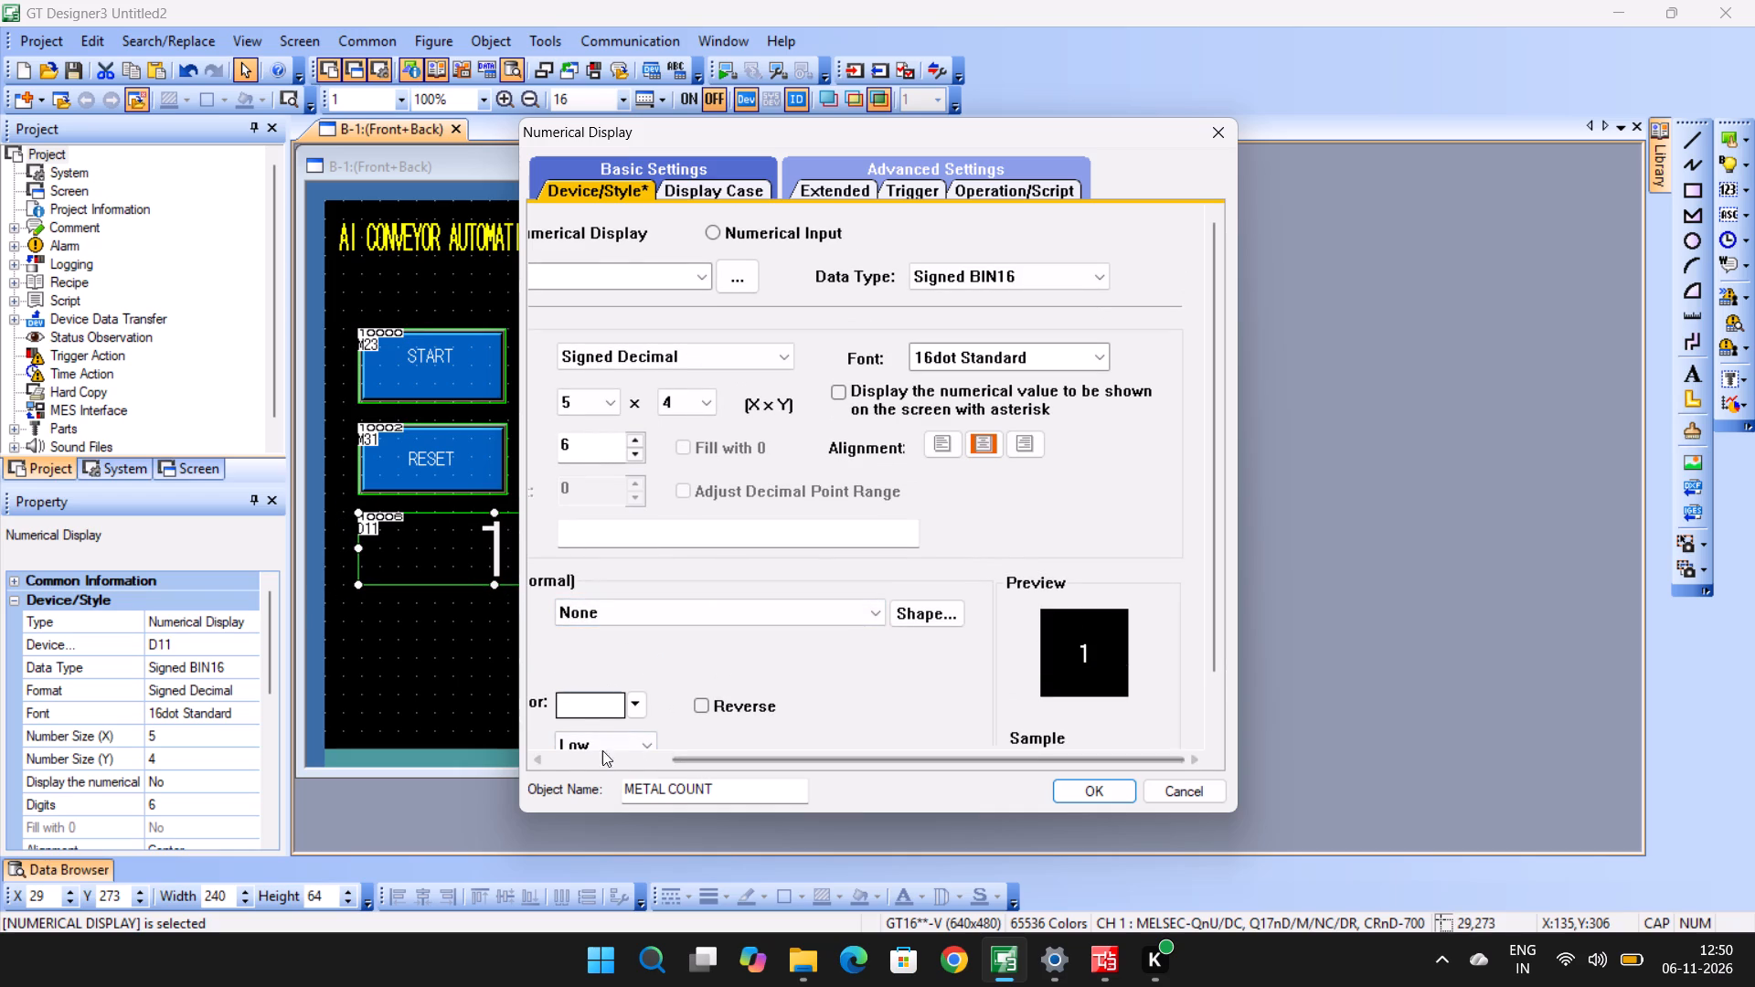
# Set the METAL COUNT display's numerical color to red and apply the settings.
pyautogui.click(736, 769)
pyautogui.moveTo(727, 754); pyautogui.dragTo(659, 774)
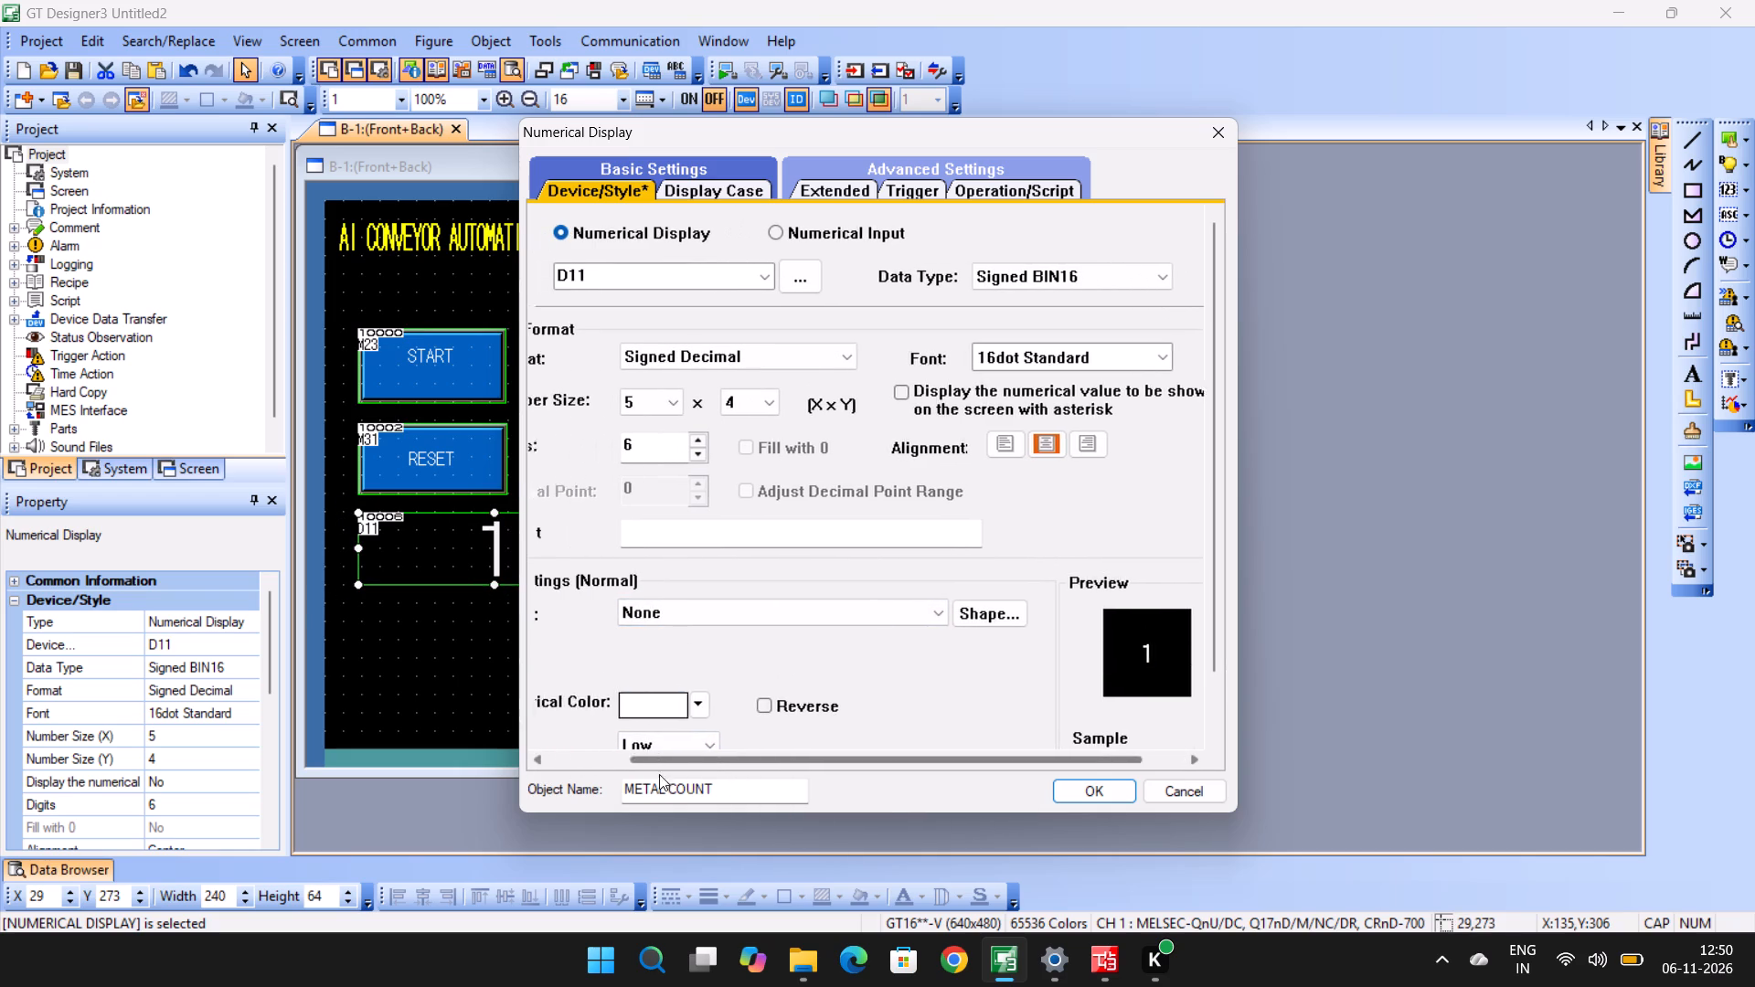
pyautogui.moveTo(659, 774); pyautogui.dragTo(524, 781)
pyautogui.scroll(-4, 640, 567)
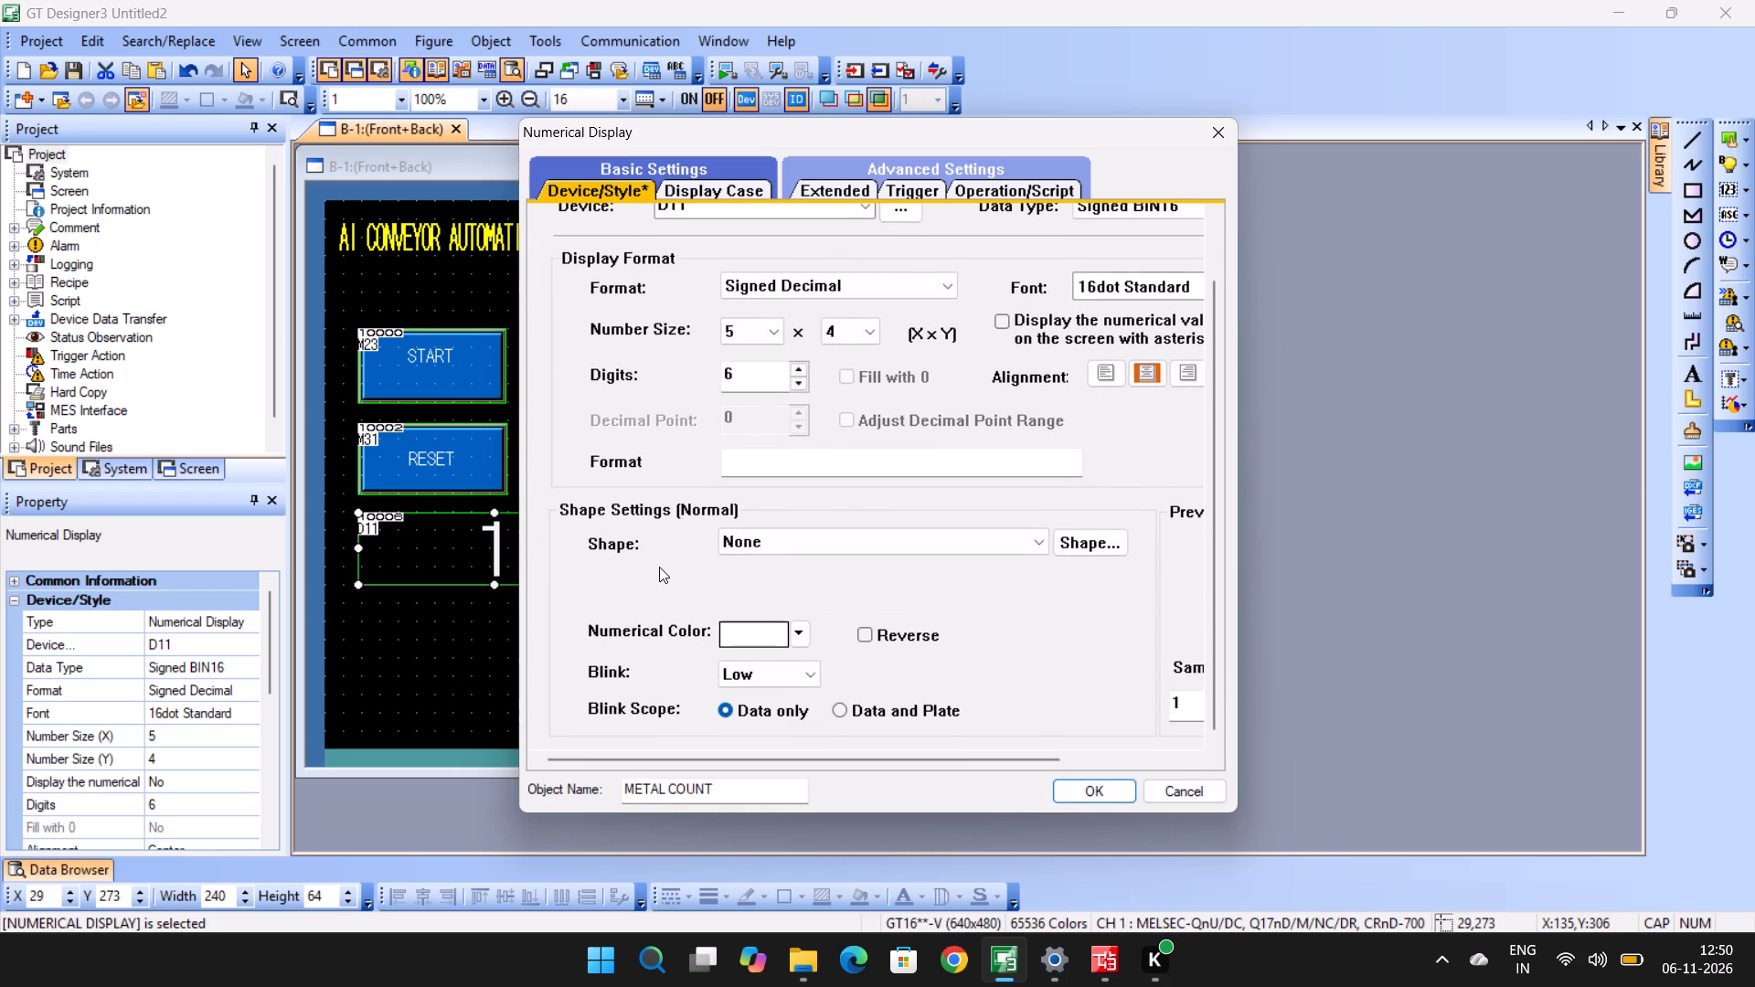
pyautogui.click(815, 631)
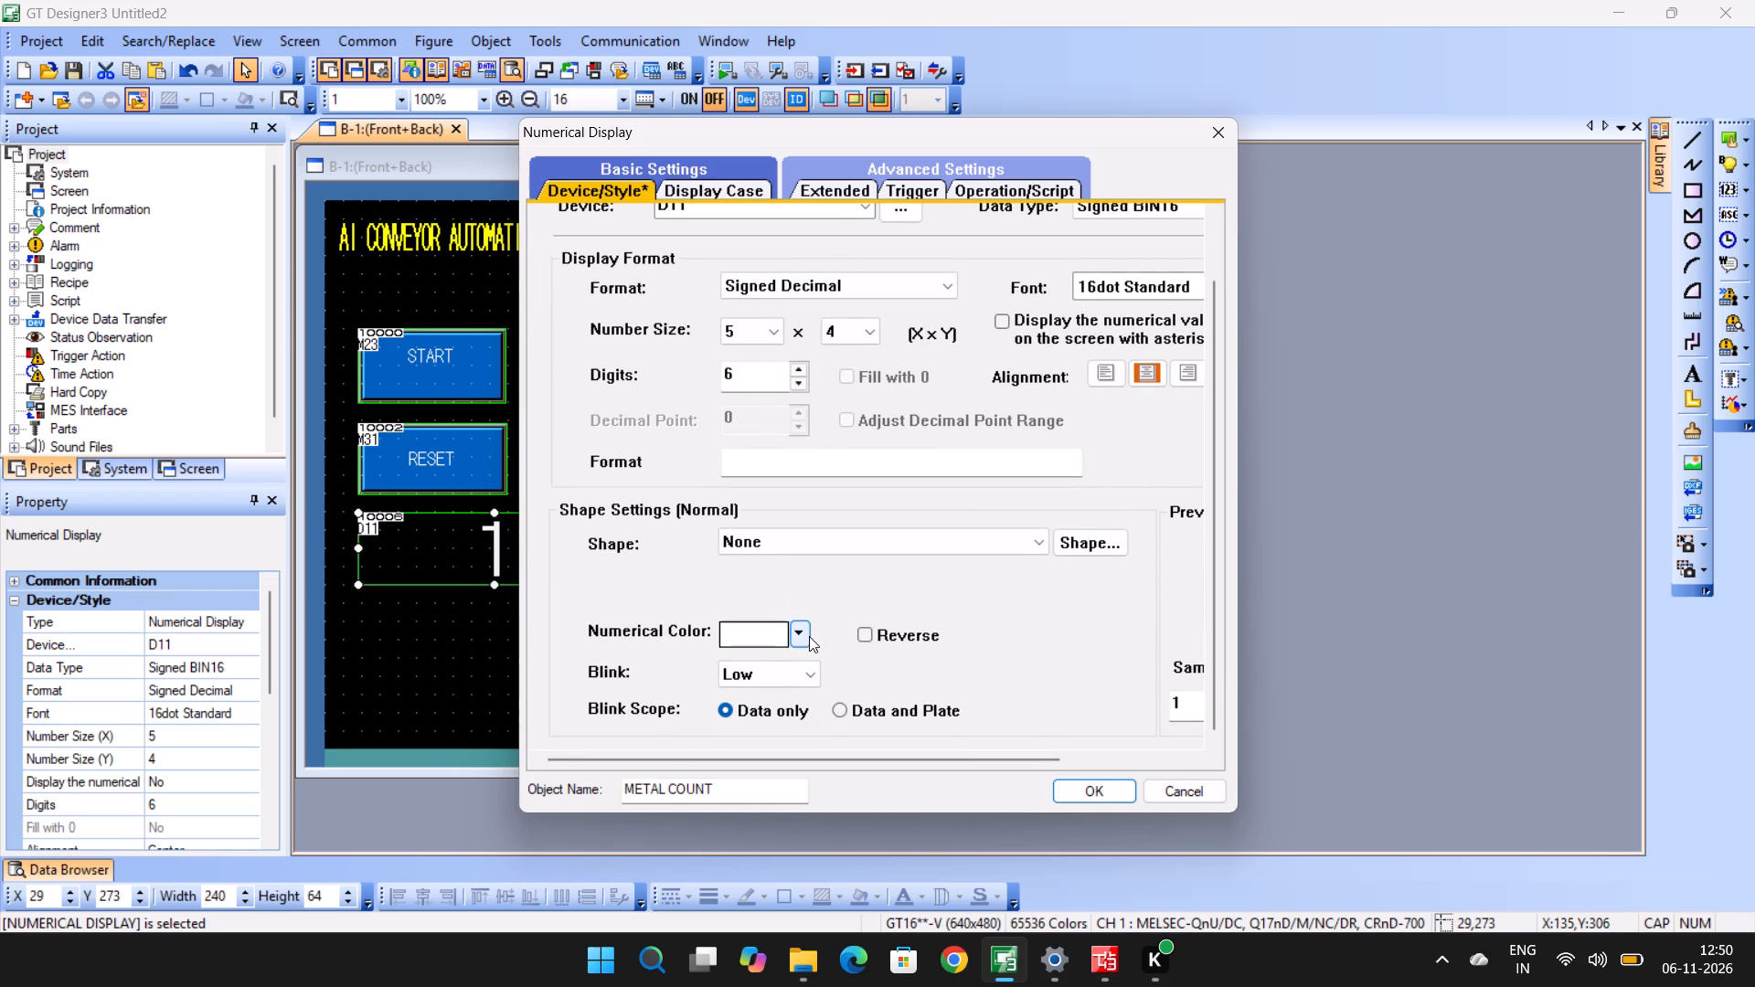
pyautogui.click(809, 637)
pyautogui.click(817, 694)
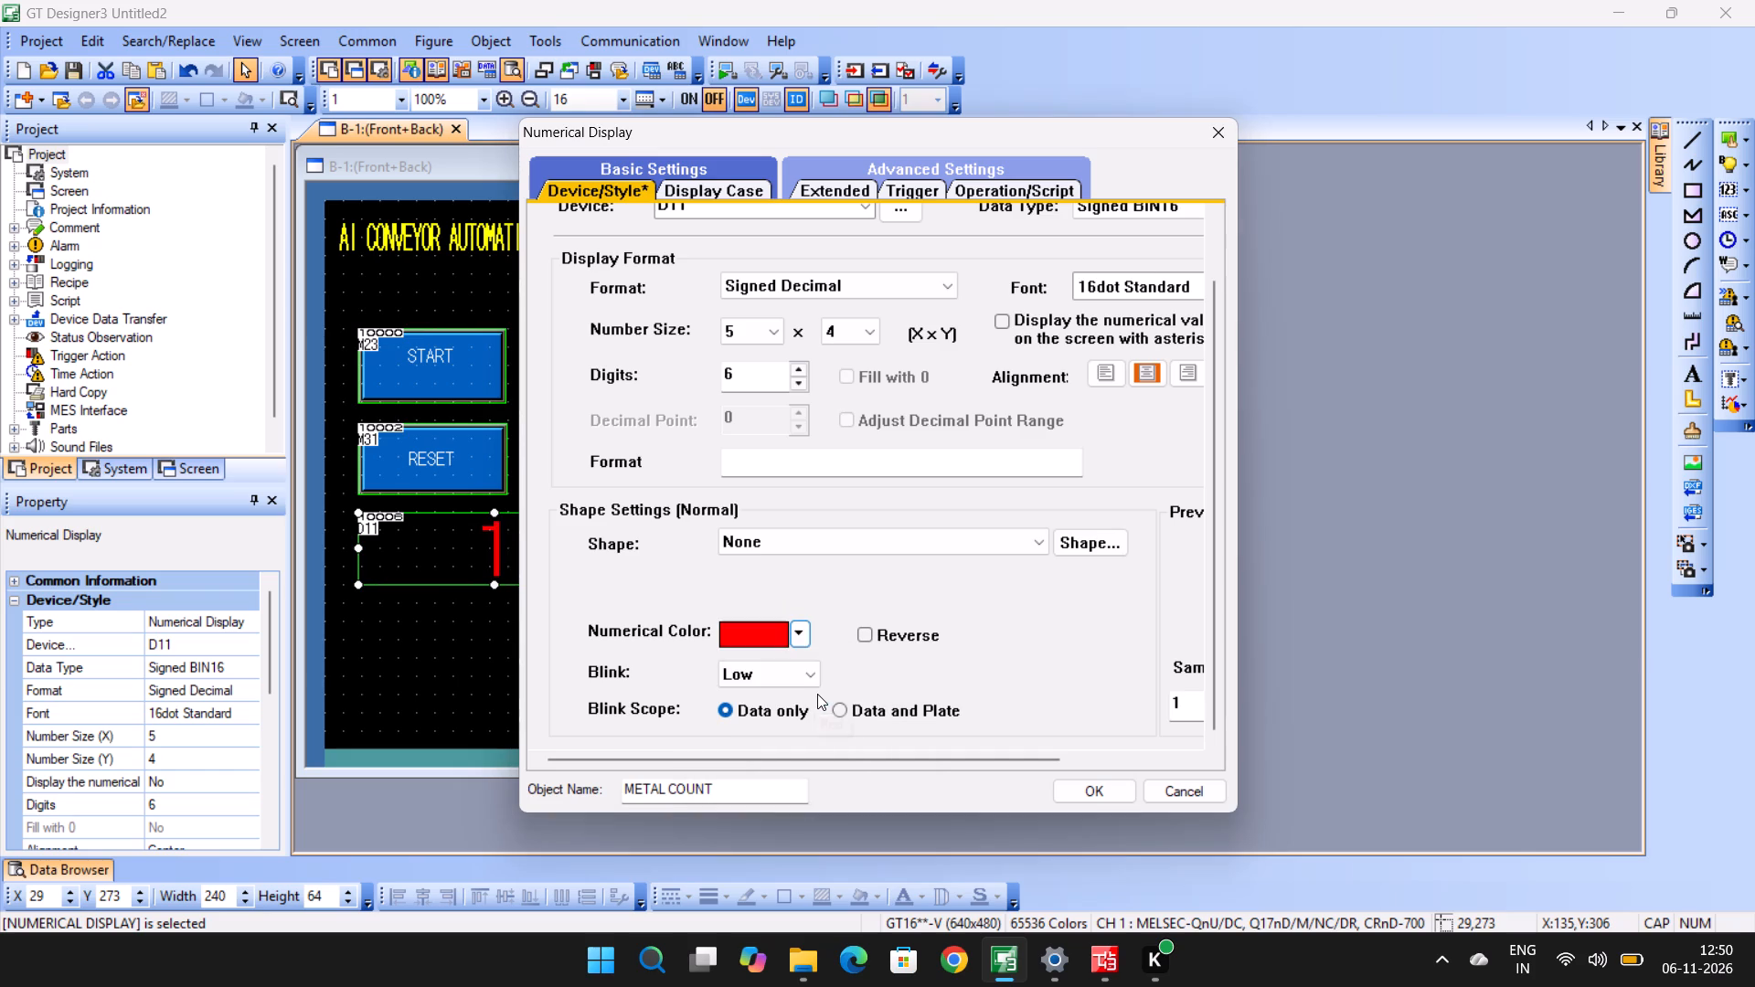
pyautogui.scroll(5, 811, 454)
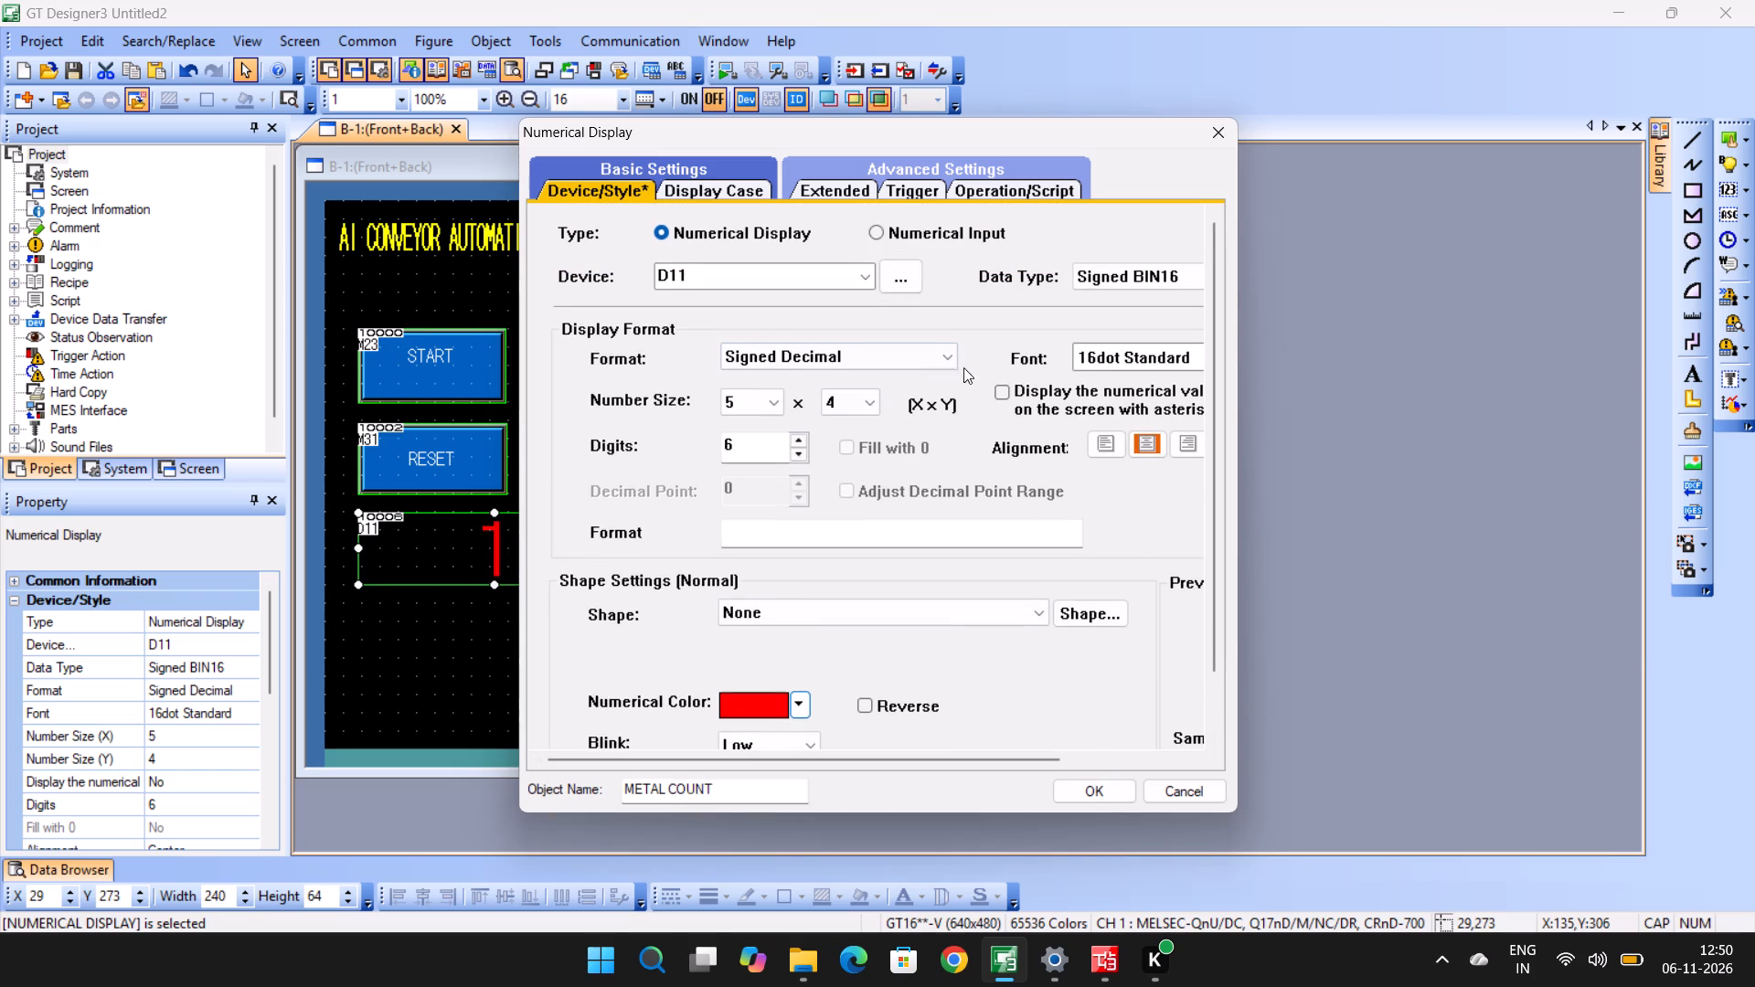
pyautogui.click(1103, 795)
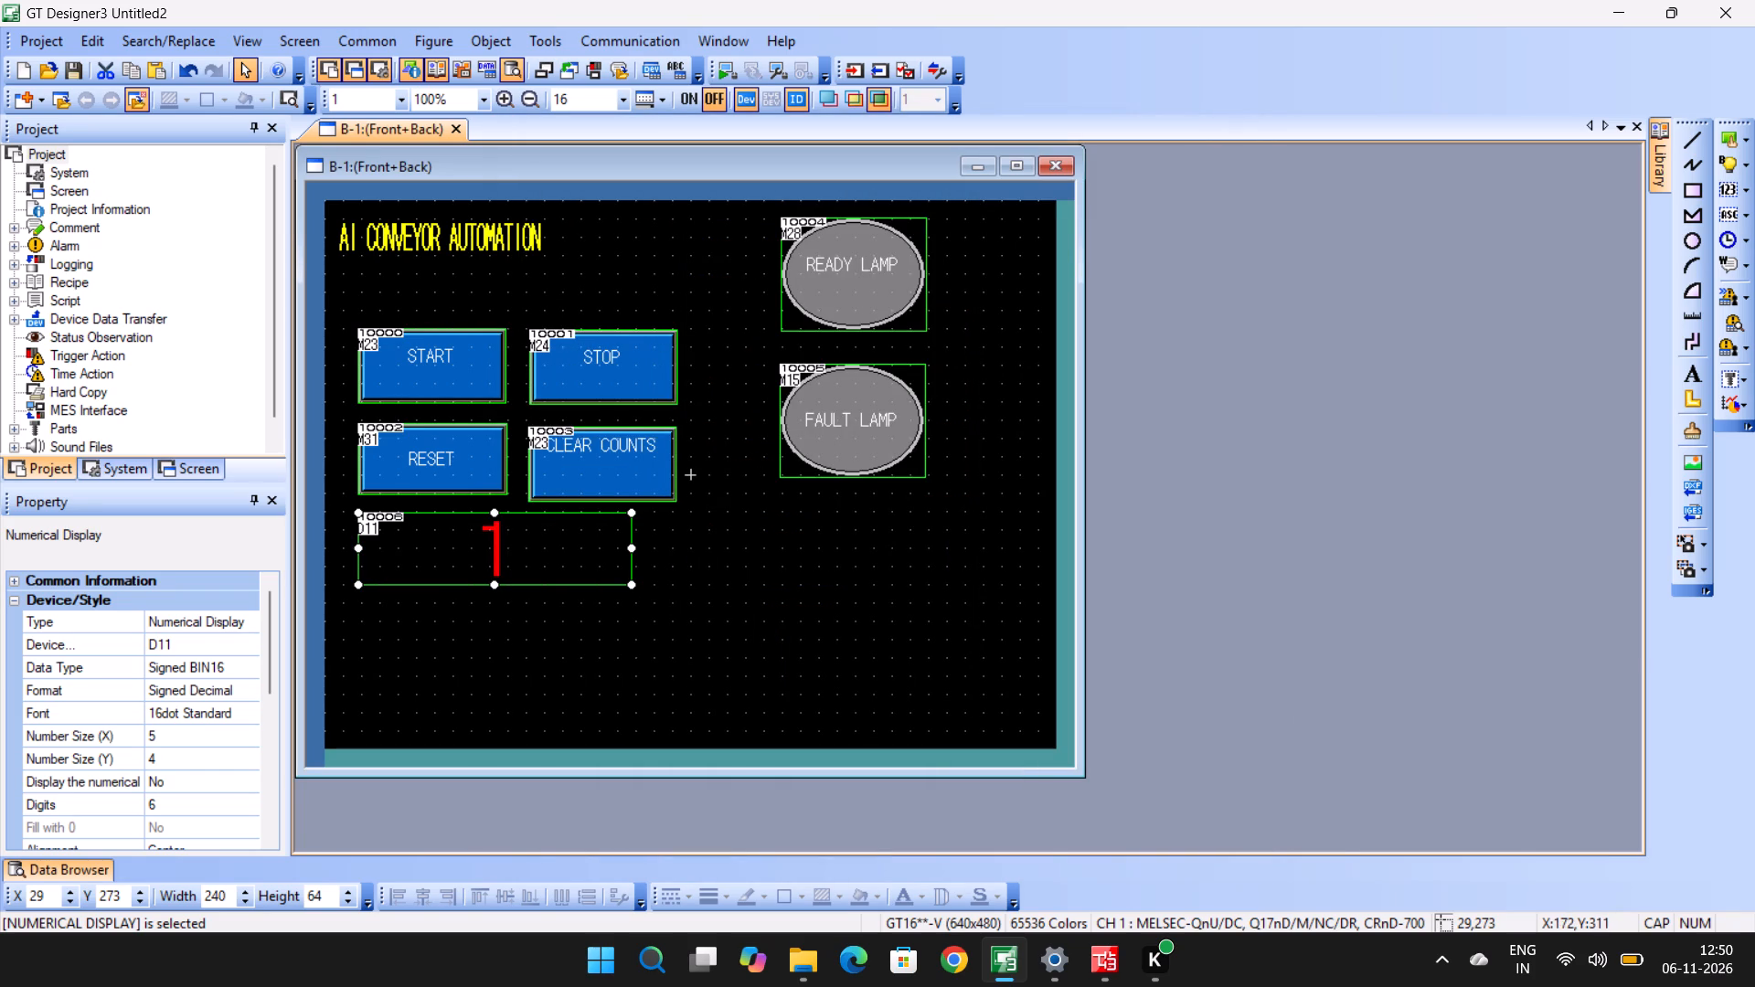
# Duplicate the METAL COUNT numerical display and place the copy directly below it, at about X 28, Y 351.
pyautogui.click(521, 556)
pyautogui.hotkey('ctrl', 'c')
pyautogui.click(520, 564)
pyautogui.click(490, 549)
pyautogui.hotkey('ctrl', 'c')
pyautogui.hotkey('ctrl', 'v')
pyautogui.click(356, 601)
# Assign device D12 to the copied numerical display.
pyautogui.doubleClick(426, 622)
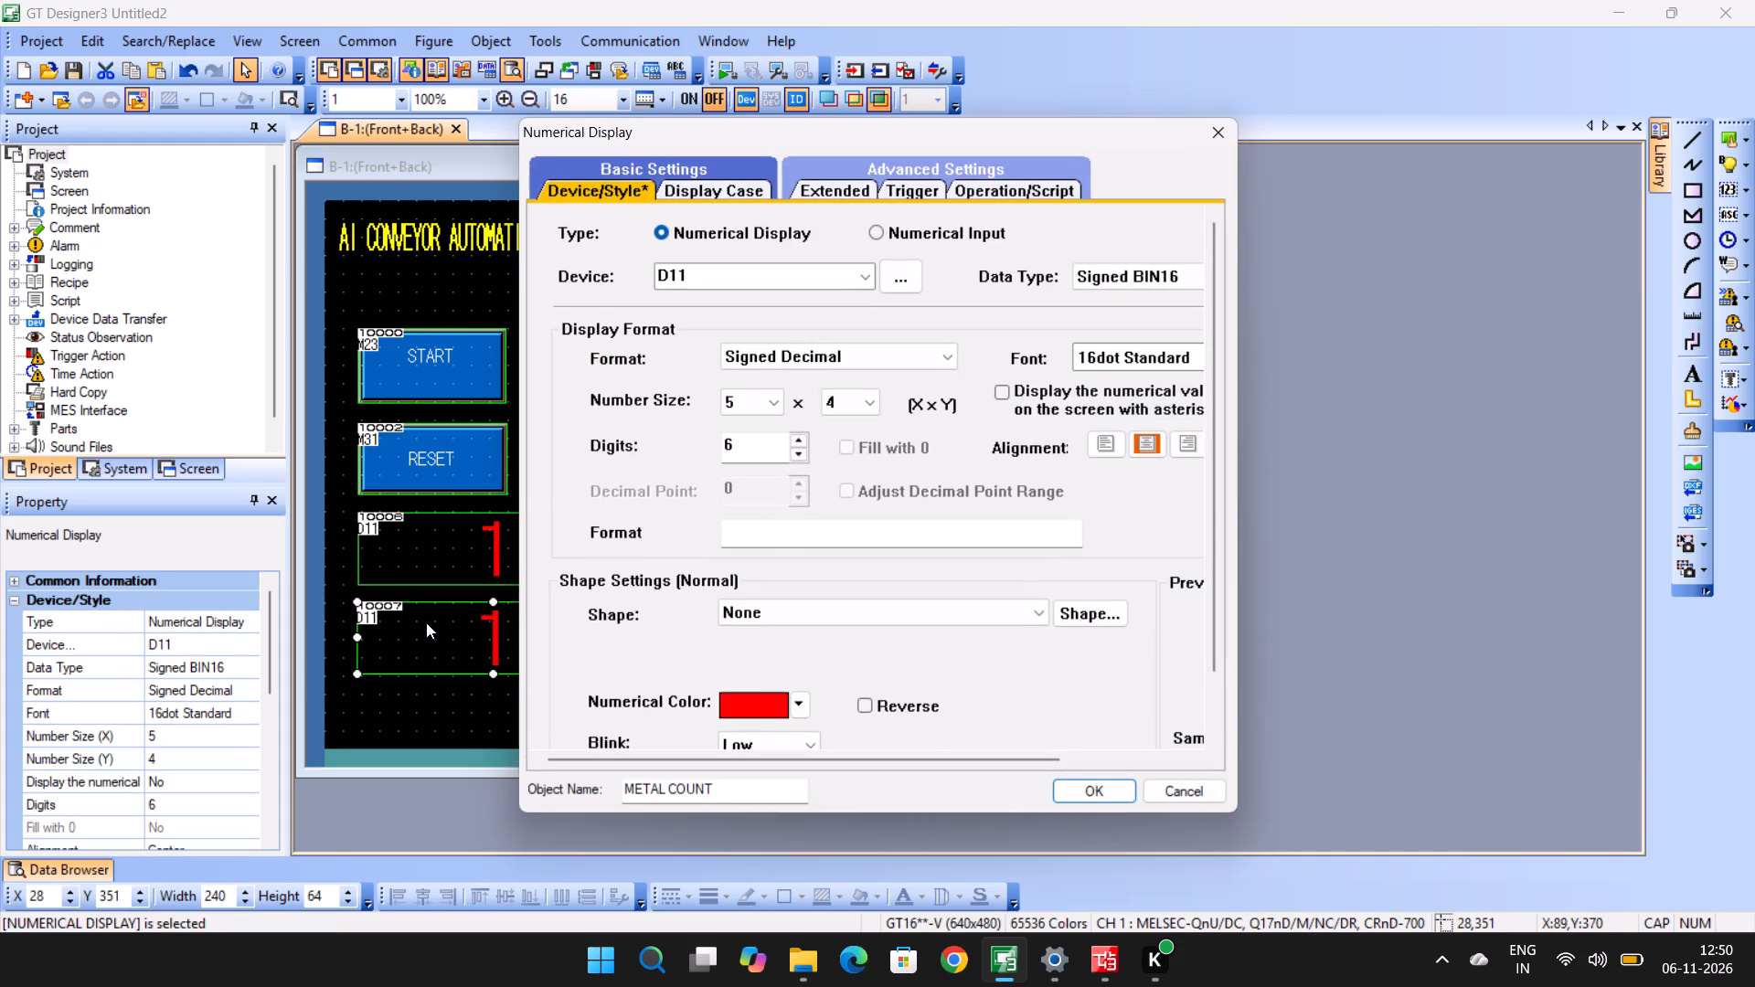
pyautogui.click(739, 273)
pyautogui.click(739, 276)
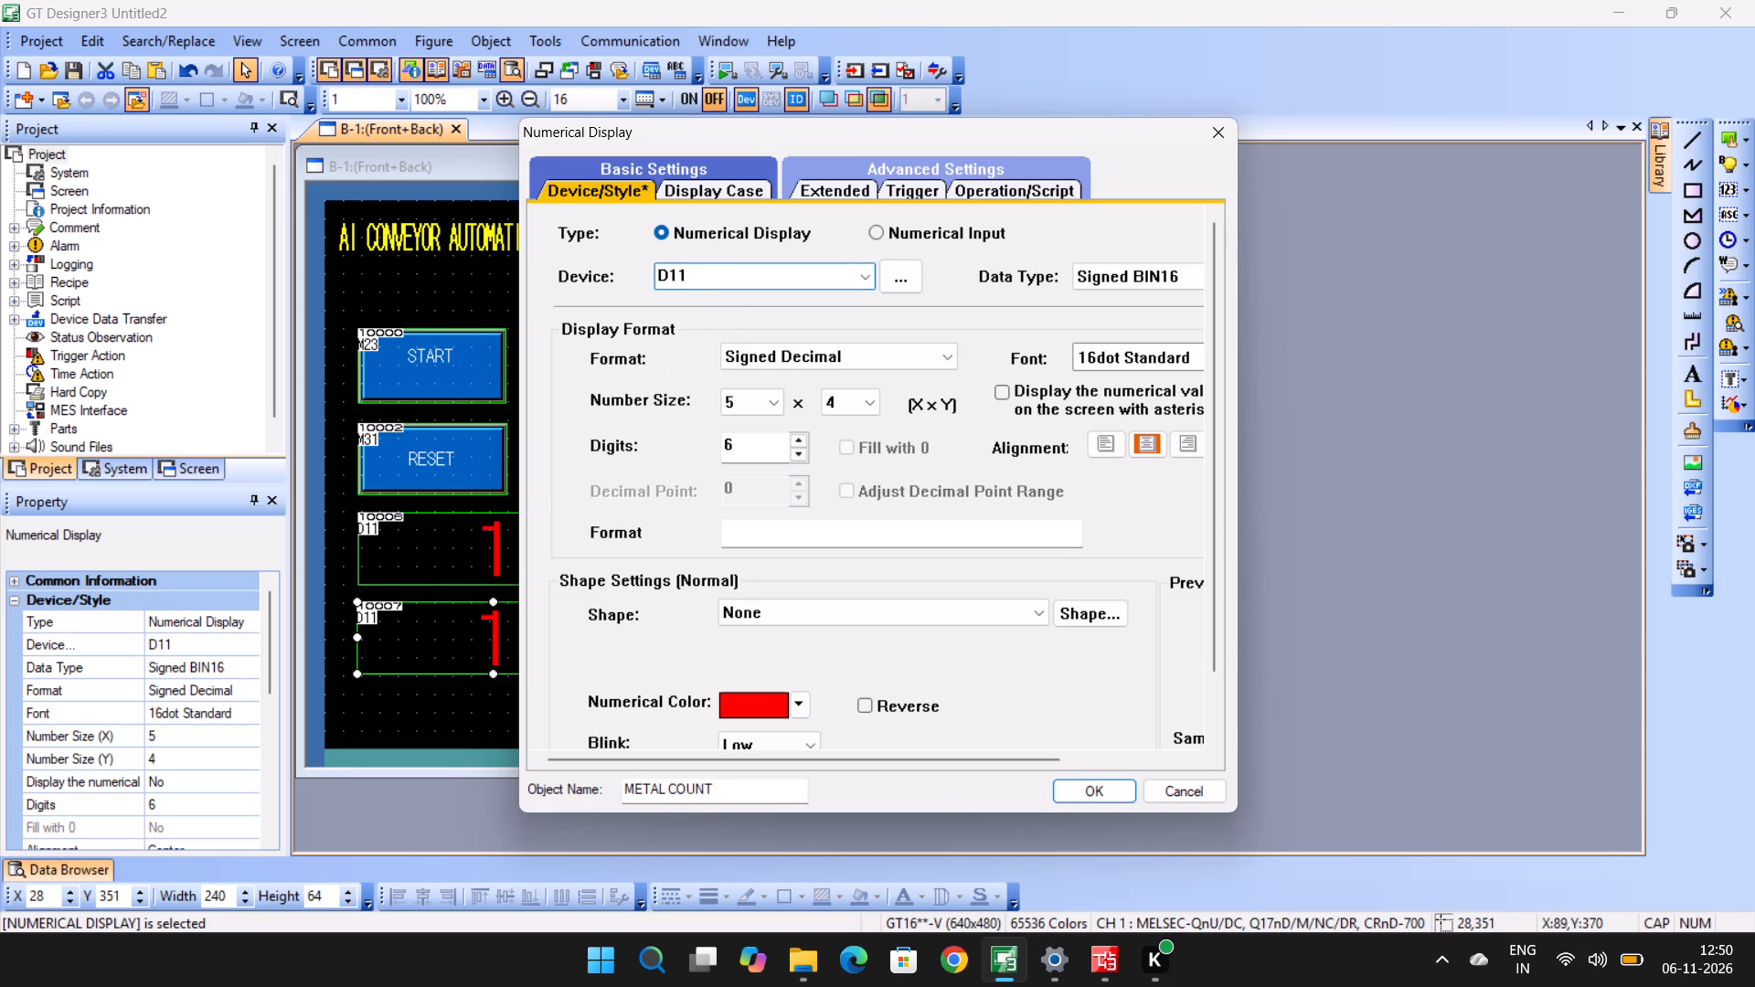
pyautogui.click(750, 271)
pyautogui.click(749, 281)
pyautogui.click(703, 284)
pyautogui.press('BackSpace')
pyautogui.press('2')
# Set the D12 display's shape to Square_3D_Fixed Width : Rect_19.
pyautogui.scroll(-9, 860, 618)
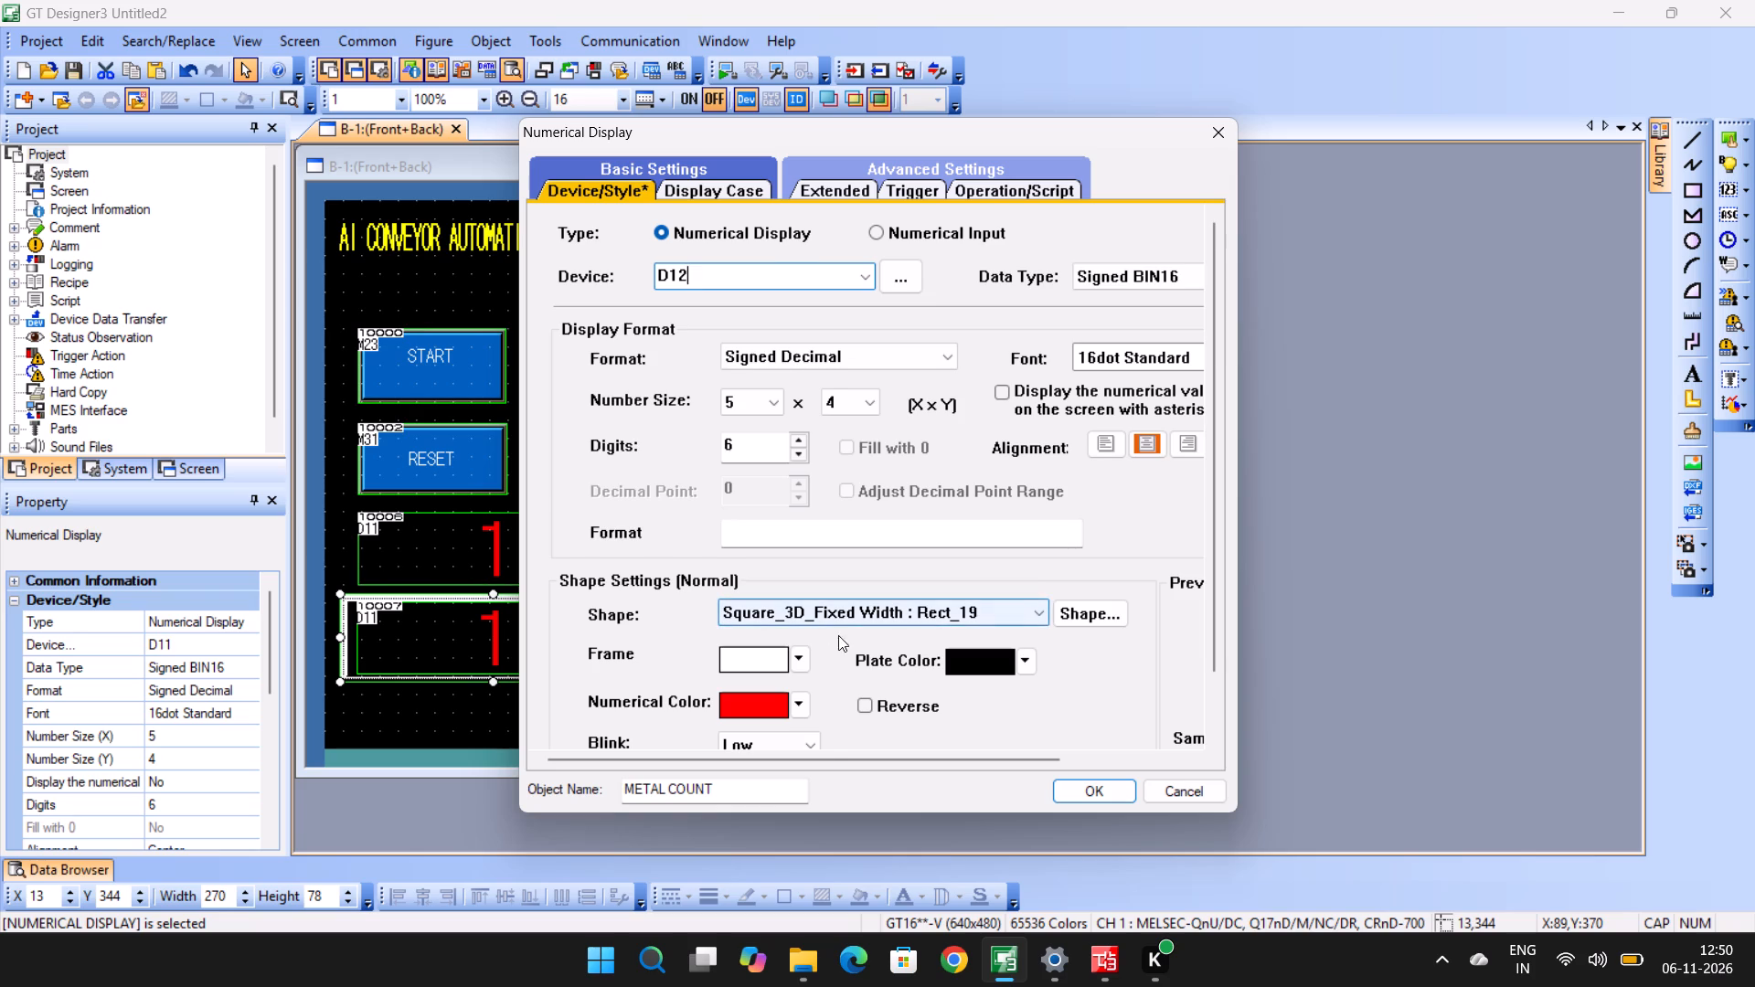
pyautogui.scroll(-2, 1033, 690)
pyautogui.scroll(2, 964, 668)
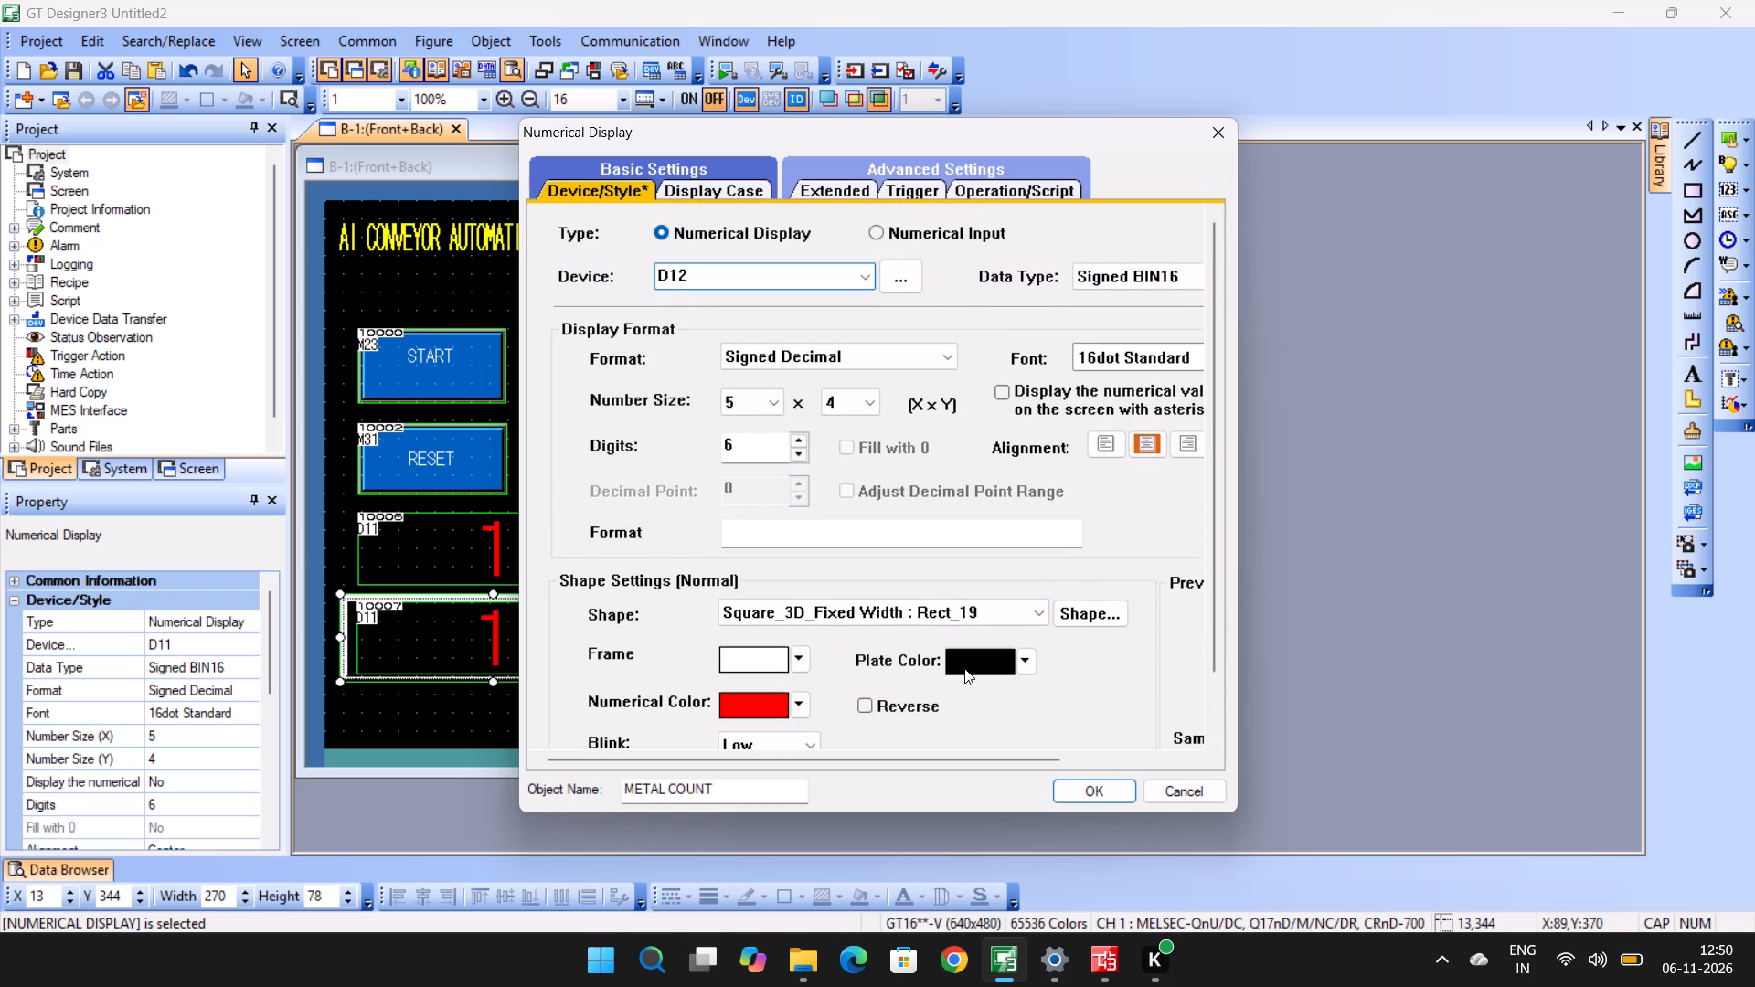
pyautogui.scroll(7, 964, 668)
# Set the D12 display's preview sample value to 2.
pyautogui.scroll(-2, 1162, 754)
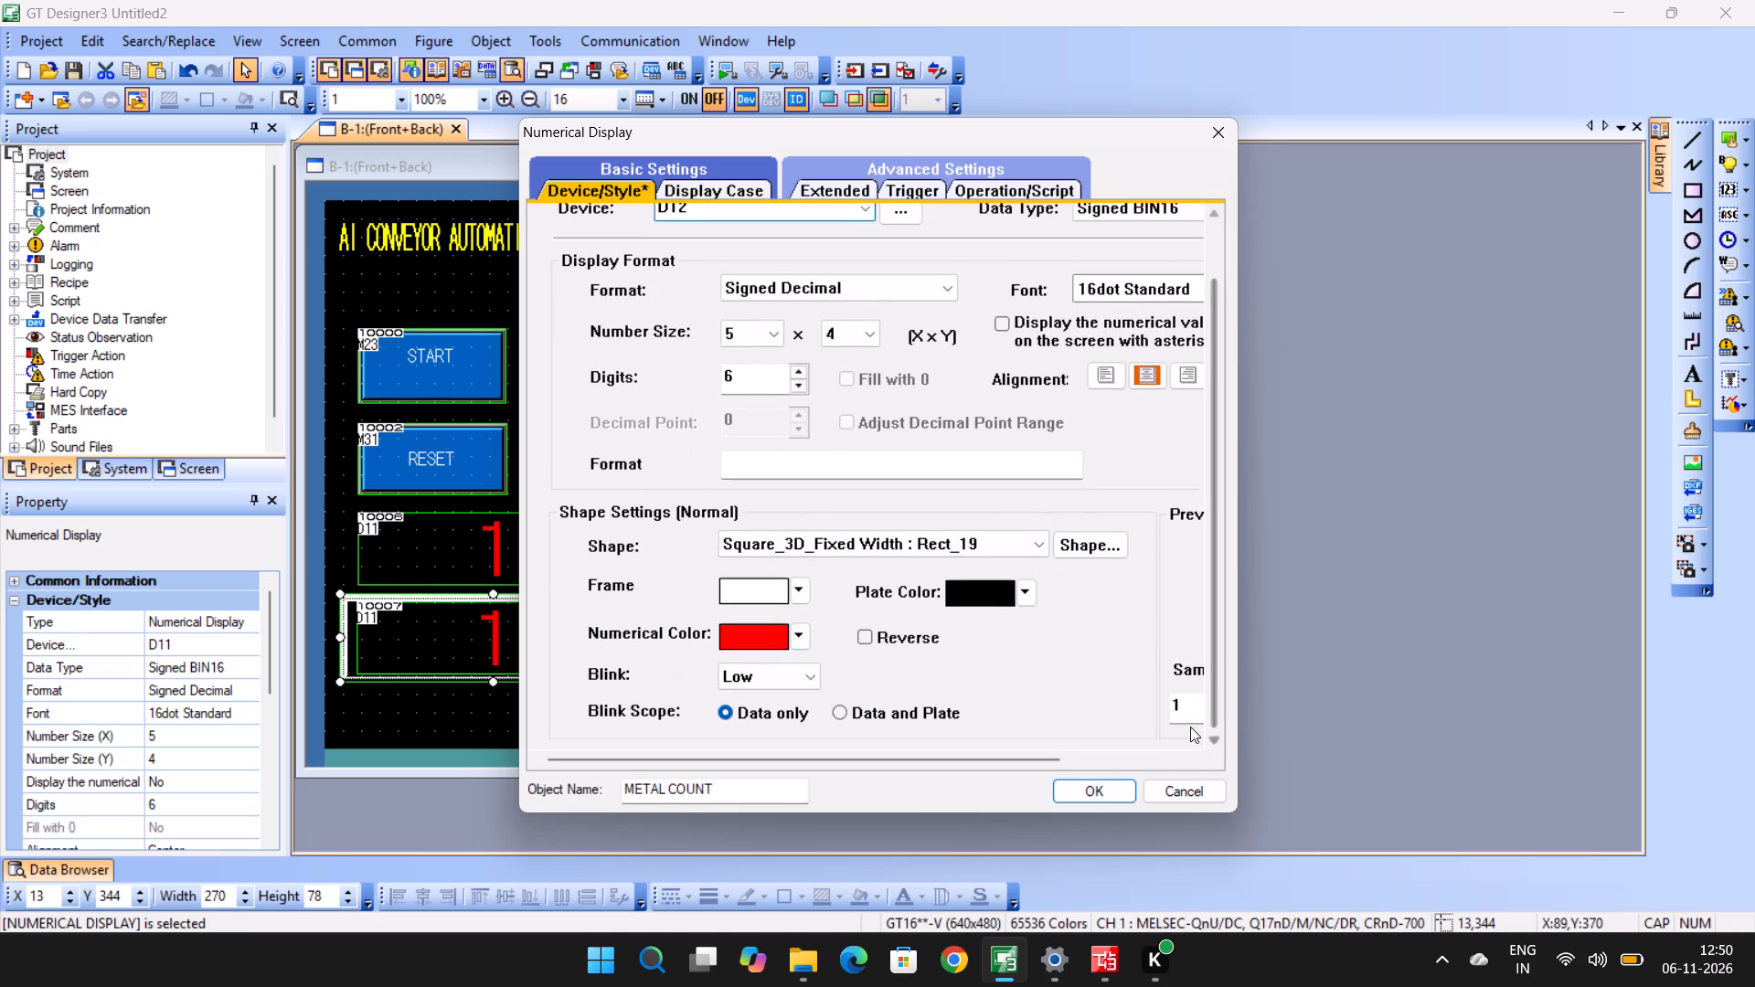
pyautogui.click(1185, 710)
pyautogui.press('BackSpace')
pyautogui.press('3')
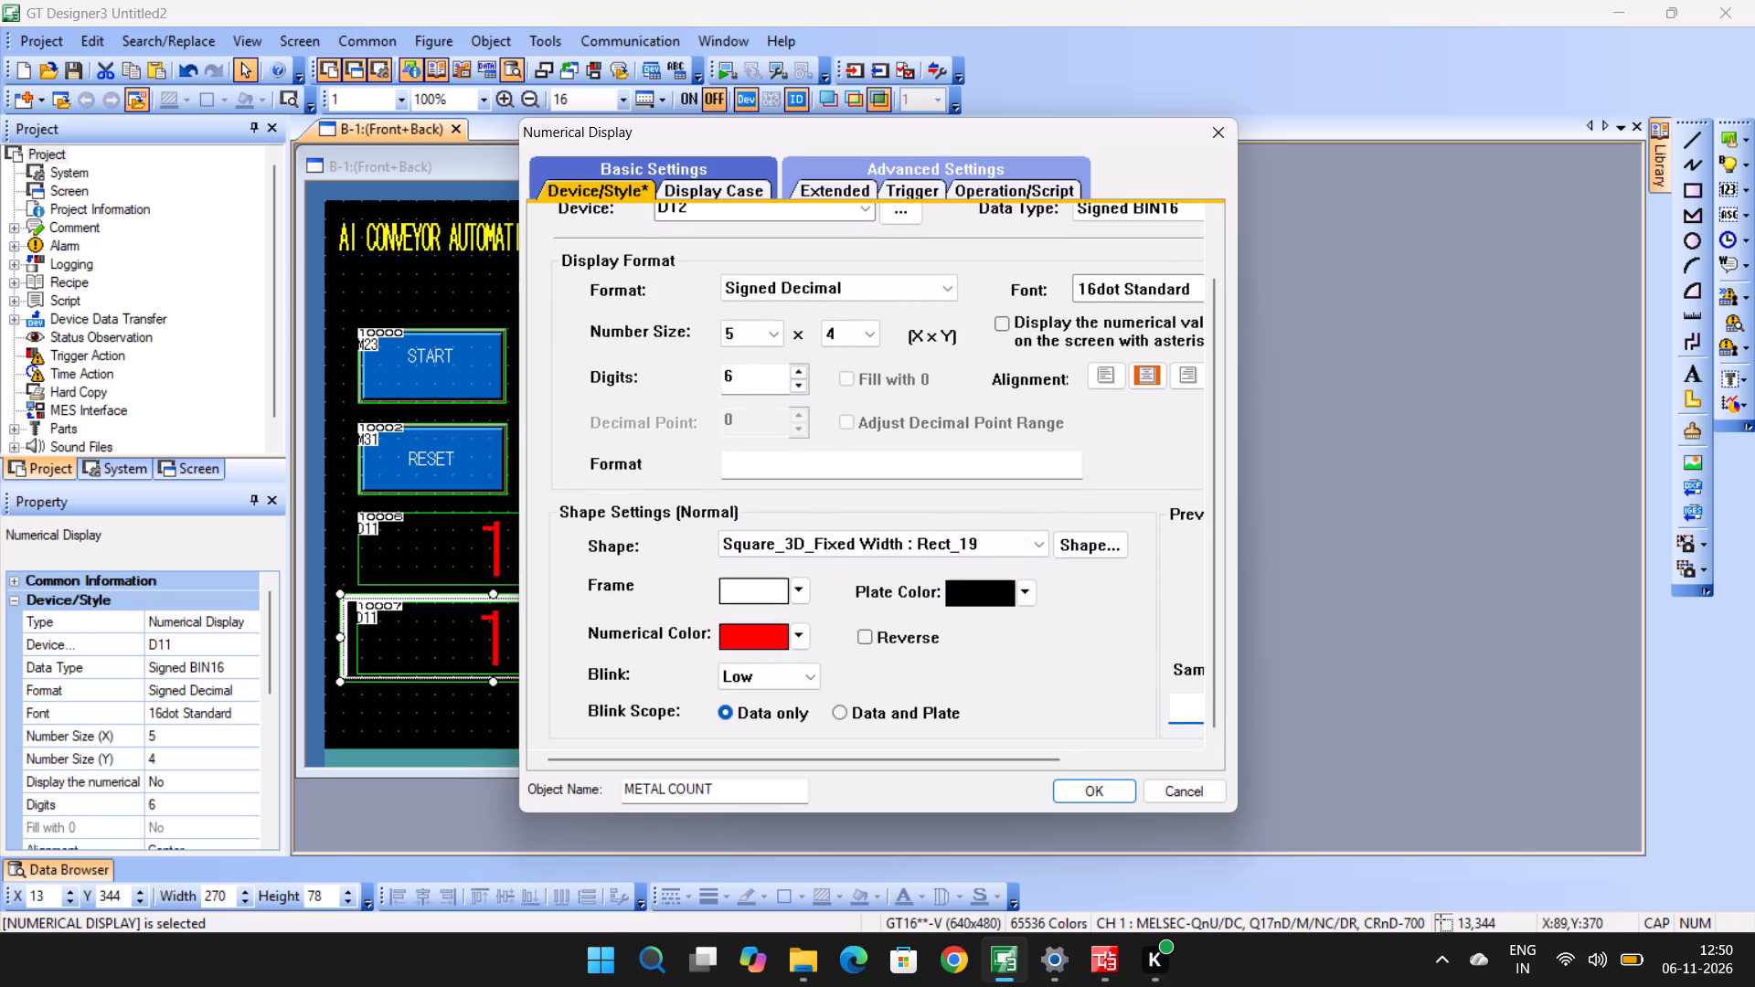
pyautogui.press('BackSpace')
pyautogui.press('2')
# Rename the D12 display object as PLASTIC COUNT and apply its settings.
pyautogui.click(662, 791)
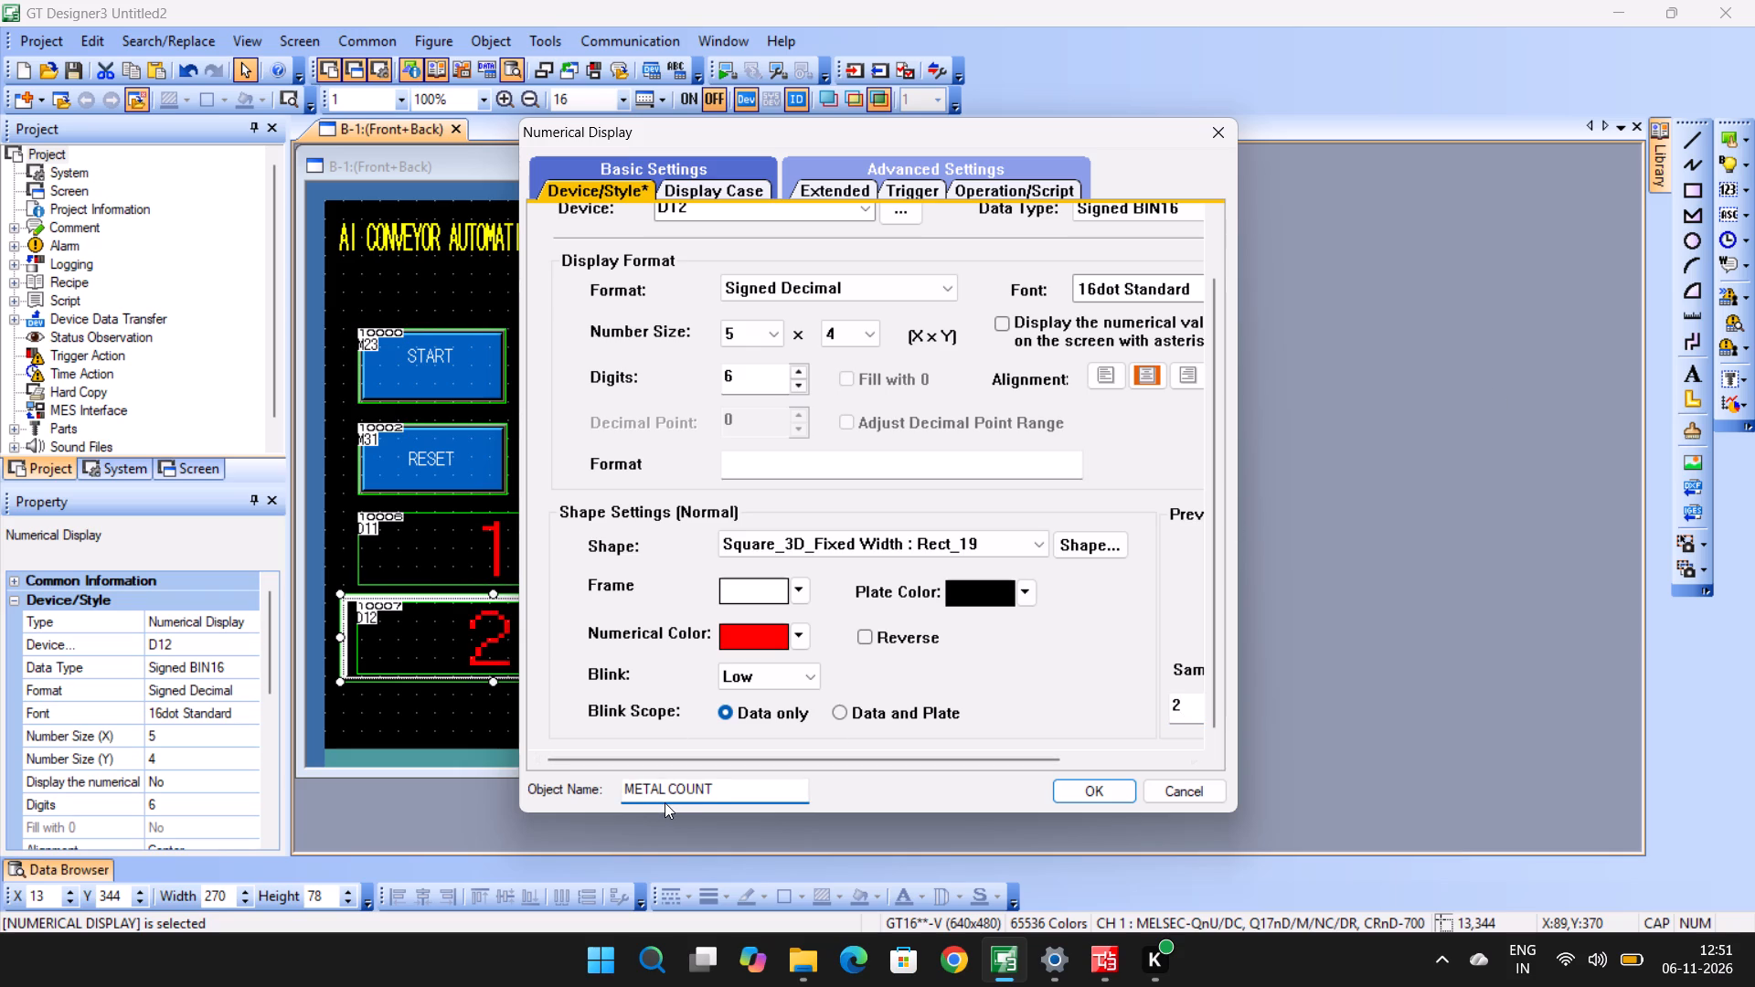
pyautogui.press('BackSpace')
pyautogui.press('BackSpace')
pyautogui.press('BackSpace')
pyautogui.press('BackSpace')
pyautogui.press('BackSpace')
pyautogui.write('PLAS')
pyautogui.press('t')
pyautogui.write('IC')
pyautogui.press('space')
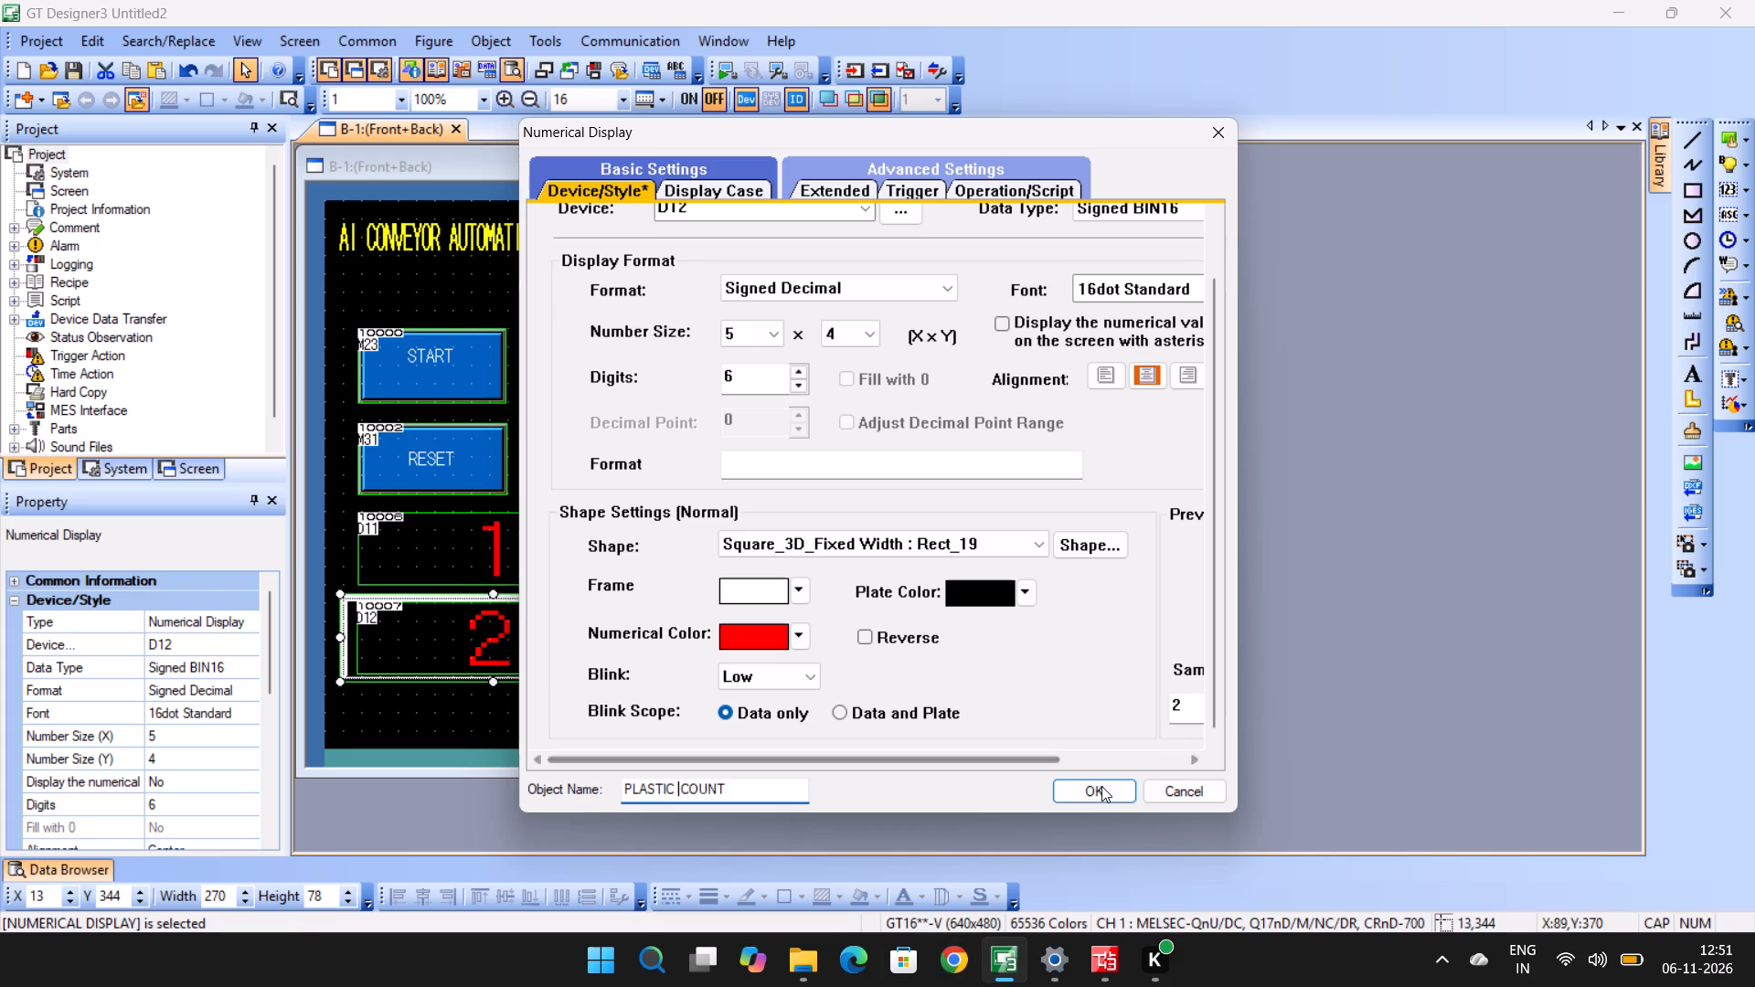
pyautogui.click(1101, 788)
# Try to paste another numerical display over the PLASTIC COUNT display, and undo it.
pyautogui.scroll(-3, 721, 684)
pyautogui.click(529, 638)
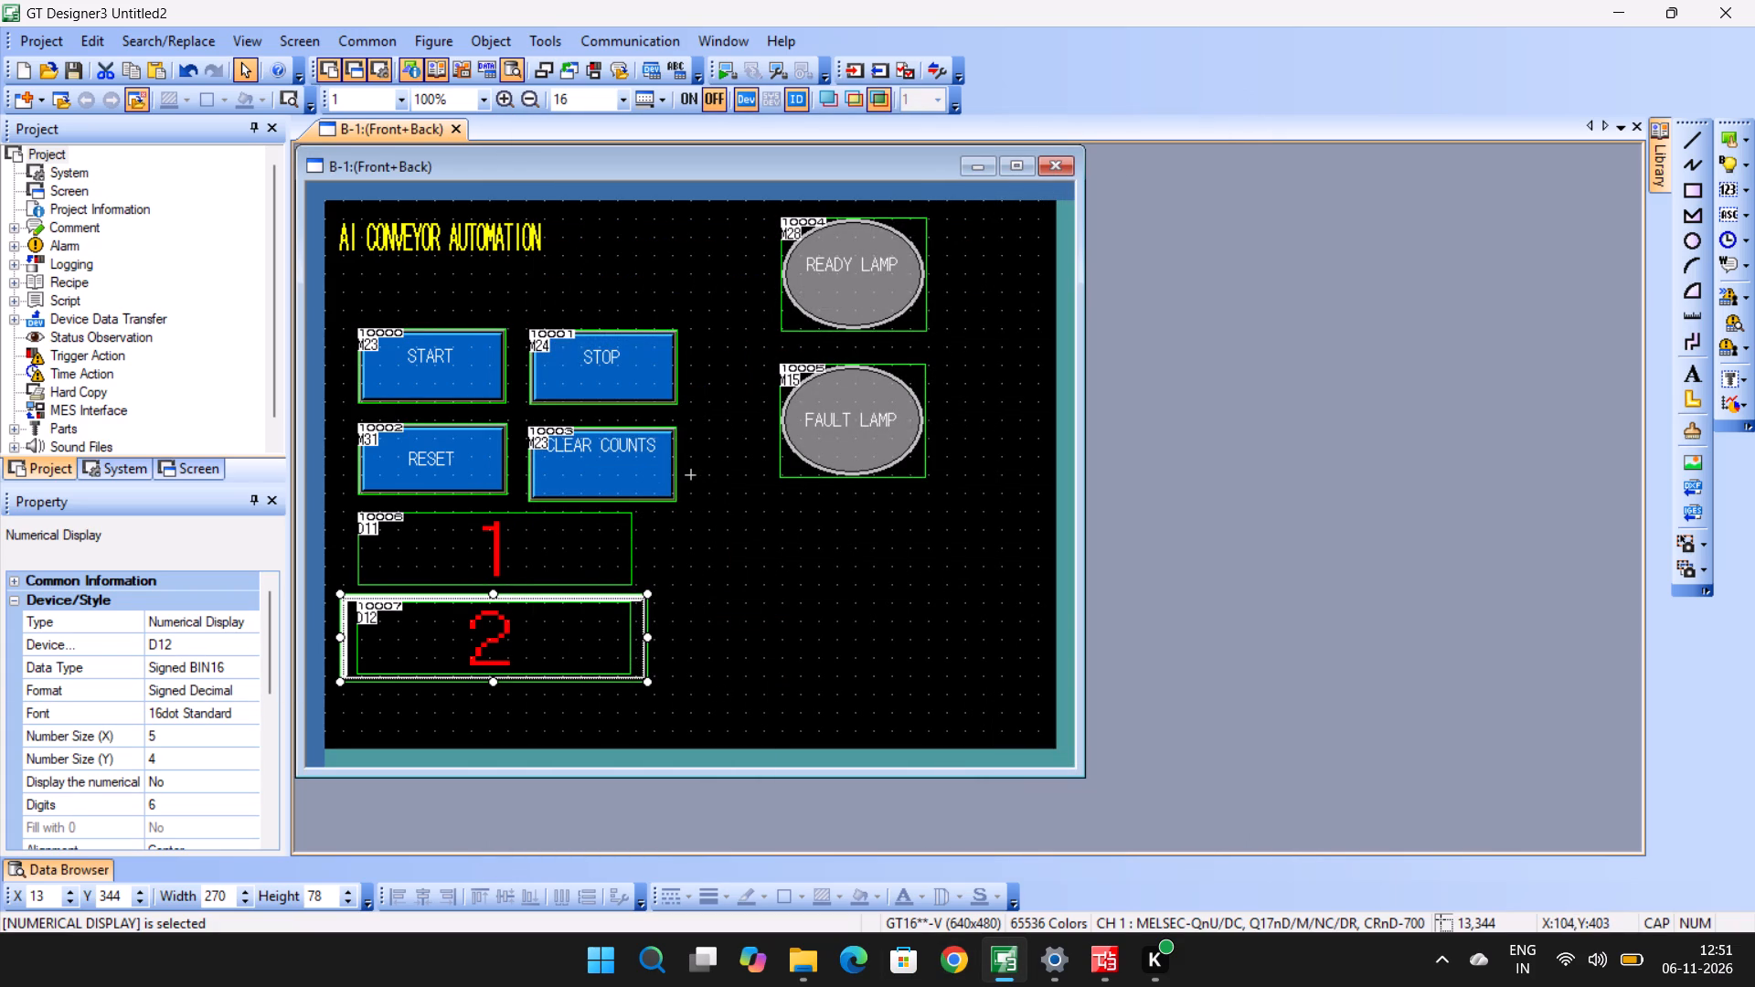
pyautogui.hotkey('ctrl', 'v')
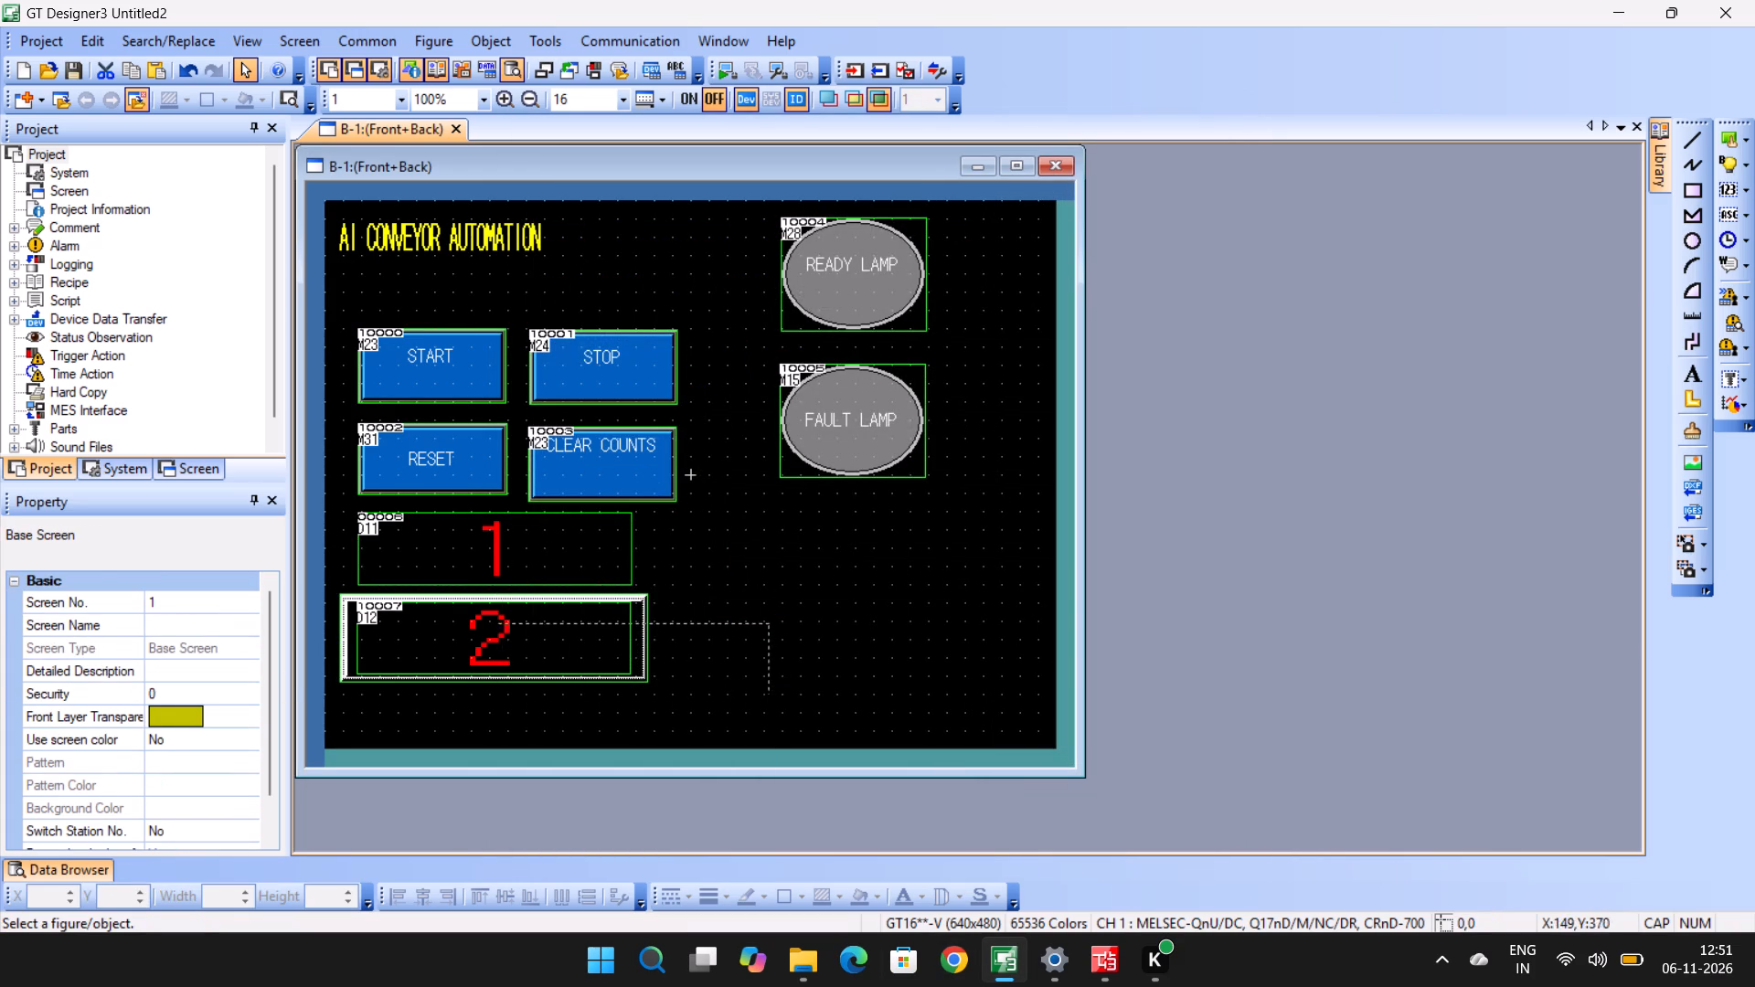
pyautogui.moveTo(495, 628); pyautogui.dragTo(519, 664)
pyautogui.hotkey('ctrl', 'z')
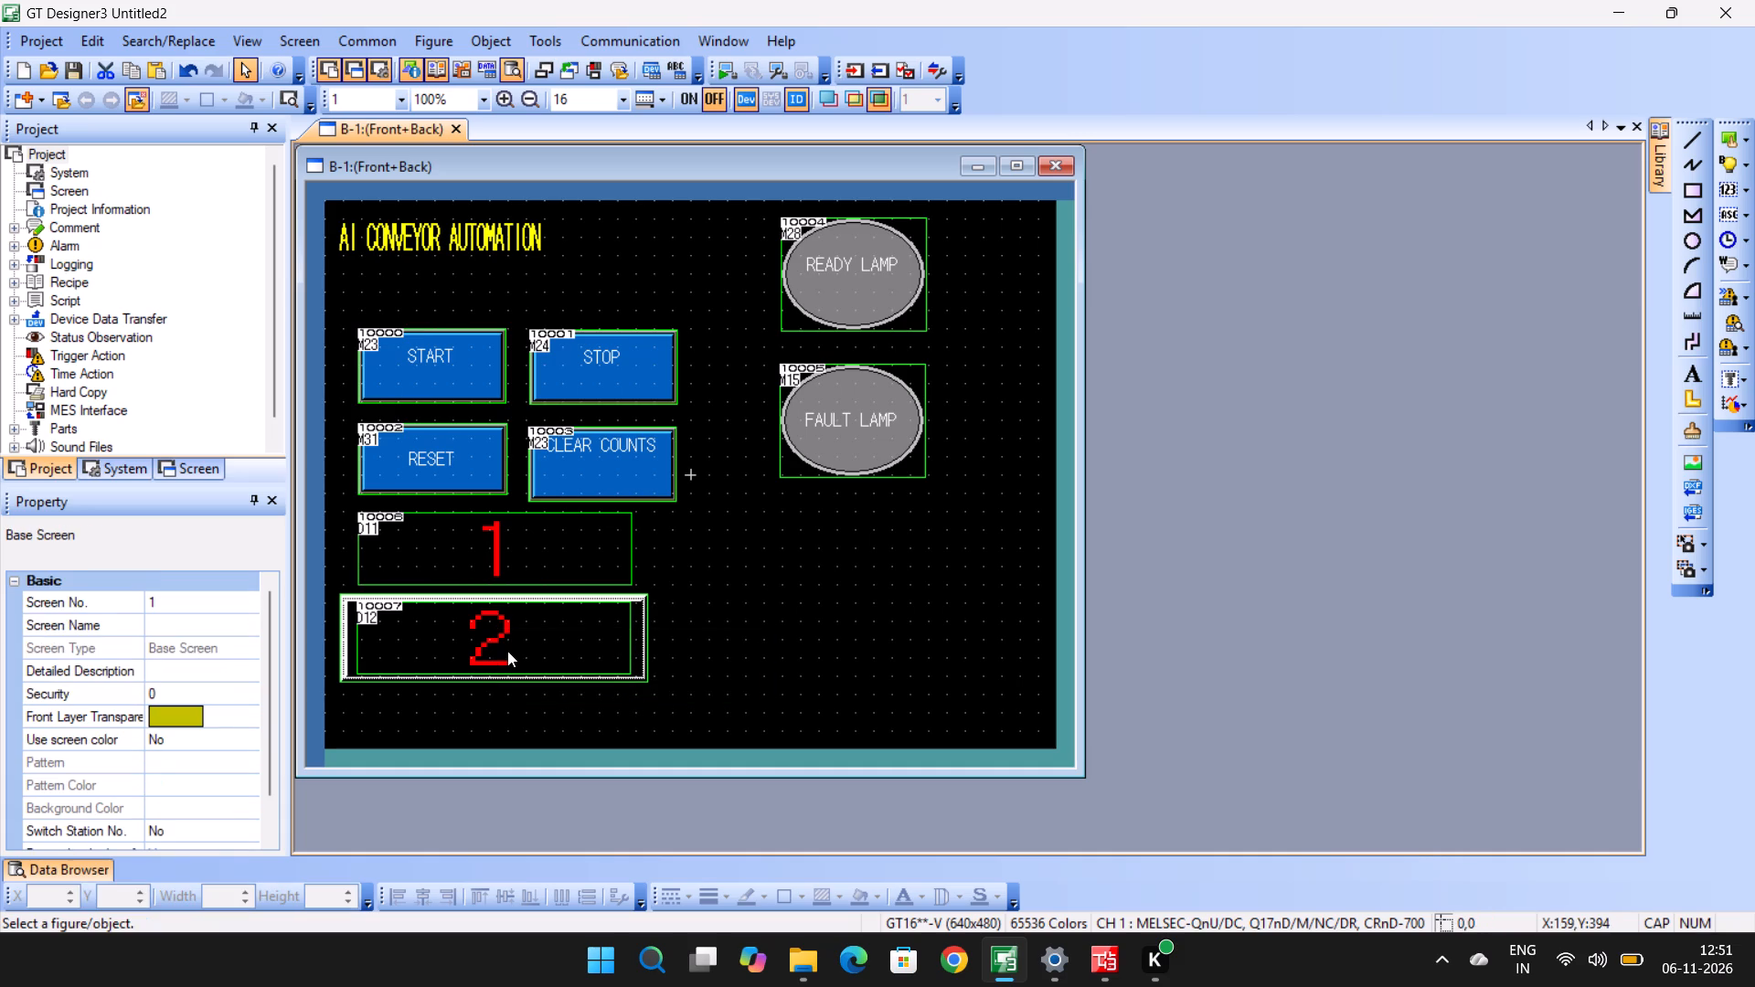
# Close the Property window.
pyautogui.click(270, 495)
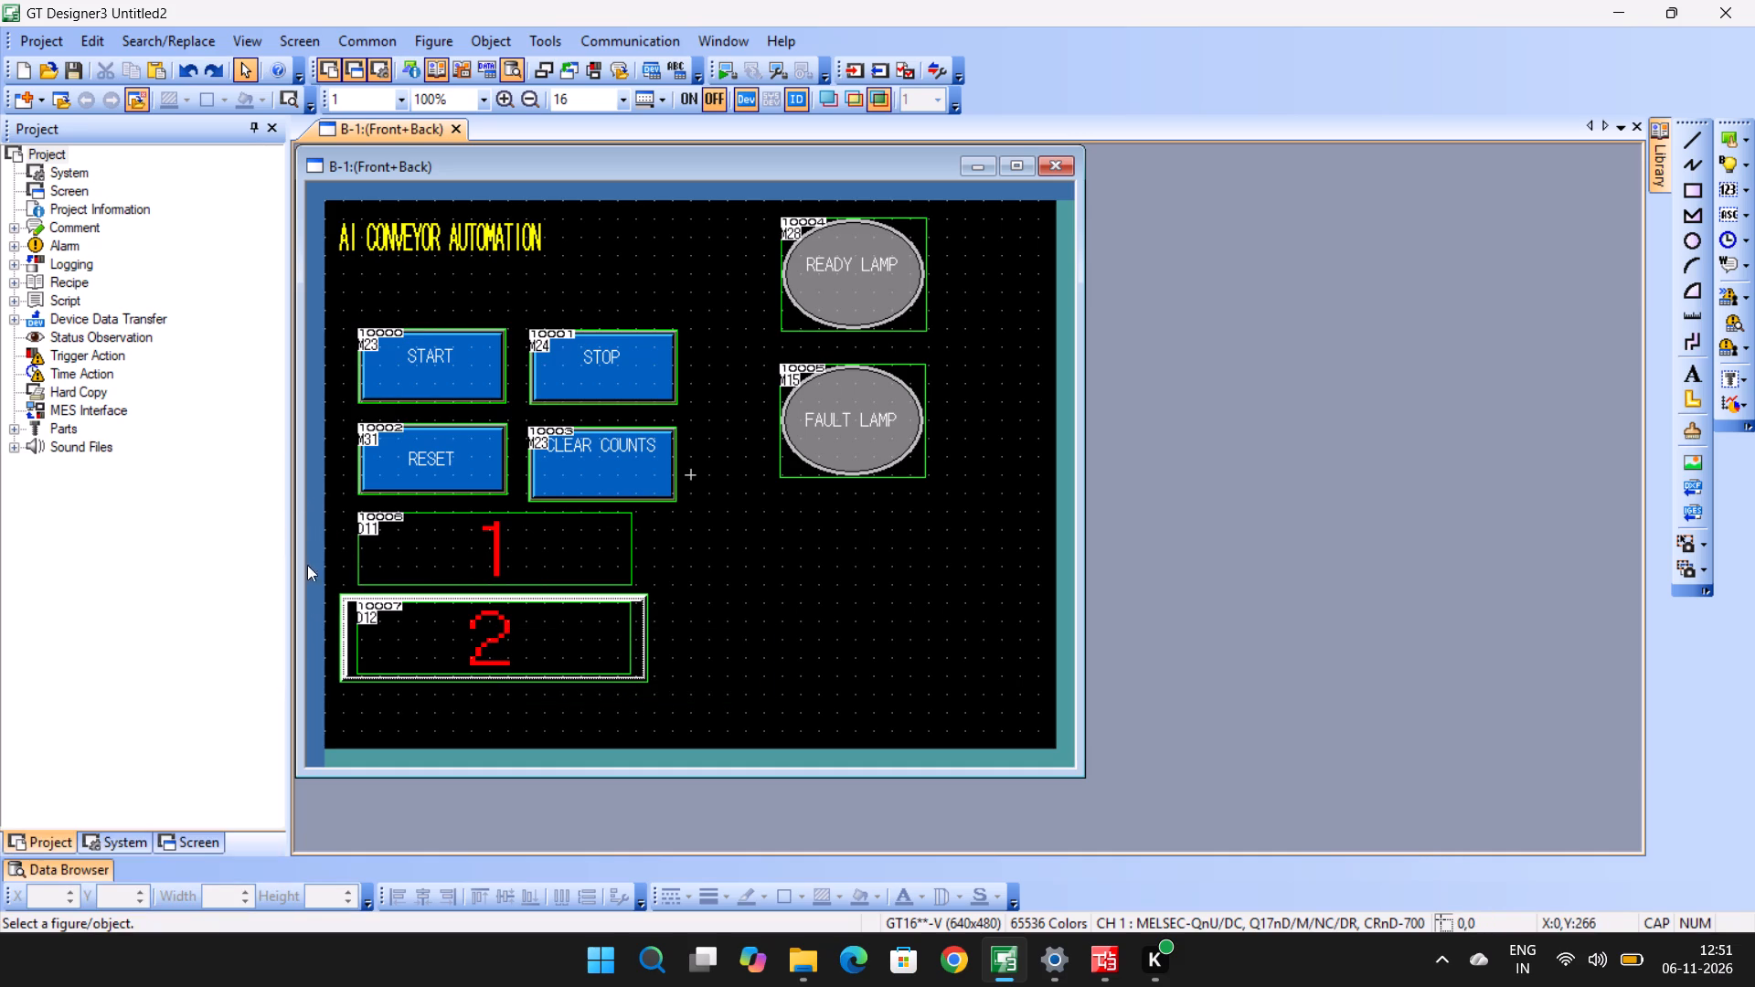
# Paste a copy of the METAL COUNT numerical display to the right of the original, at X 300, Y 278.
pyautogui.moveTo(447, 648); pyautogui.dragTo(520, 655)
pyautogui.hotkey('ctrl', 'c')
pyautogui.hotkey('ctrl', 'v')
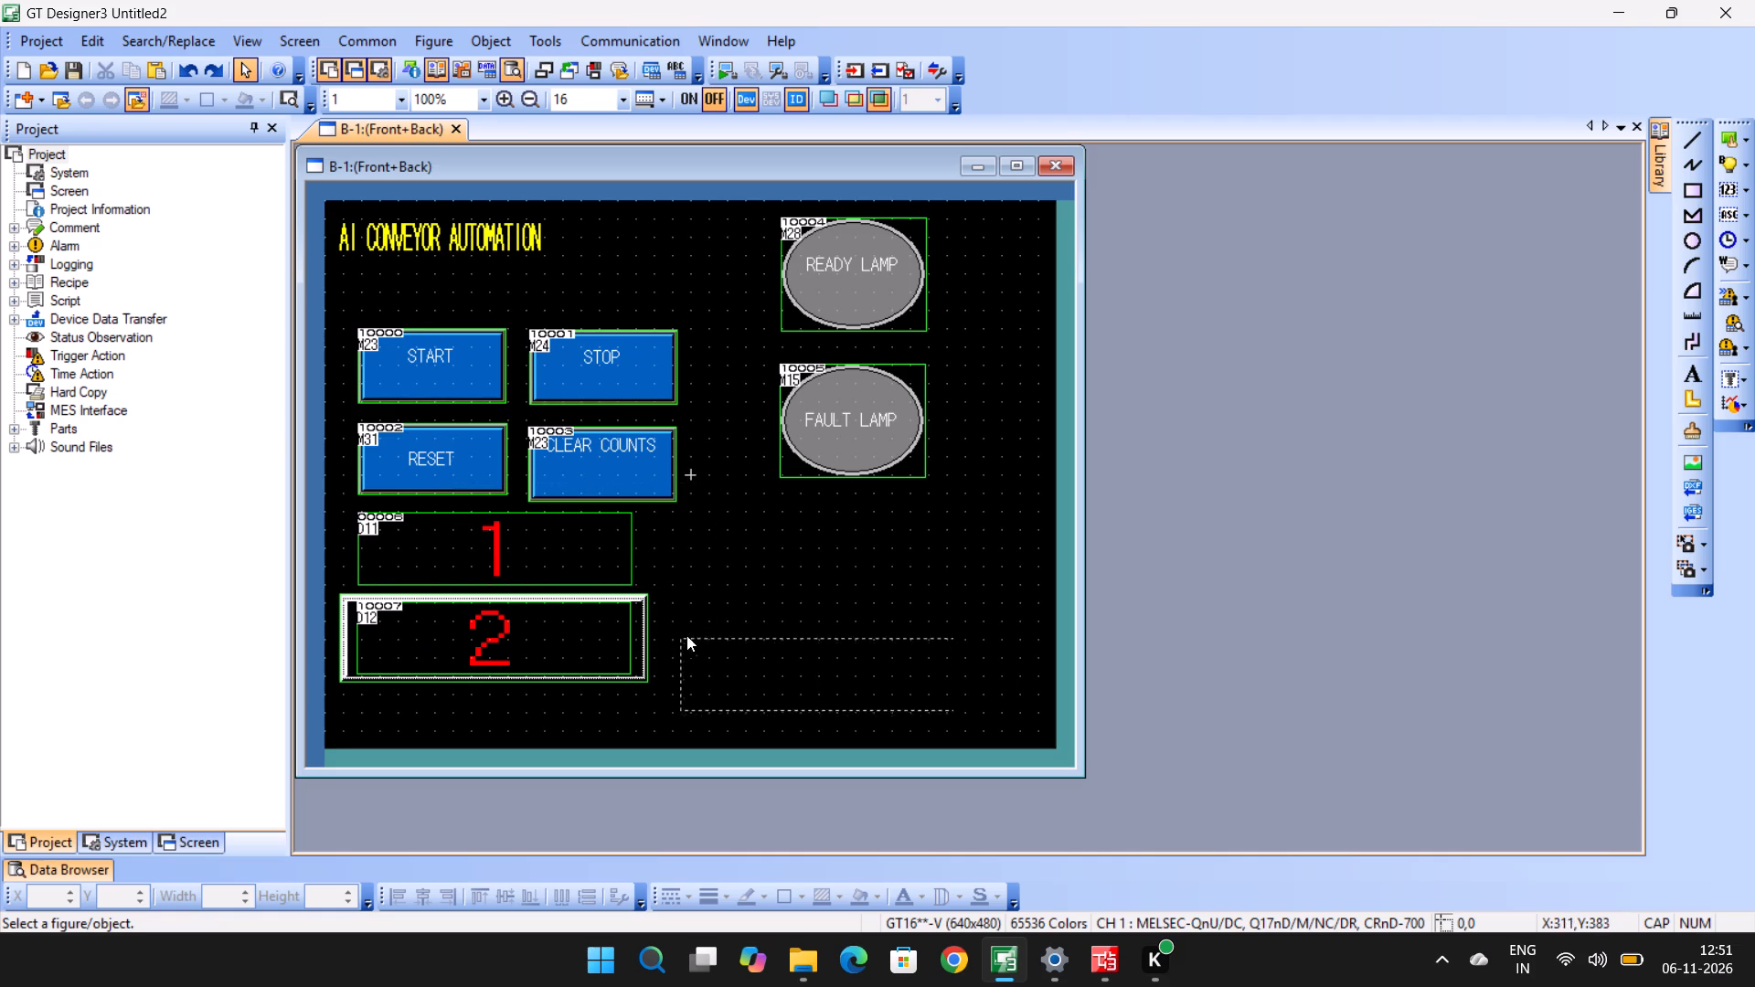
pyautogui.click(667, 518)
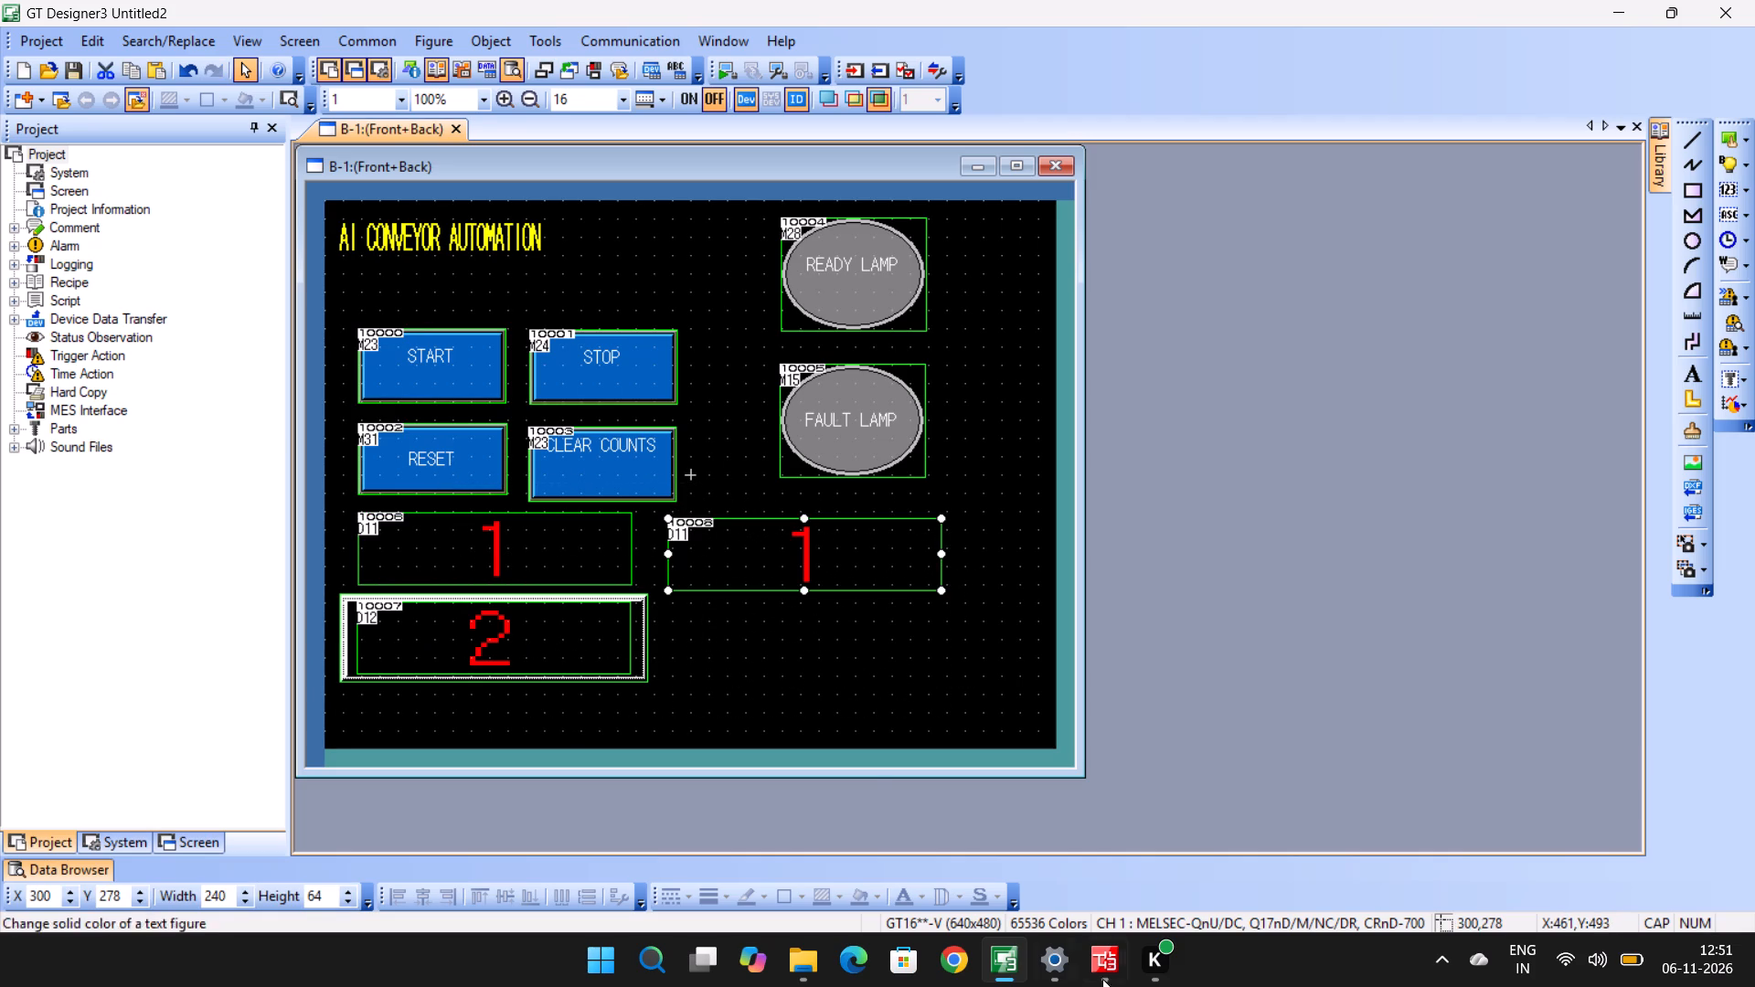
# Set the pasted numerical display's device to D13.
pyautogui.doubleClick(776, 566)
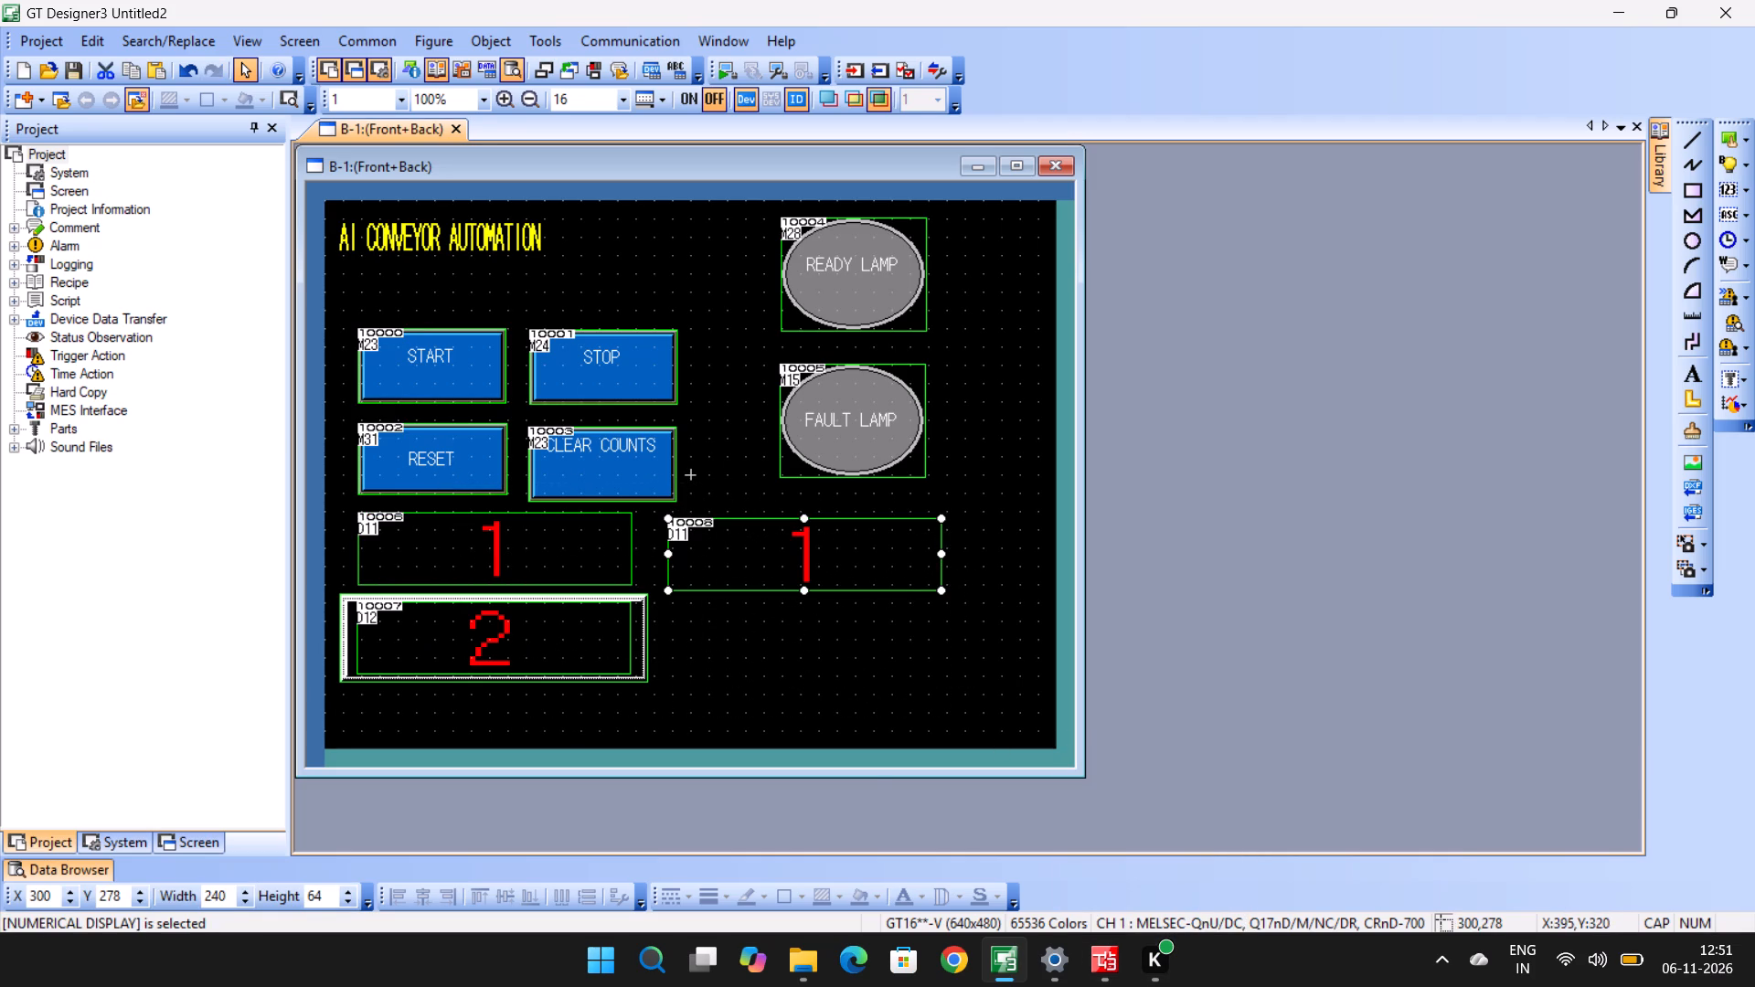
pyautogui.click(747, 282)
pyautogui.doubleClick(747, 282)
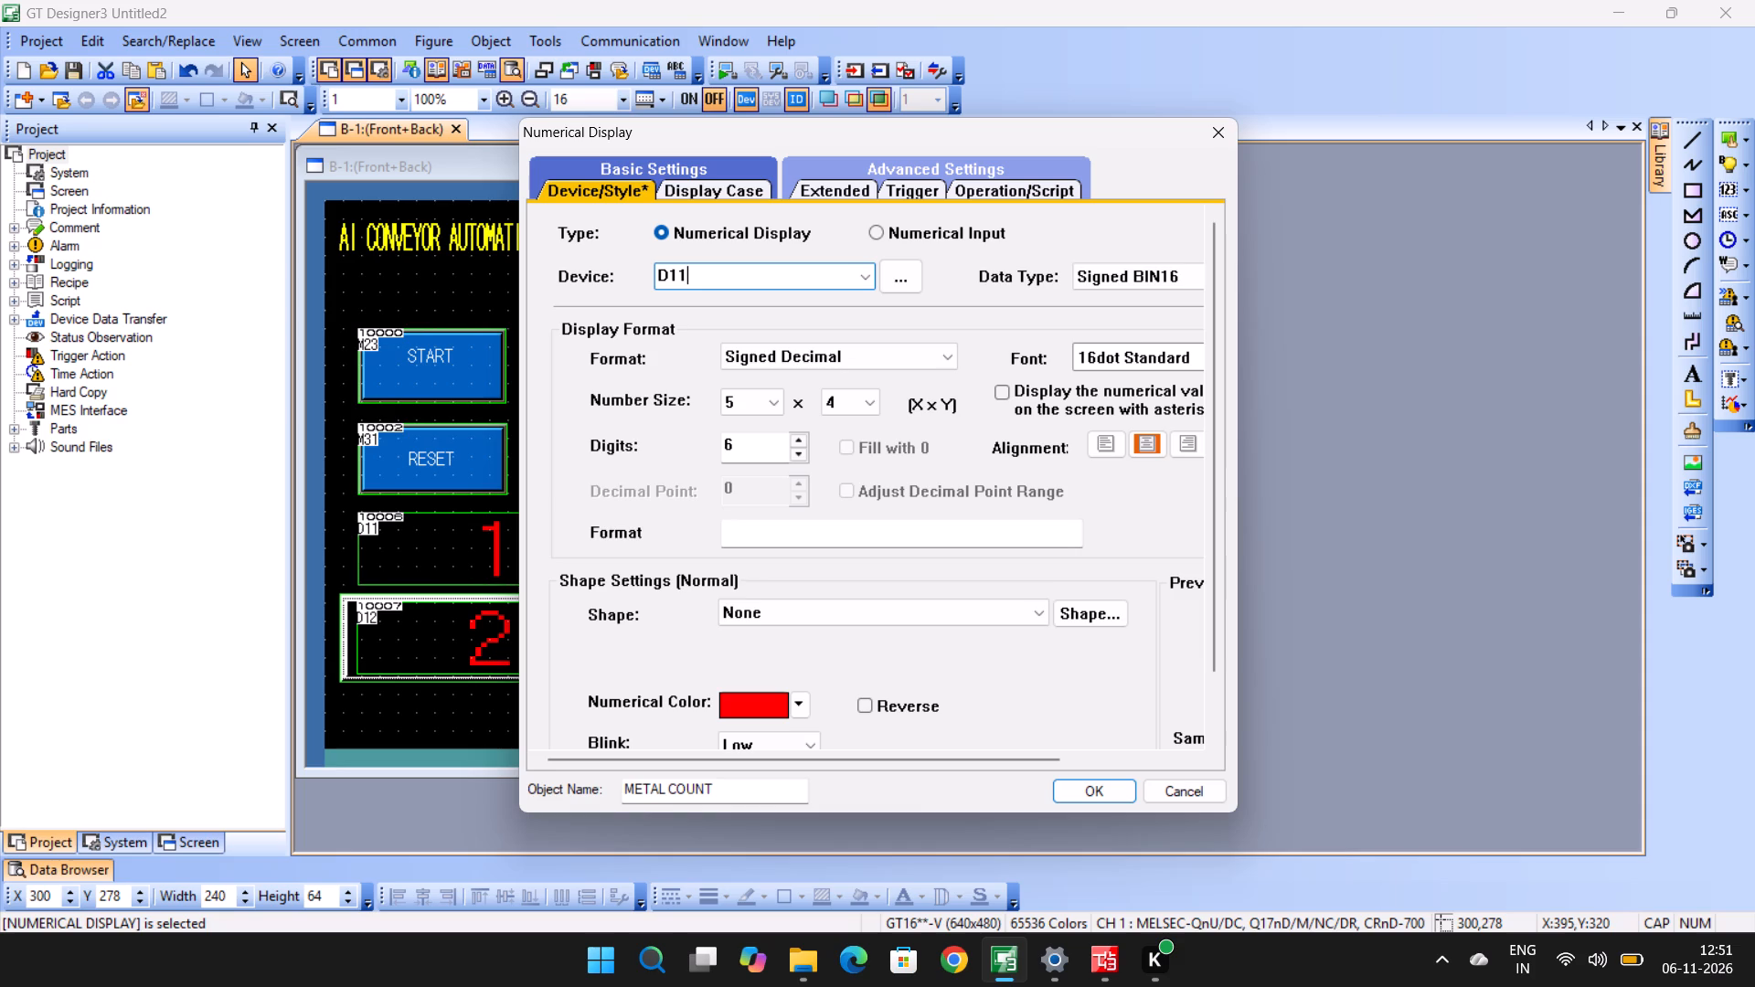
pyautogui.press('BackSpace')
pyautogui.press('3')
# Rename the D13 display object as OTHER COUNT.
pyautogui.scroll(-5, 816, 576)
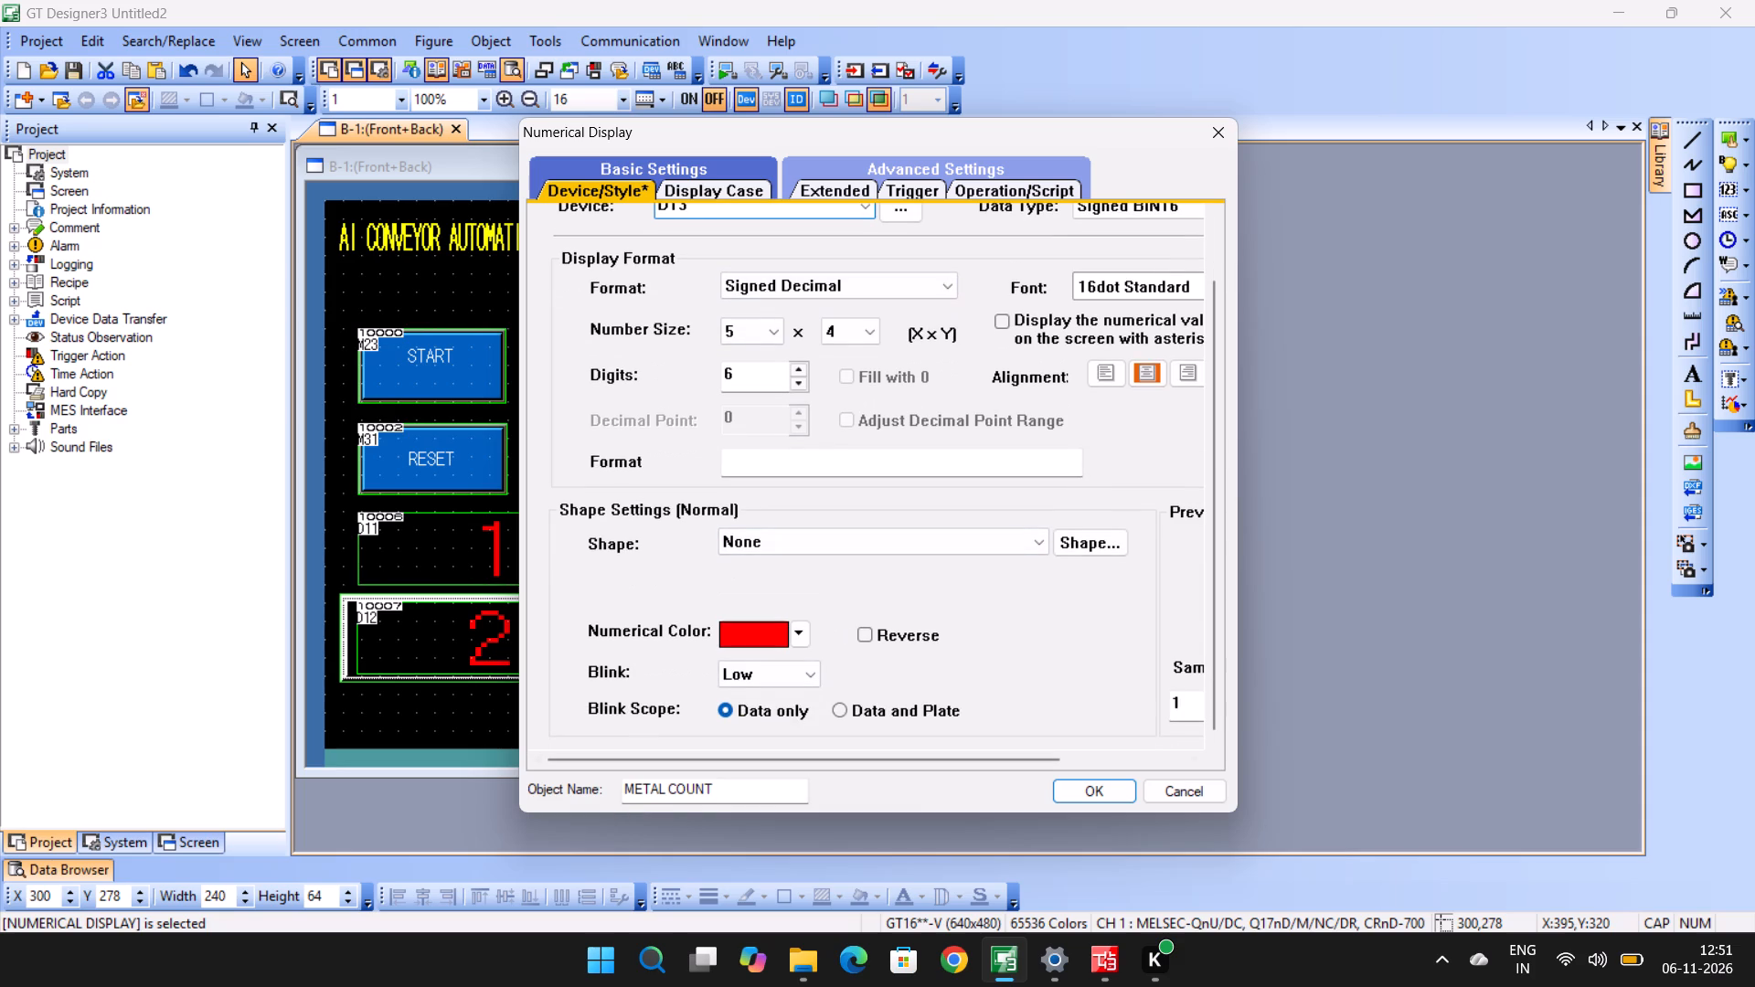
pyautogui.click(664, 791)
pyautogui.press('BackSpace')
pyautogui.press('BackSpace')
pyautogui.press('BackSpace')
pyautogui.press('BackSpace')
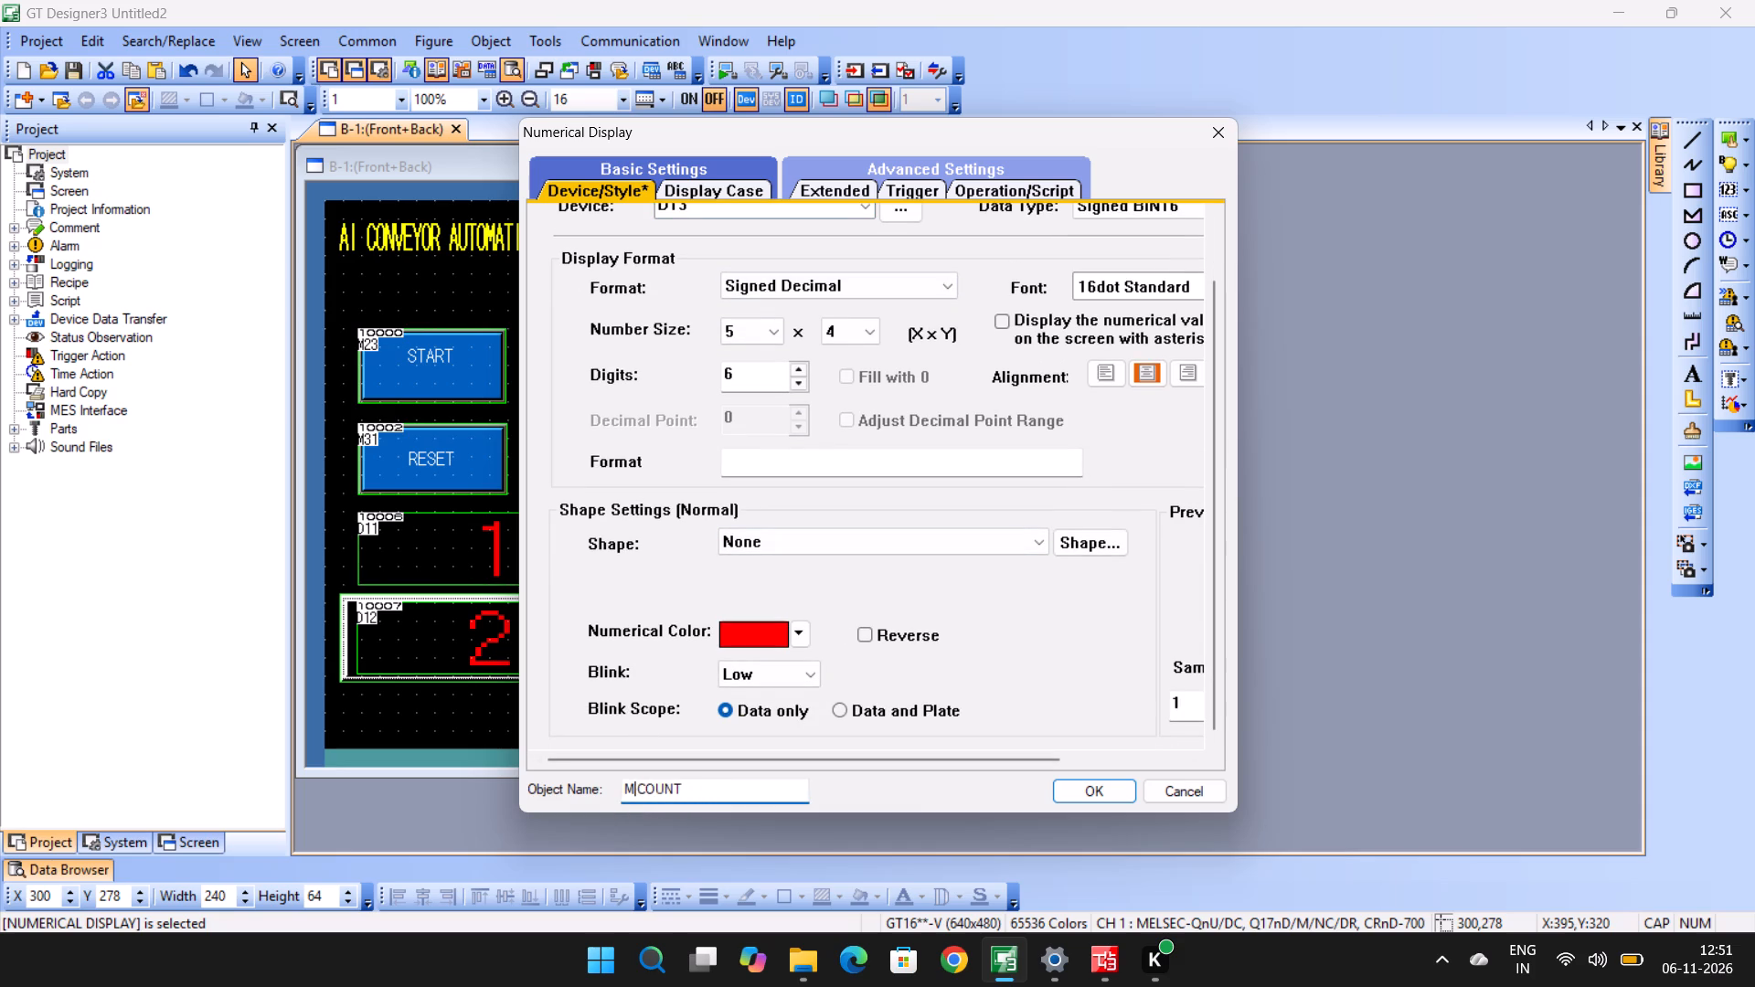
pyautogui.press('BackSpace')
pyautogui.write('OTHER')
pyautogui.press('space')
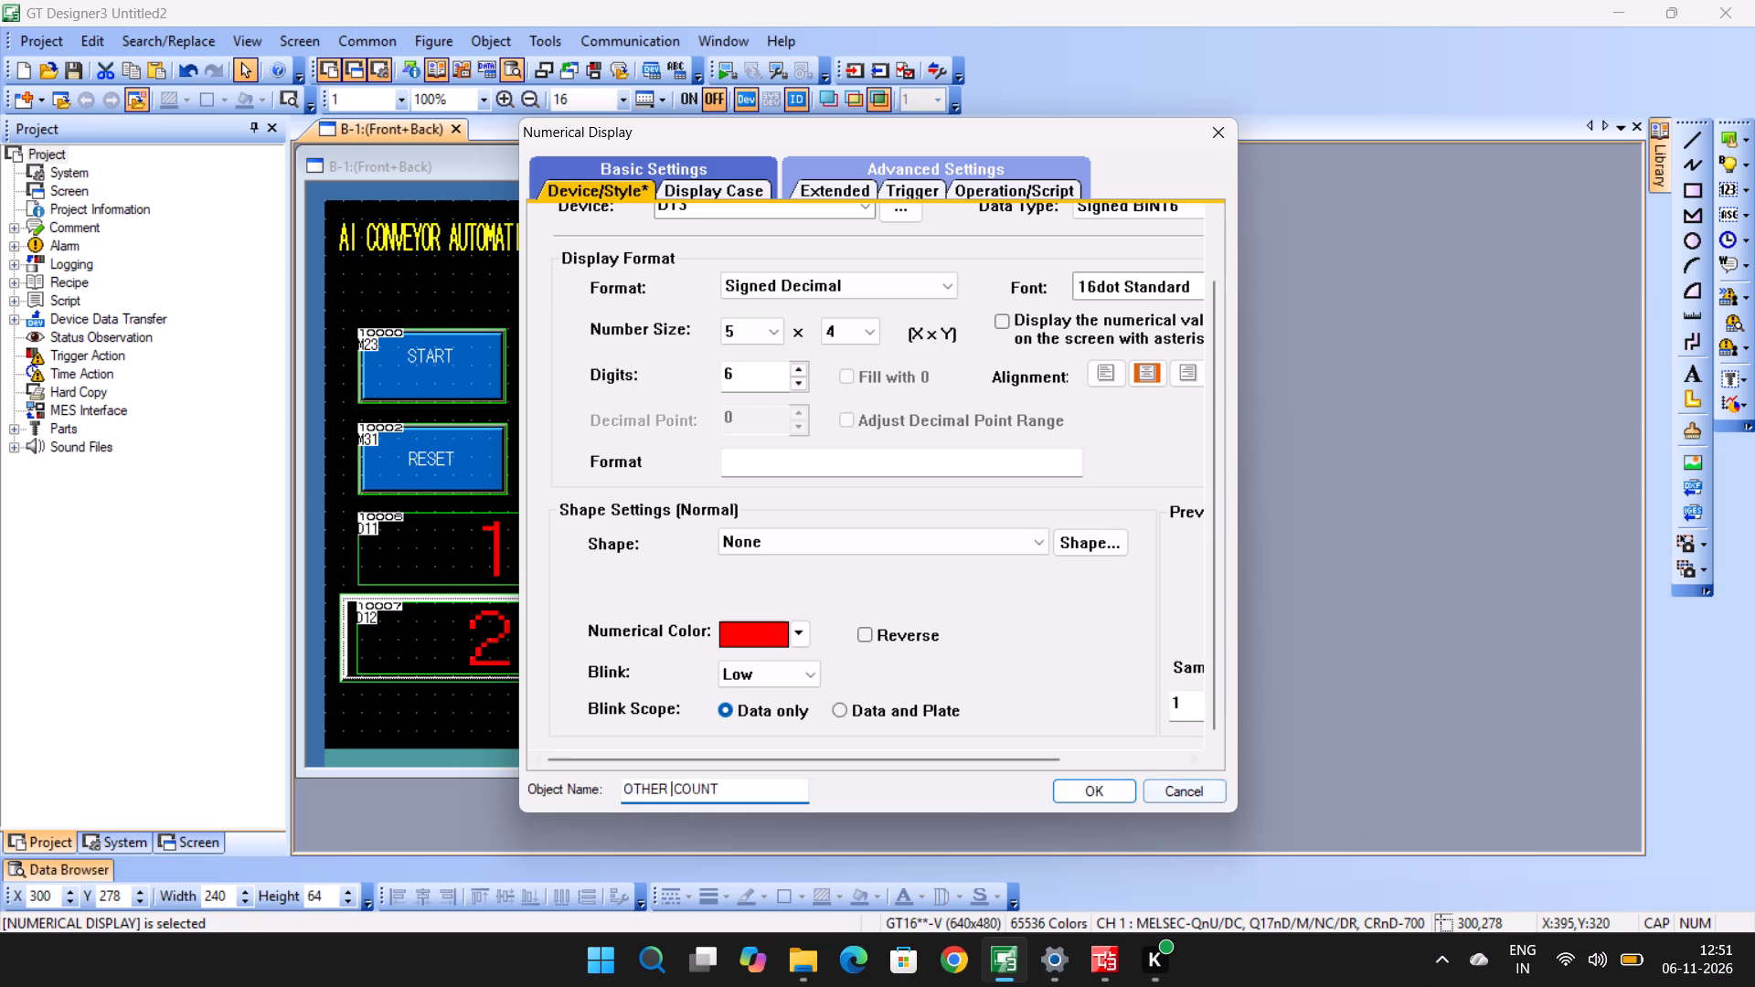
# Set the D13 display's preview sample value to 3.
pyautogui.click(1183, 689)
pyautogui.click(1187, 705)
pyautogui.press('BackSpace')
pyautogui.press('3')
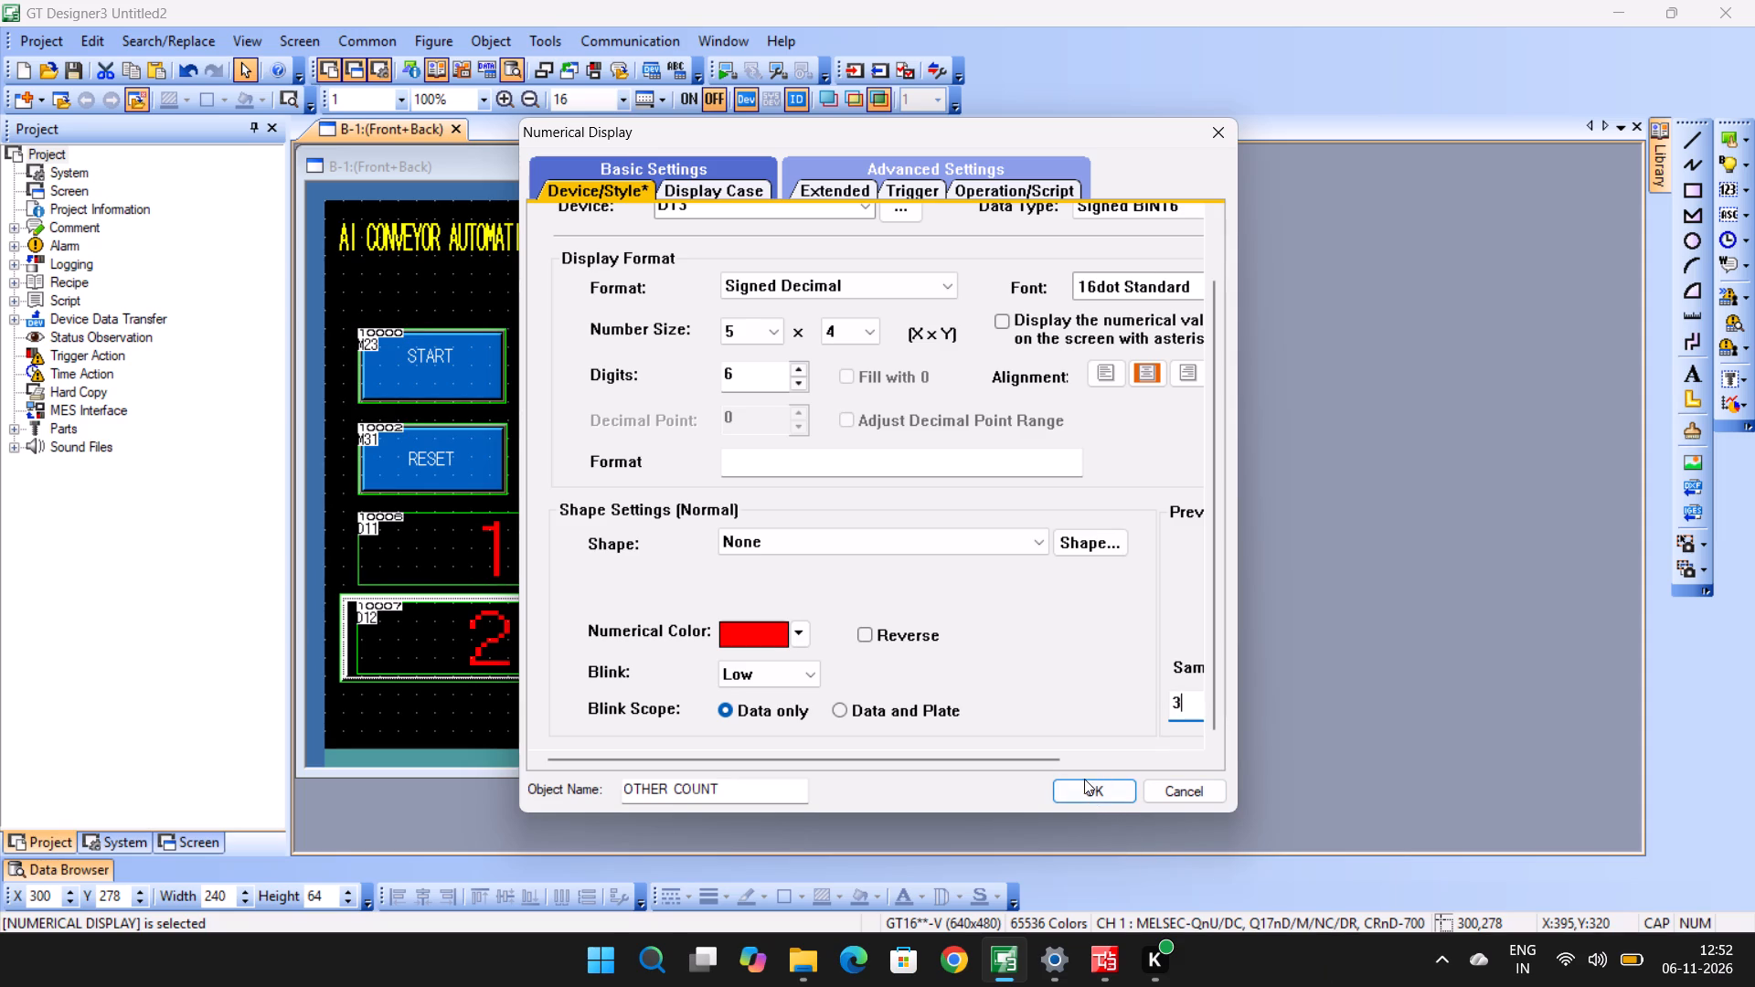
# Reduce the OTHER COUNT display to 3 digits and apply its settings.
pyautogui.doubleClick(792, 383)
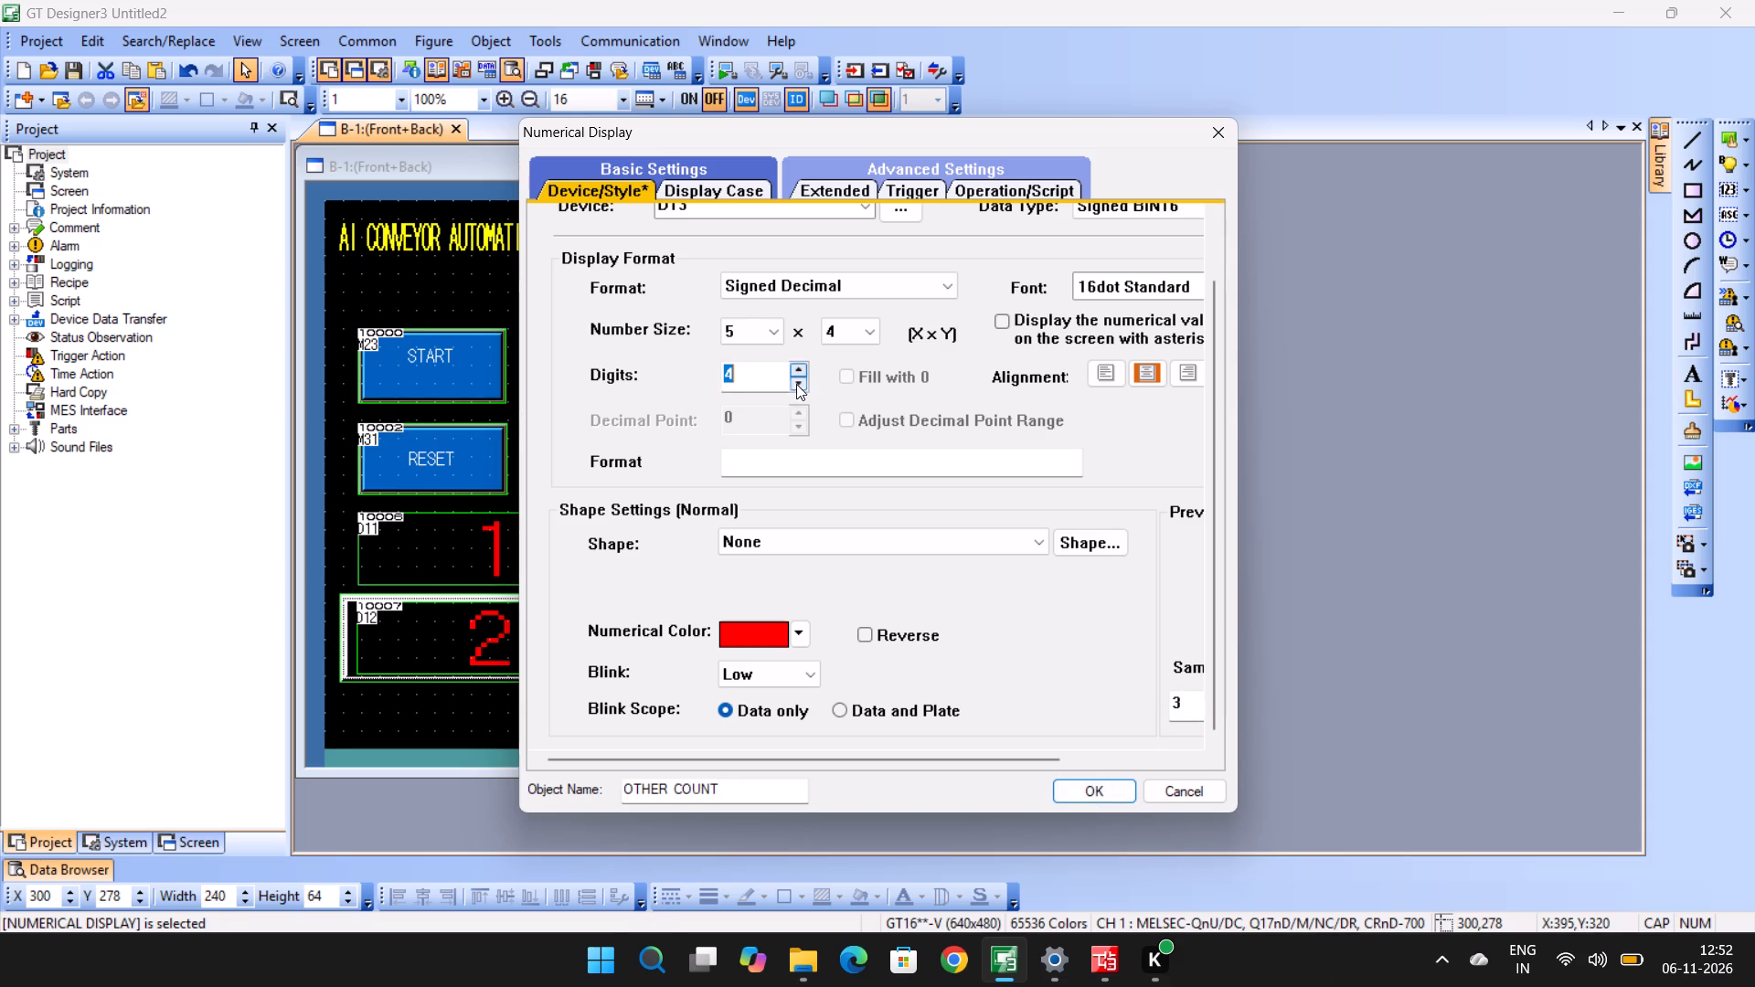
pyautogui.click(797, 385)
pyautogui.click(1073, 787)
# Reduce the METAL COUNT display on D11 to 3 digits and apply the change.
pyautogui.doubleClick(574, 547)
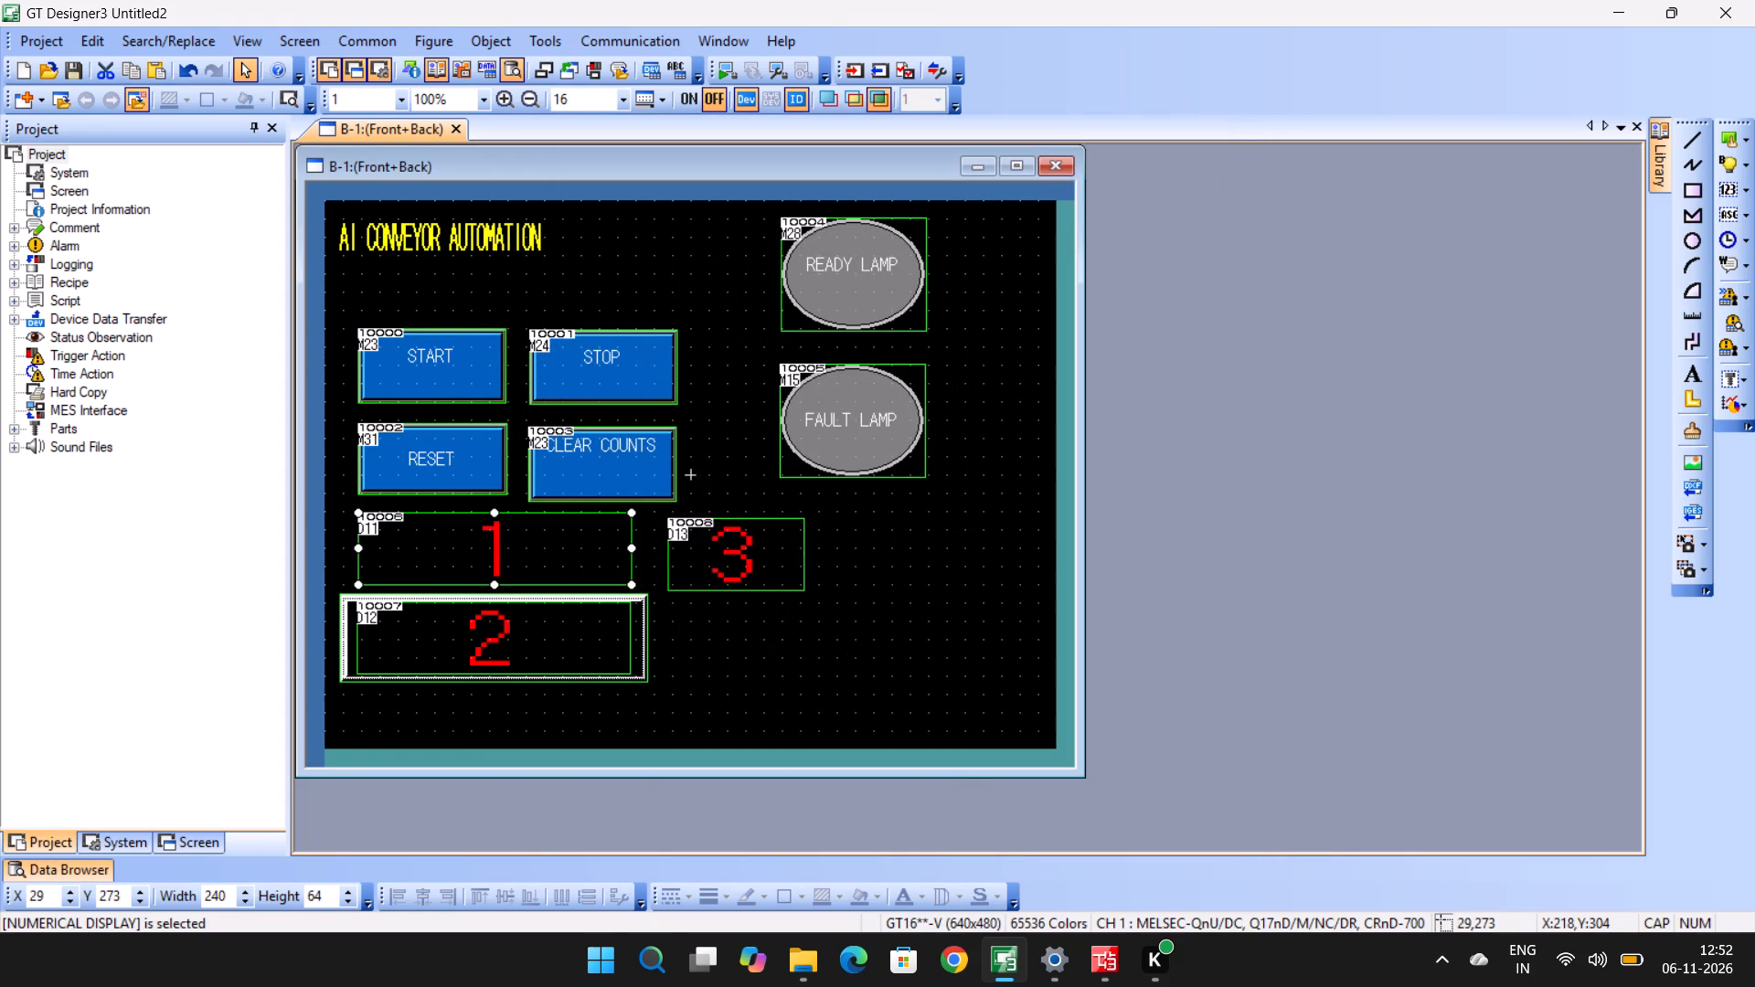
pyautogui.doubleClick(798, 456)
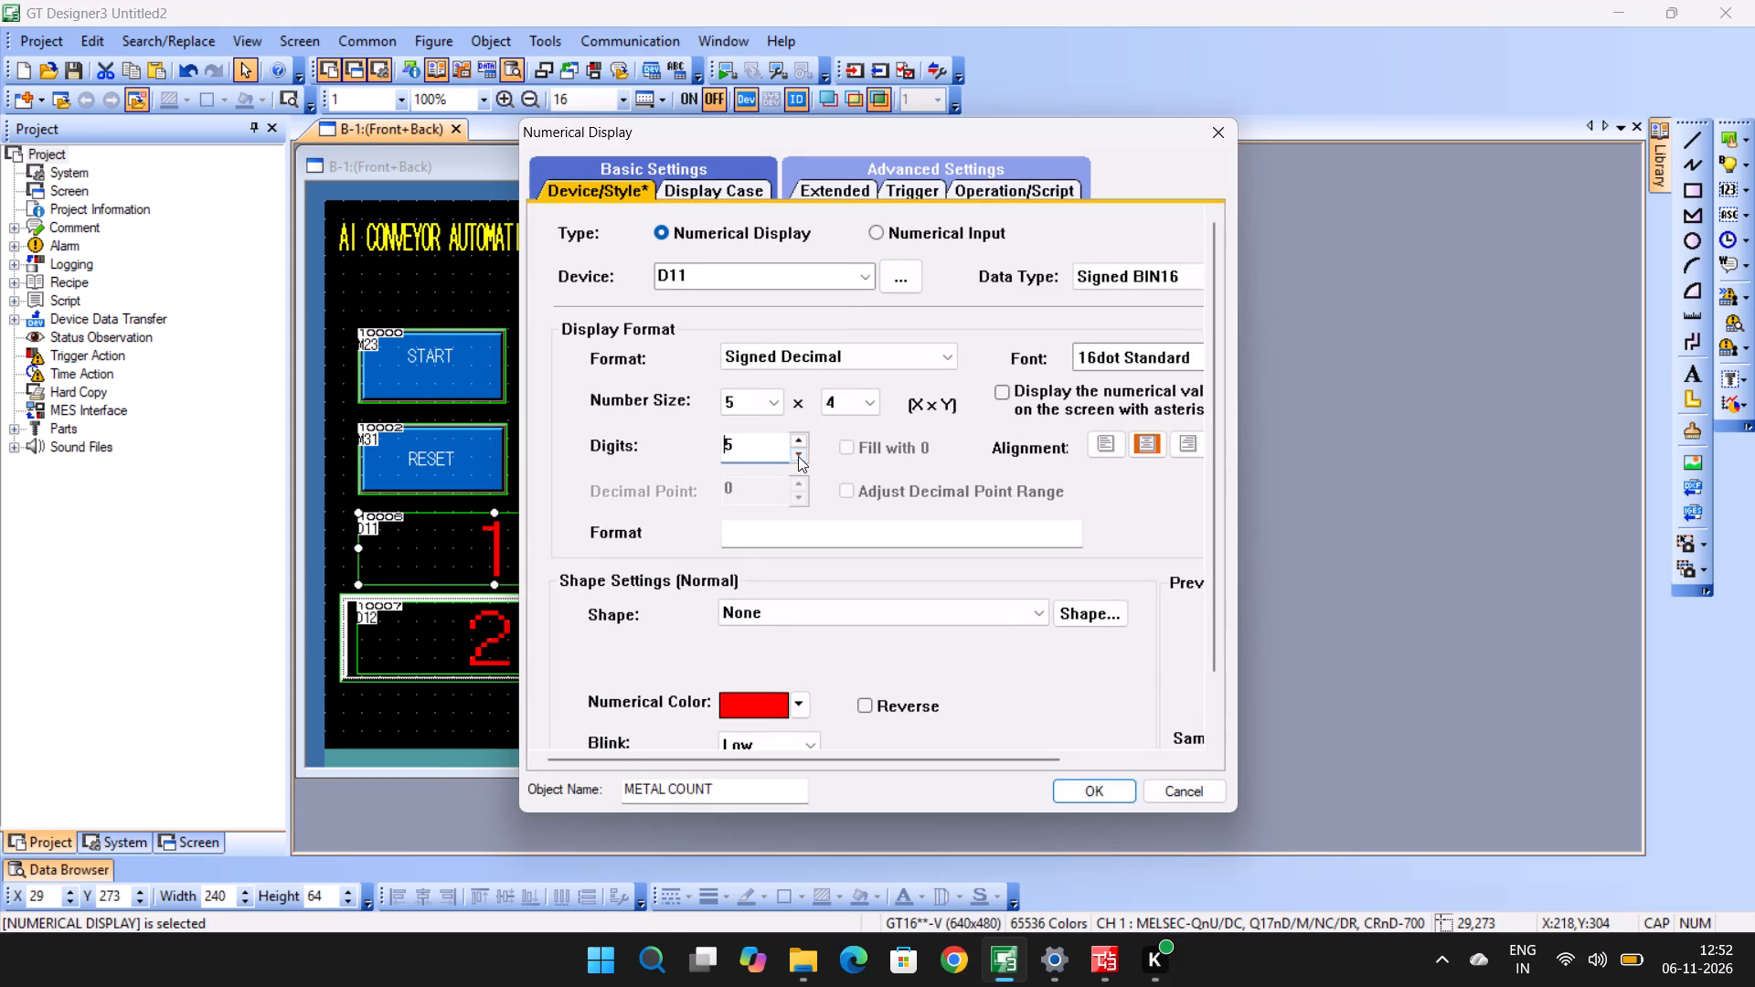
pyautogui.click(798, 456)
pyautogui.click(1074, 787)
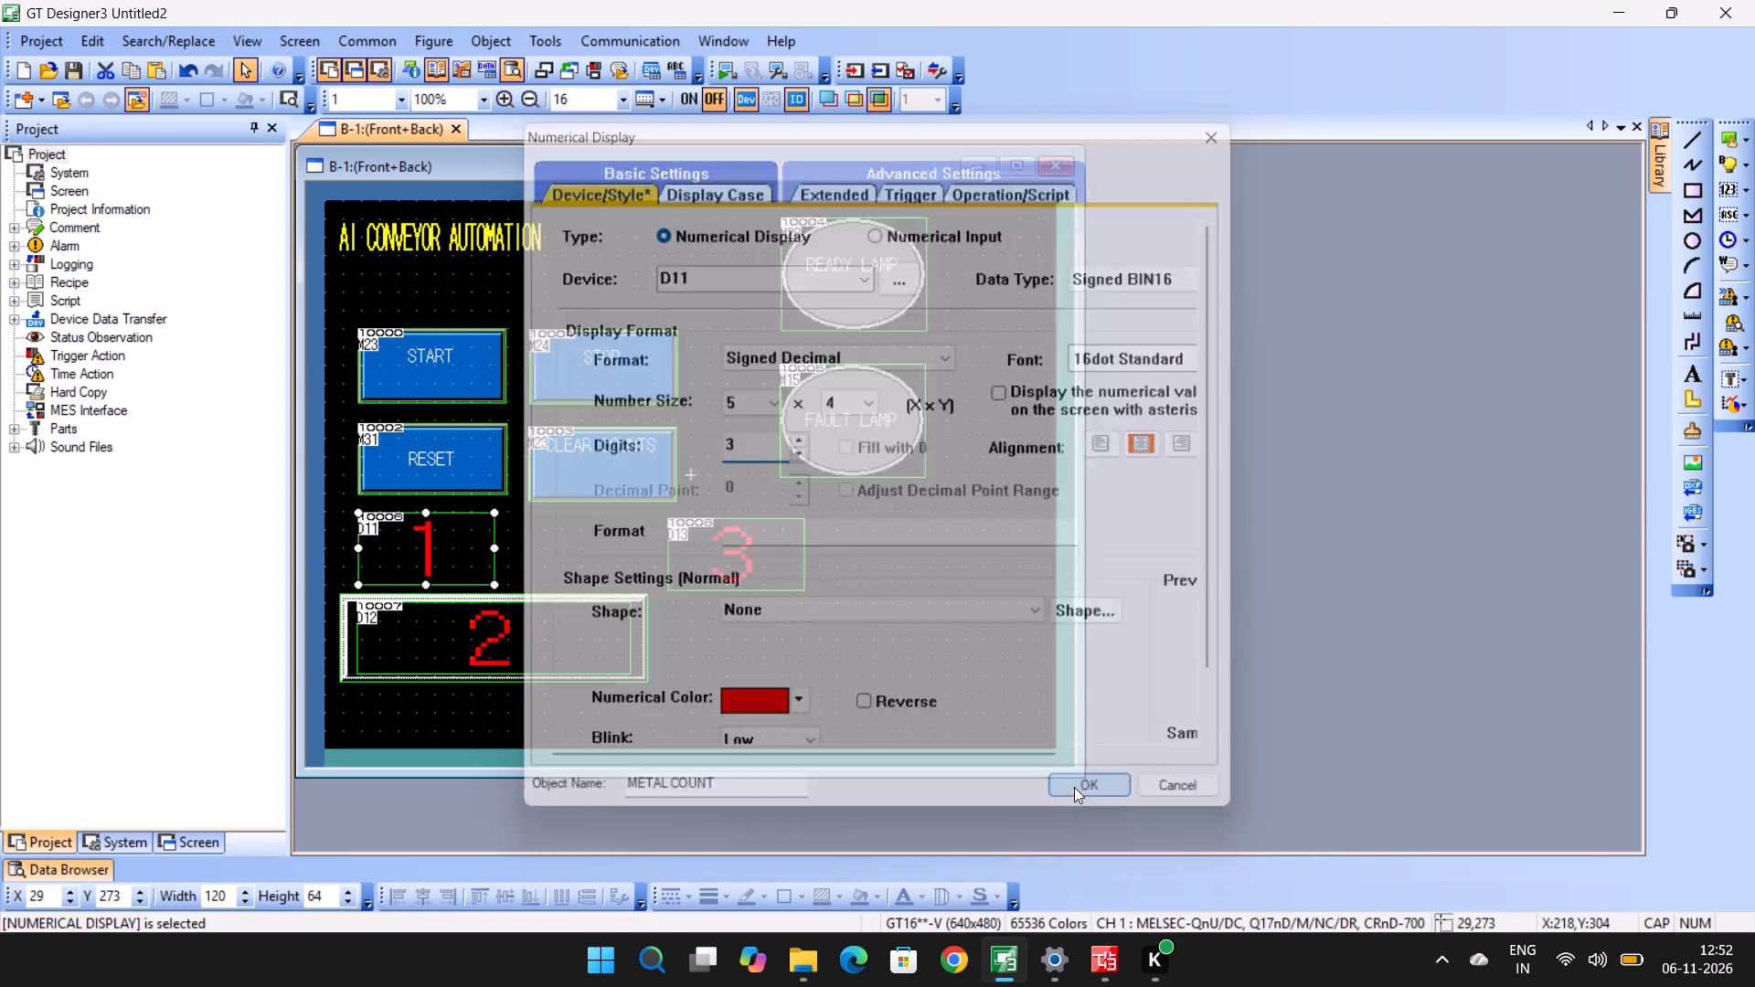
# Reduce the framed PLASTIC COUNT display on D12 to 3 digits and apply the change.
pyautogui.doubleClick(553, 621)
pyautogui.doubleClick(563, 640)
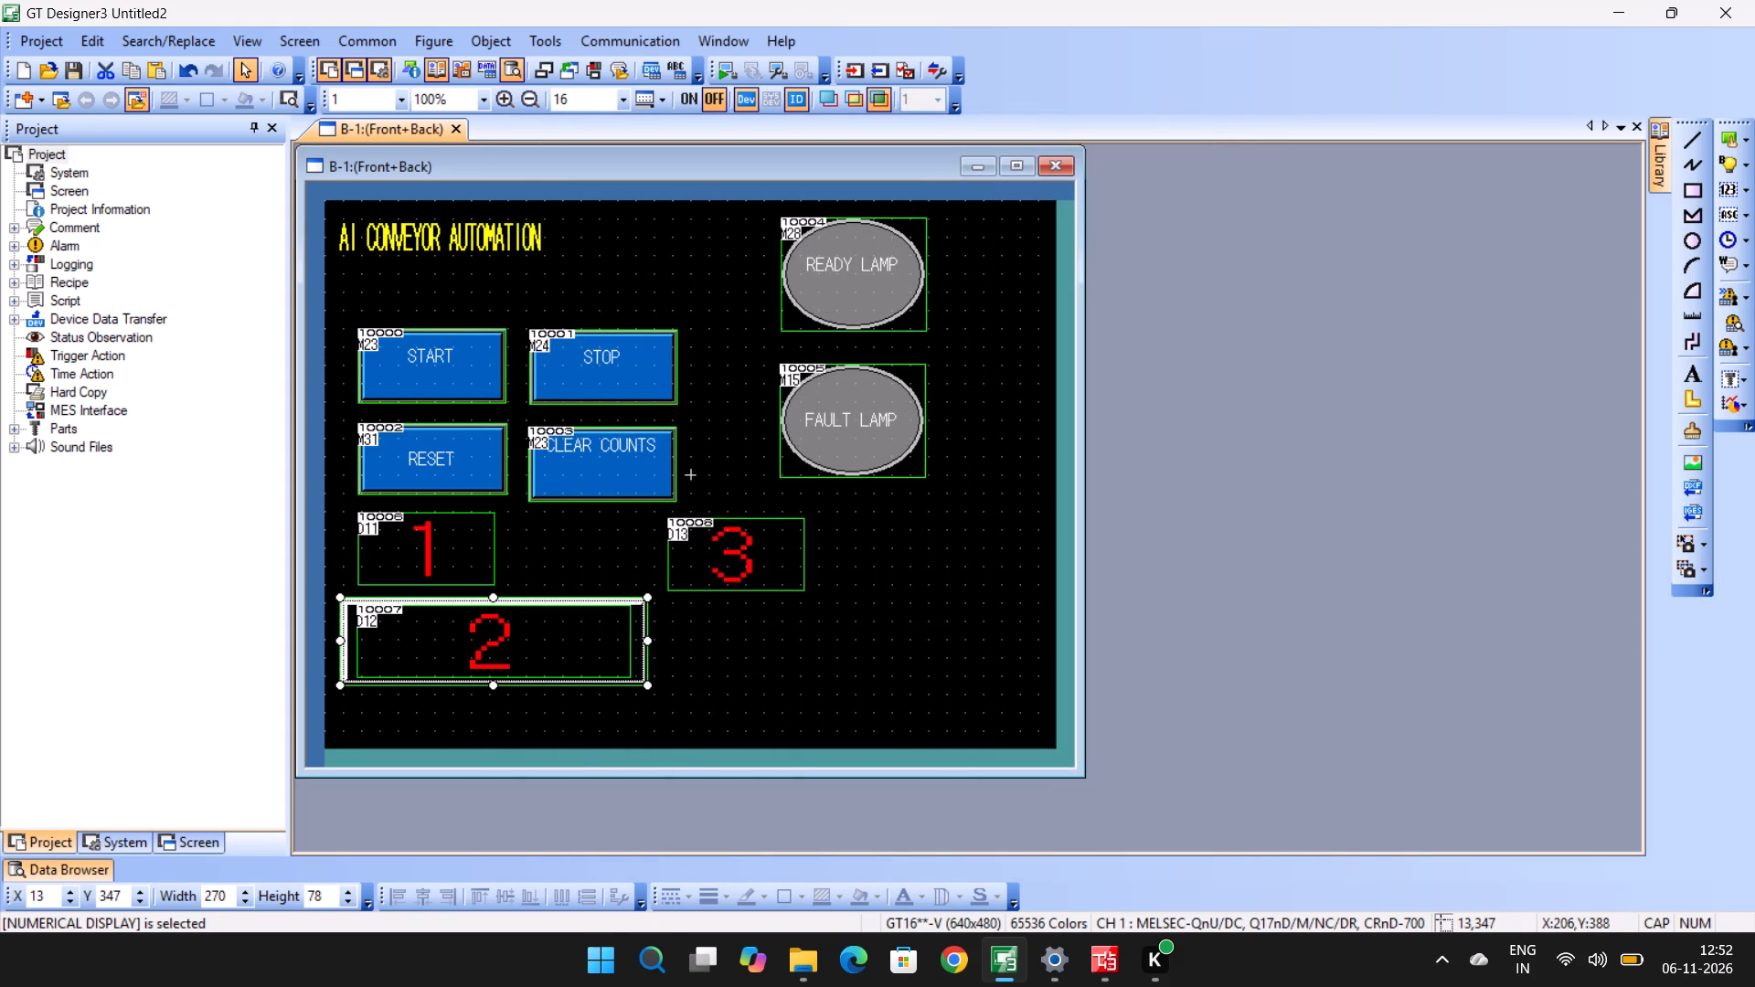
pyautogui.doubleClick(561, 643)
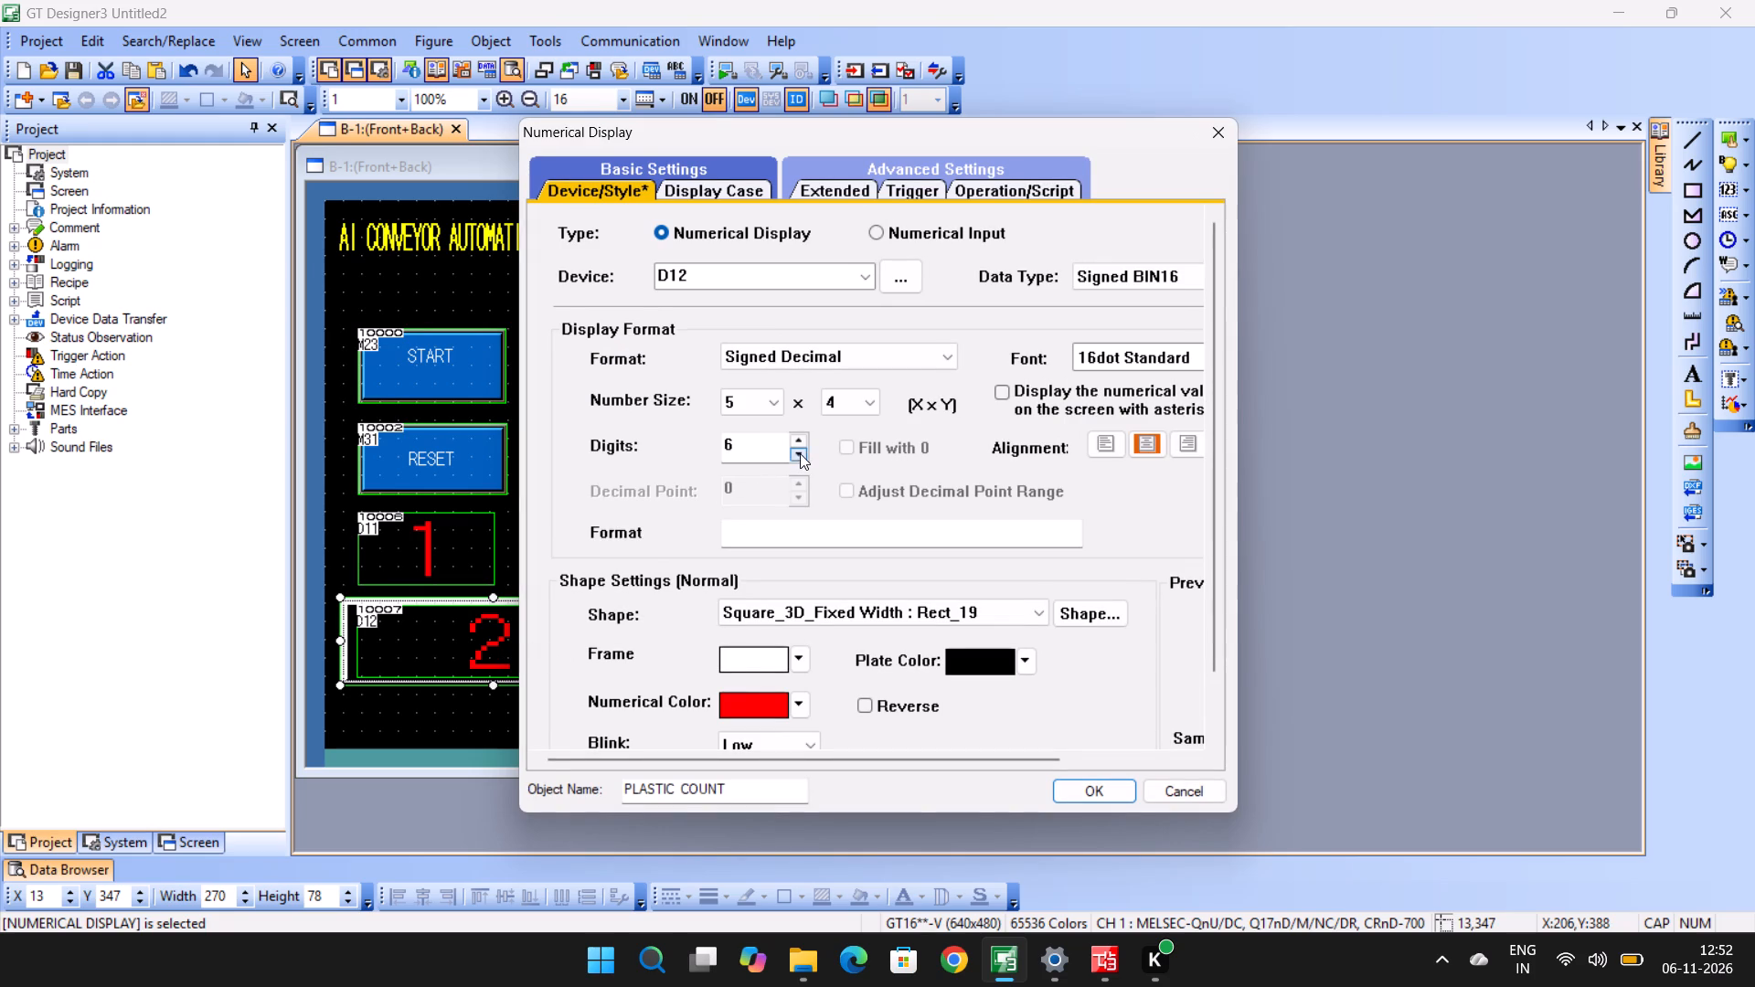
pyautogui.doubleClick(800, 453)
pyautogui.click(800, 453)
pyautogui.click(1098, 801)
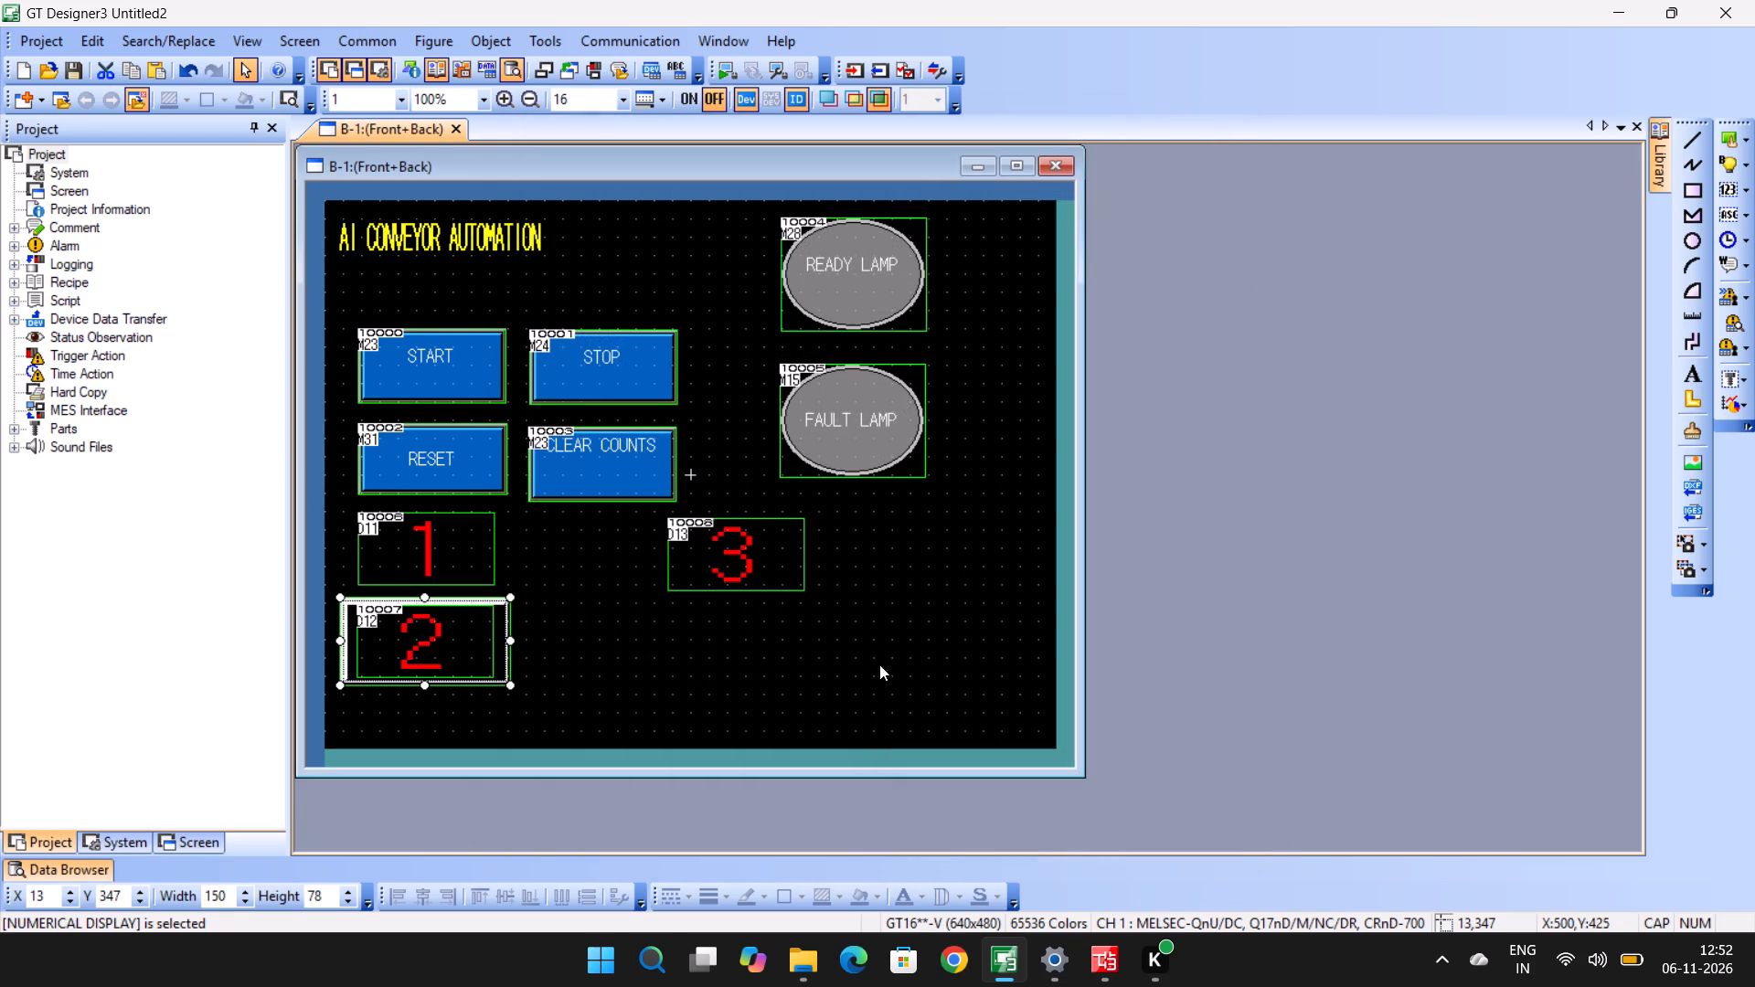
# Move the OTHER COUNT display beside METAL COUNT, below the CLEAR COUNTS switch, at X 178, Y 273.
pyautogui.click(728, 556)
pyautogui.click(724, 559)
pyautogui.moveTo(728, 566); pyautogui.dragTo(583, 568)
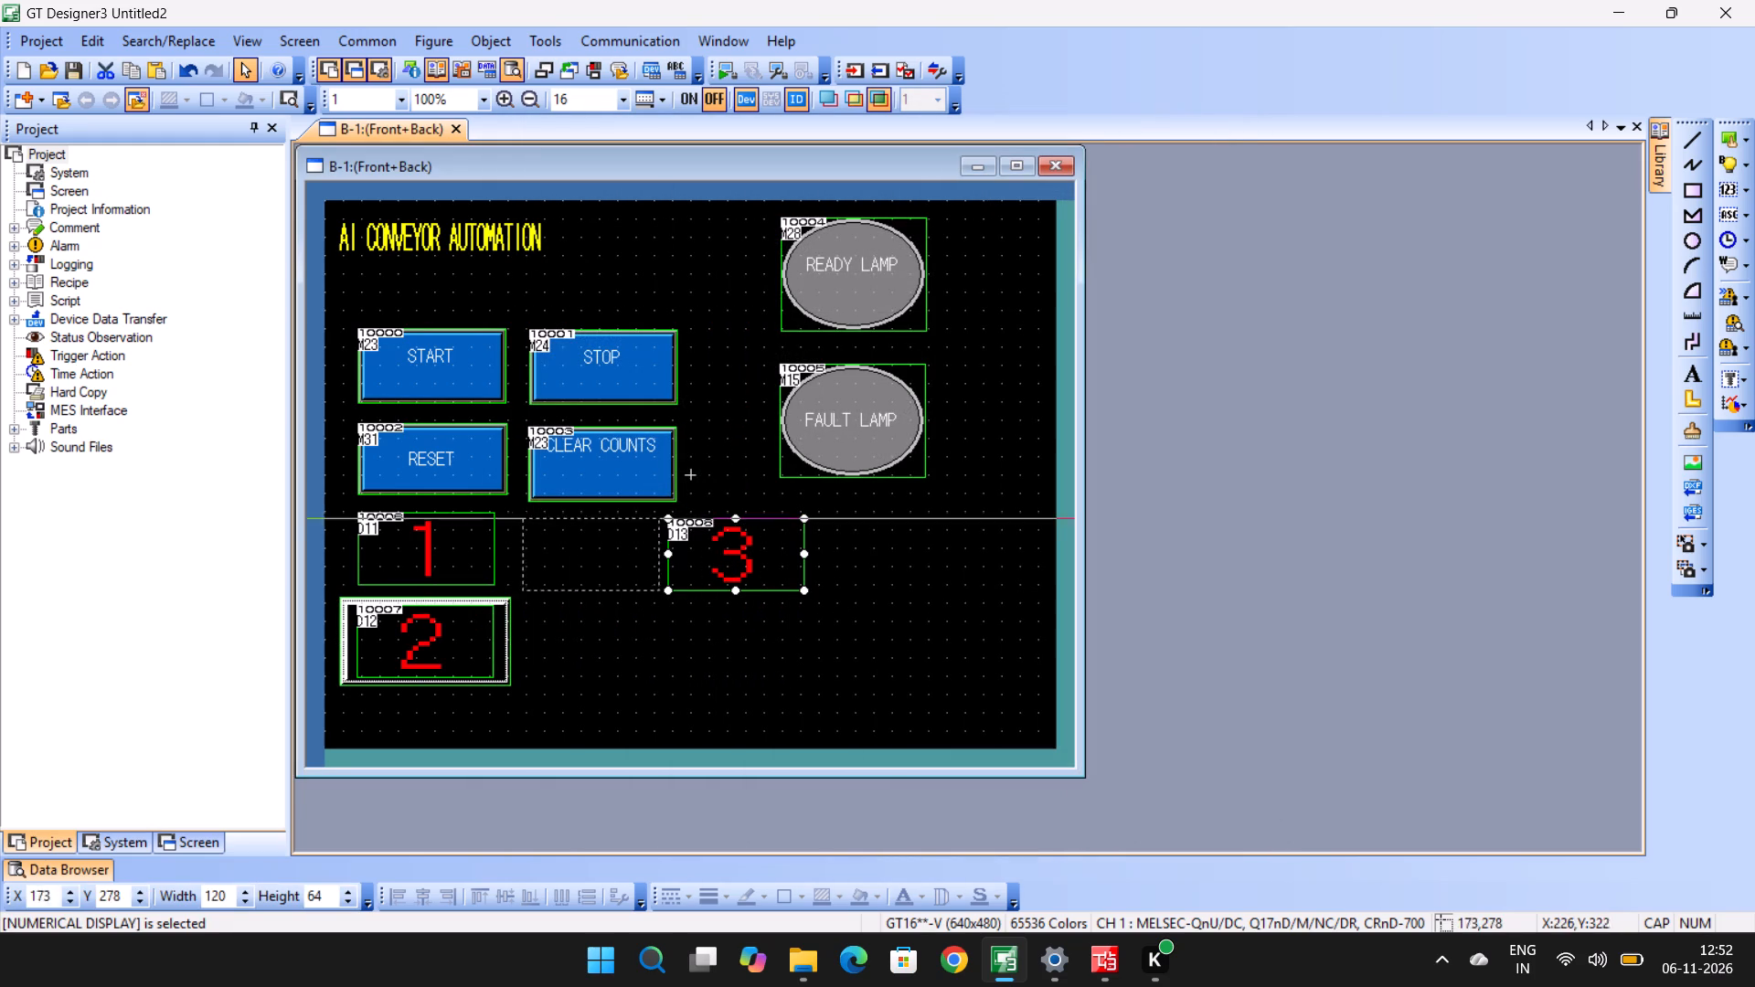
pyautogui.moveTo(583, 568); pyautogui.dragTo(589, 562)
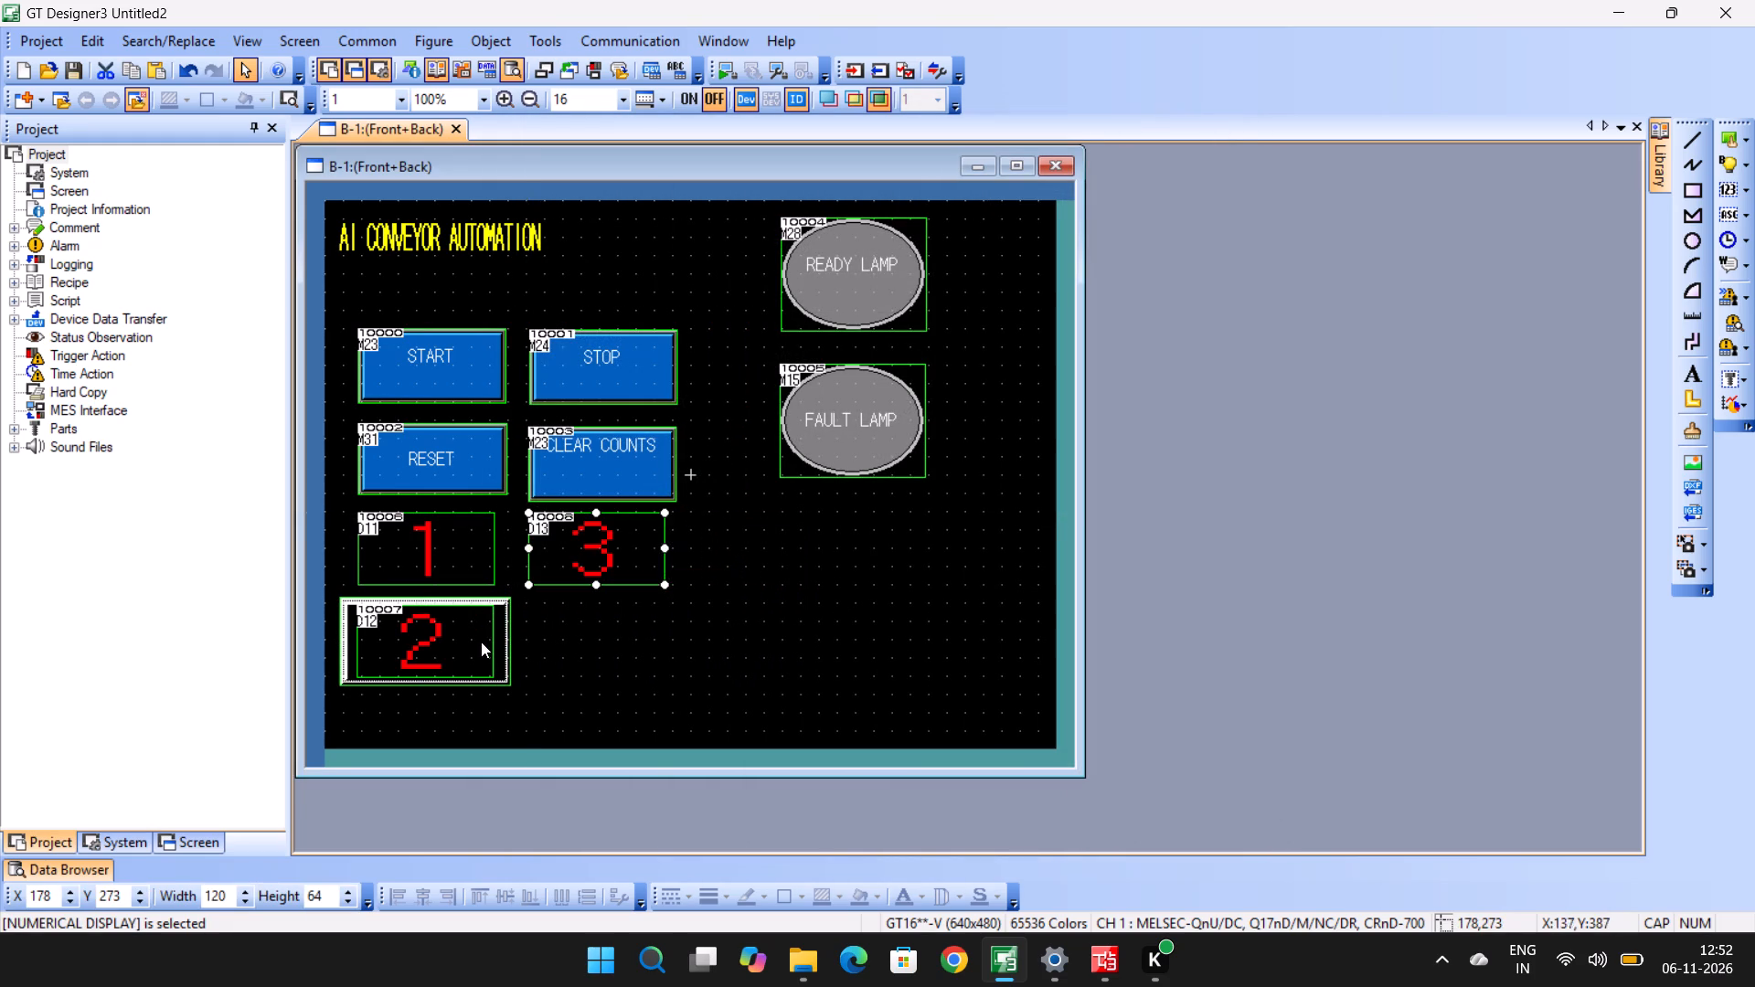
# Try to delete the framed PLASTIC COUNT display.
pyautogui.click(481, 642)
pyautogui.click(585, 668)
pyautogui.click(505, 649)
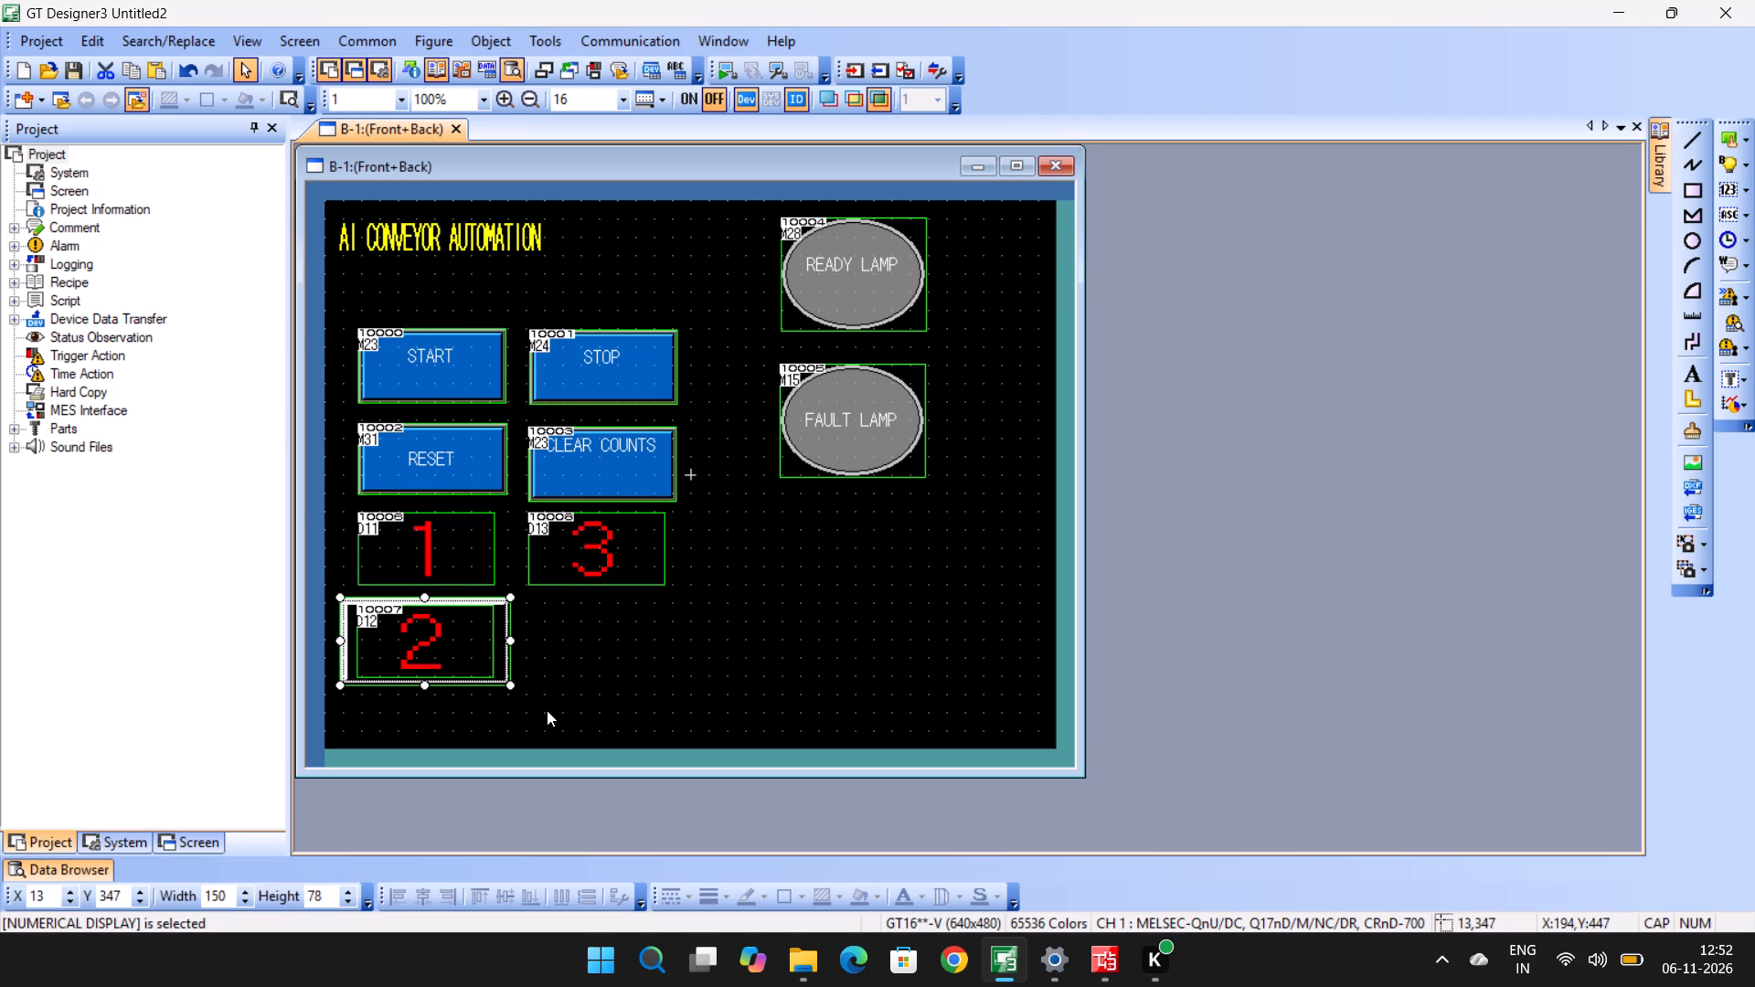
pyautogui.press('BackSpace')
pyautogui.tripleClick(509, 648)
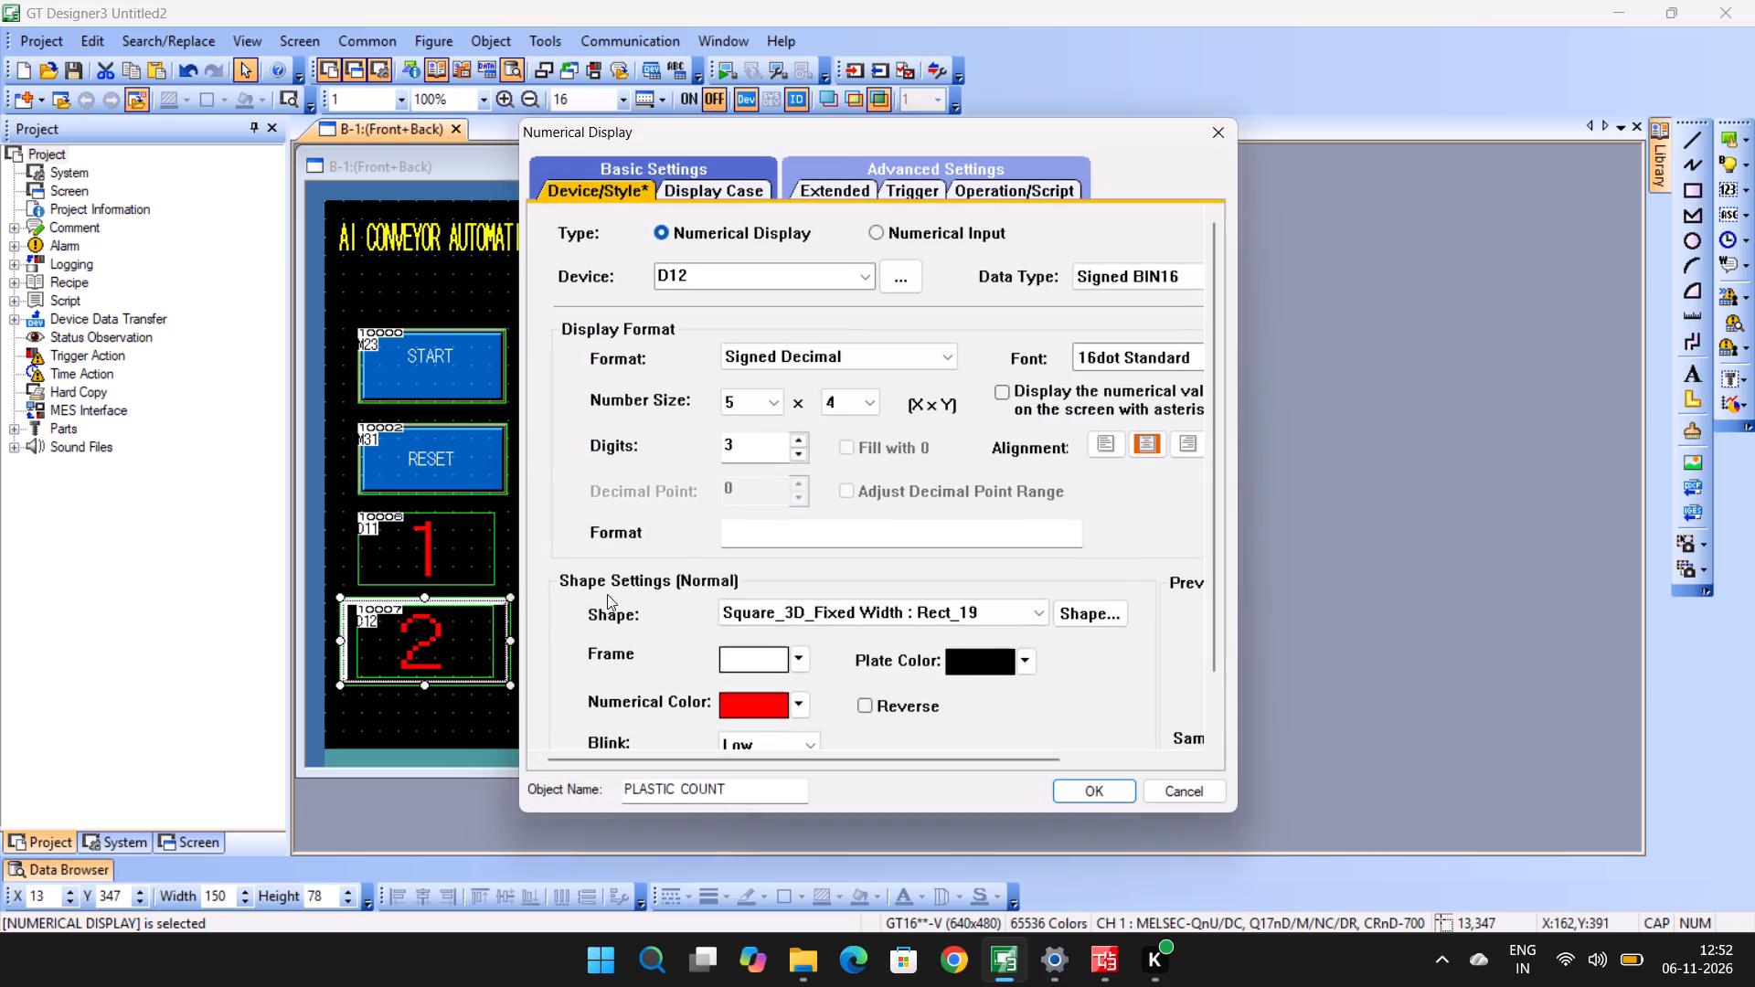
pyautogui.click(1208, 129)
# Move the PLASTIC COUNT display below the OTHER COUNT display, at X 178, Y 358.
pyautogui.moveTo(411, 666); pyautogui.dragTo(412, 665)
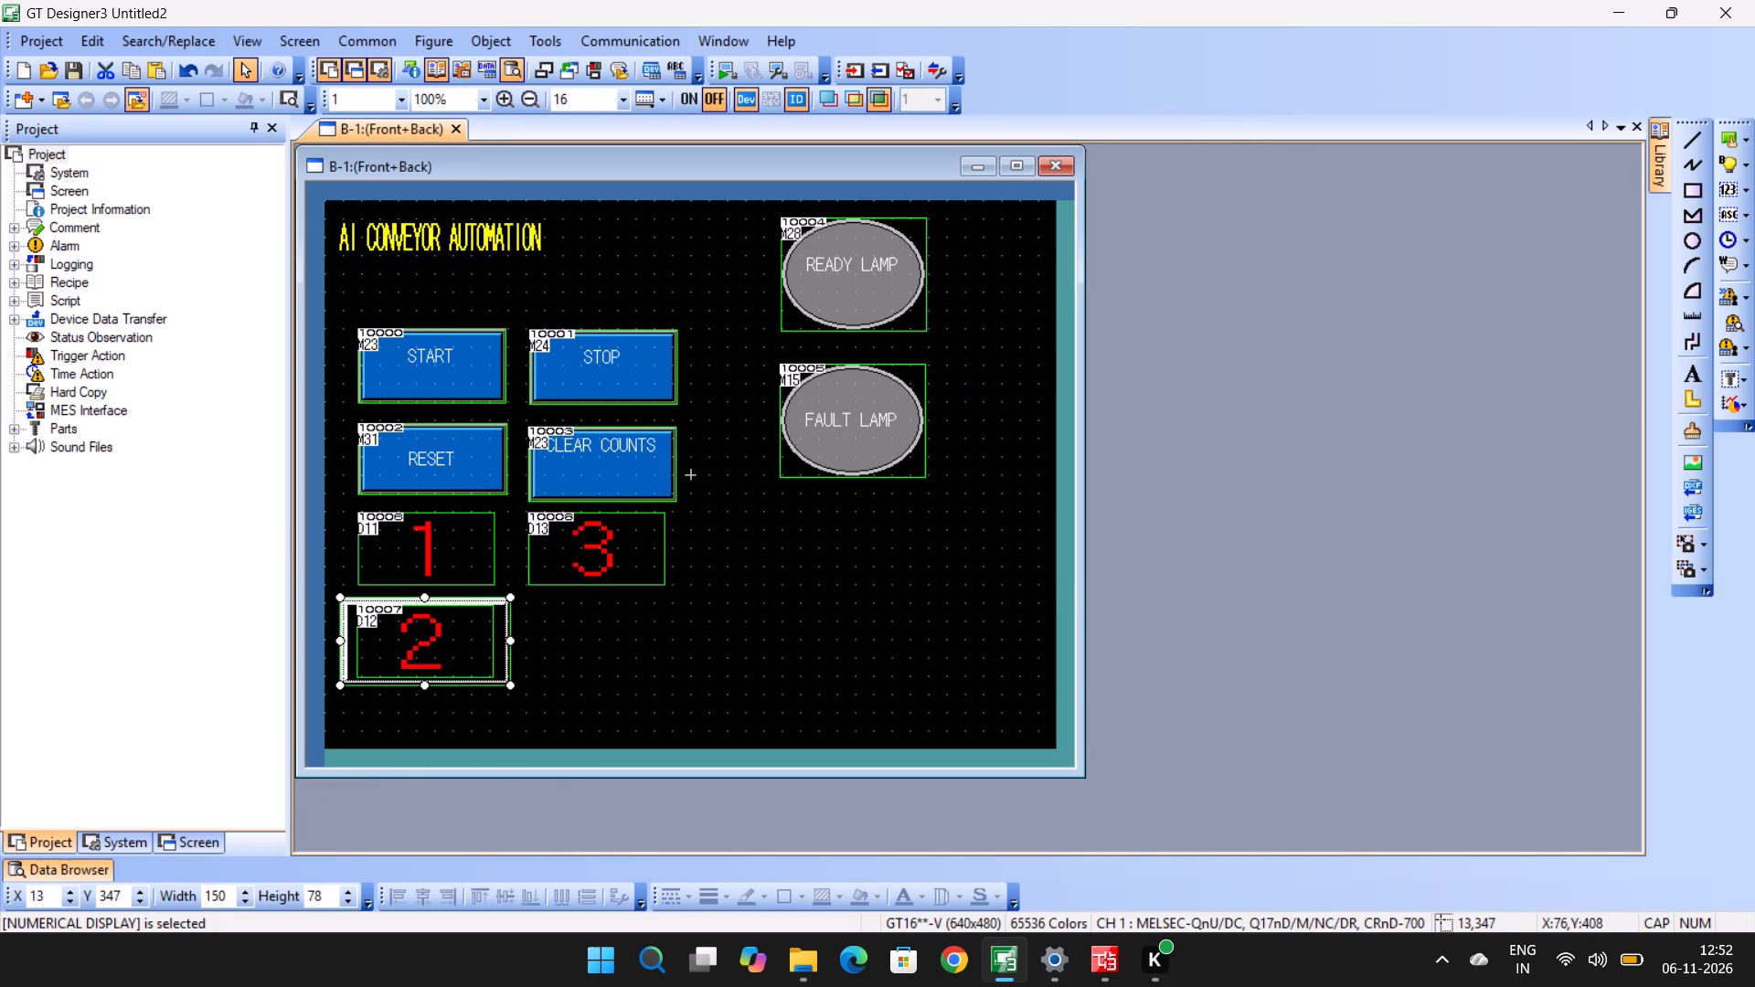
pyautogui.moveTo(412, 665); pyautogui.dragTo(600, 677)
# Cut the framed PLASTIC COUNT display from the screen after checking its settings.
pyautogui.tripleClick(555, 660)
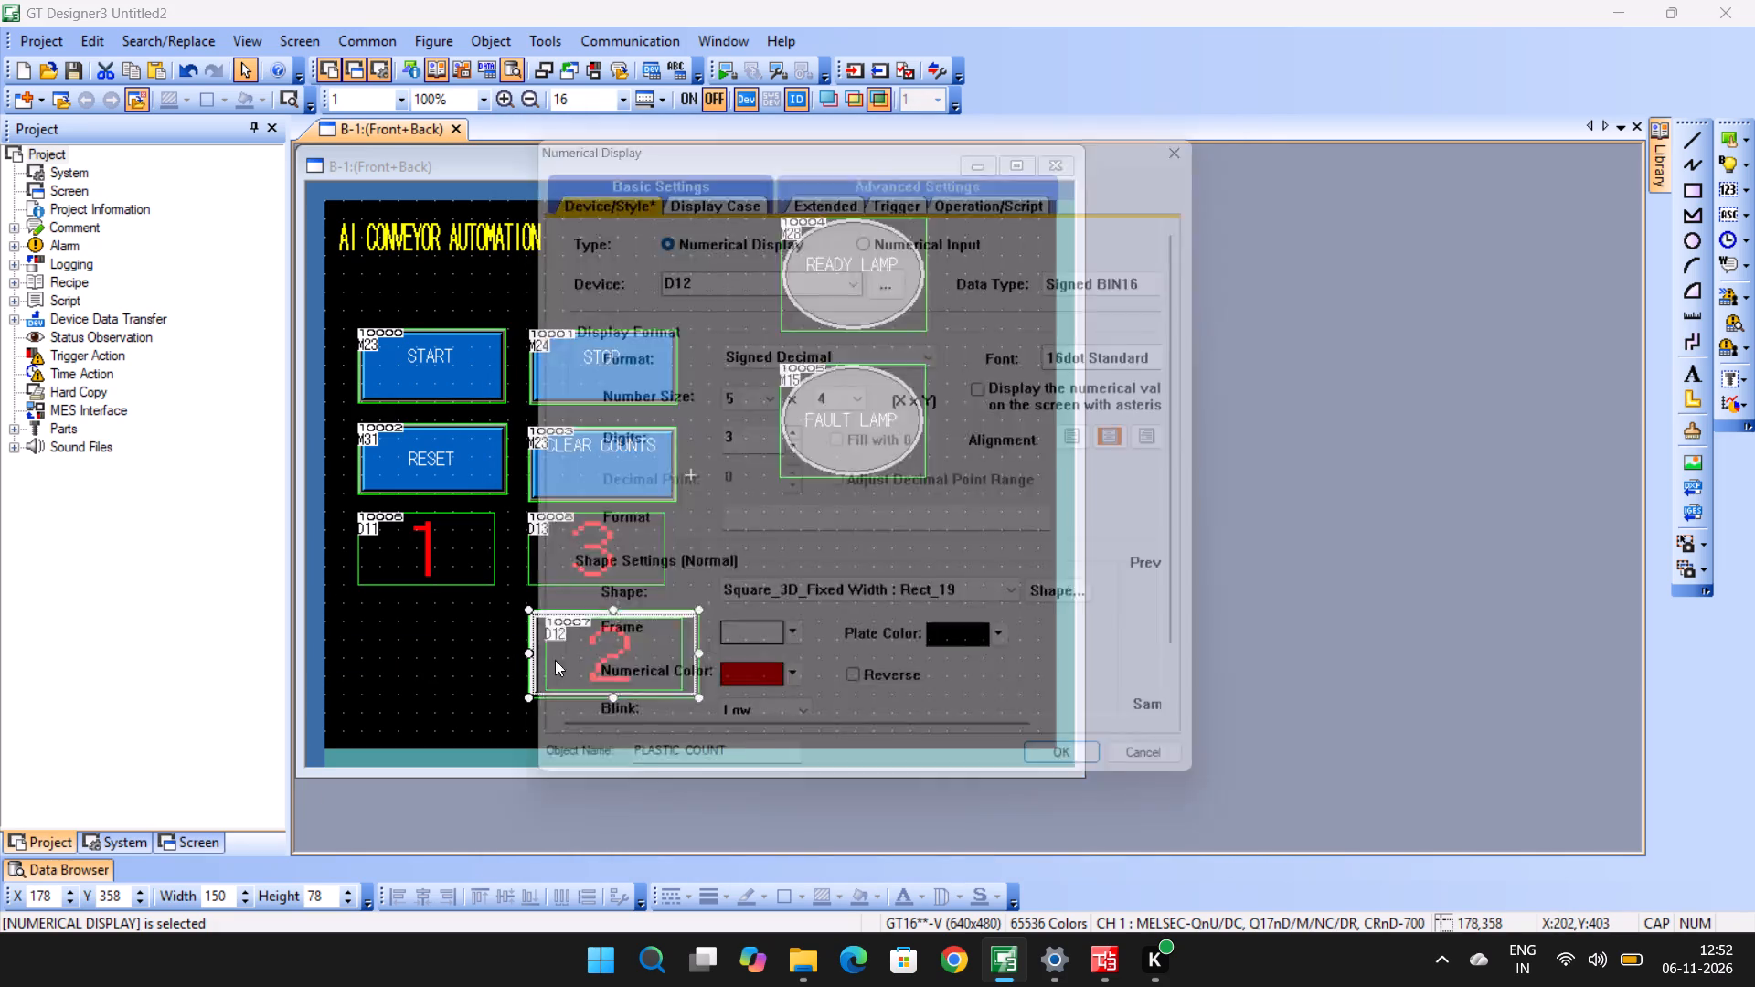
pyautogui.scroll(-3, 1024, 660)
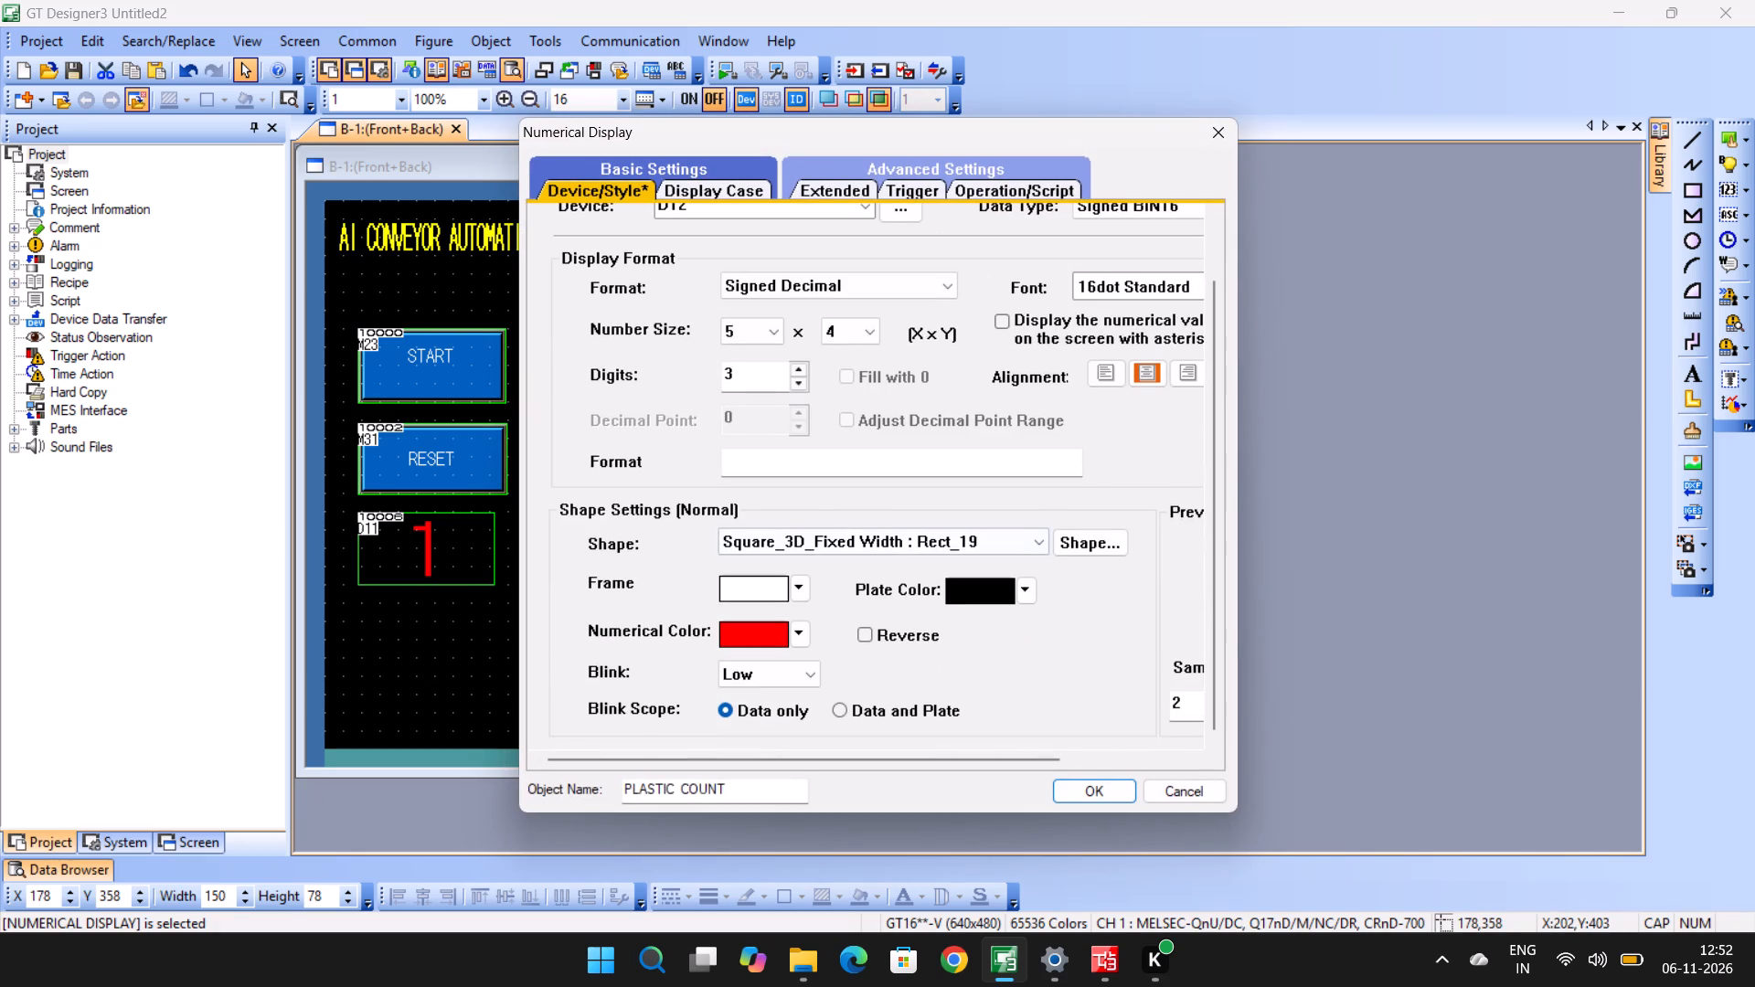
pyautogui.click(1214, 136)
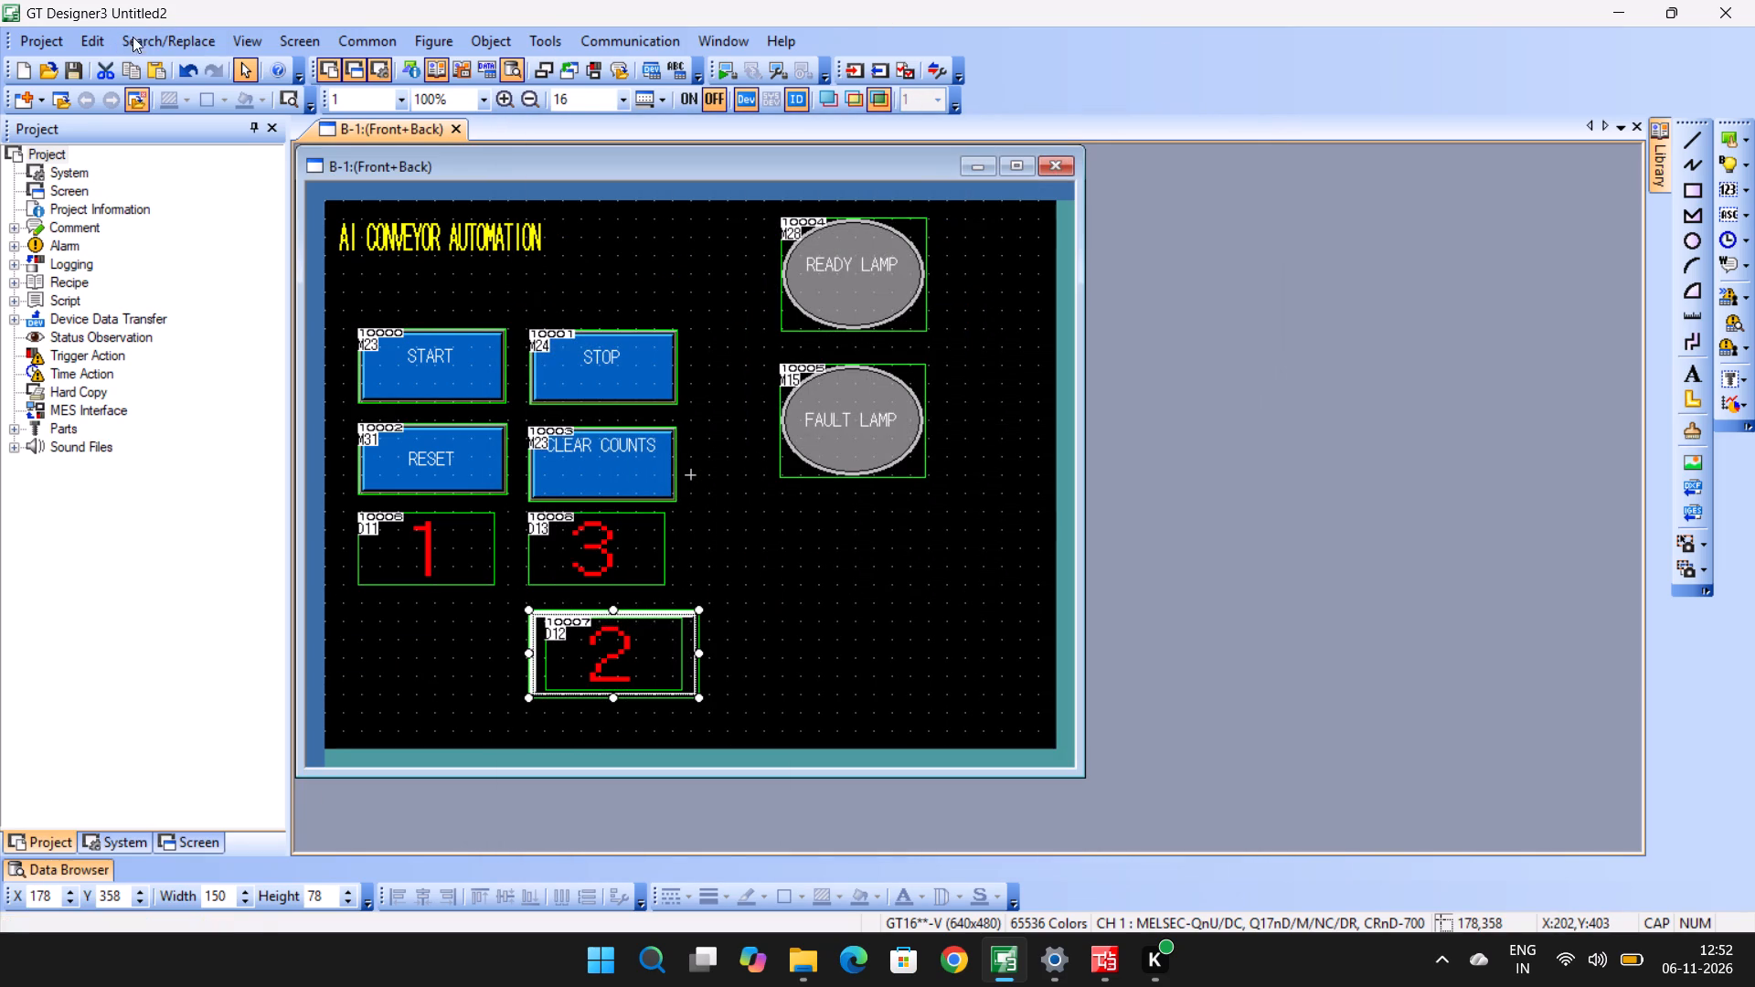
pyautogui.click(104, 72)
# Check the device and style settings of the OTHER COUNT display, leaving them as they are.
pyautogui.doubleClick(551, 538)
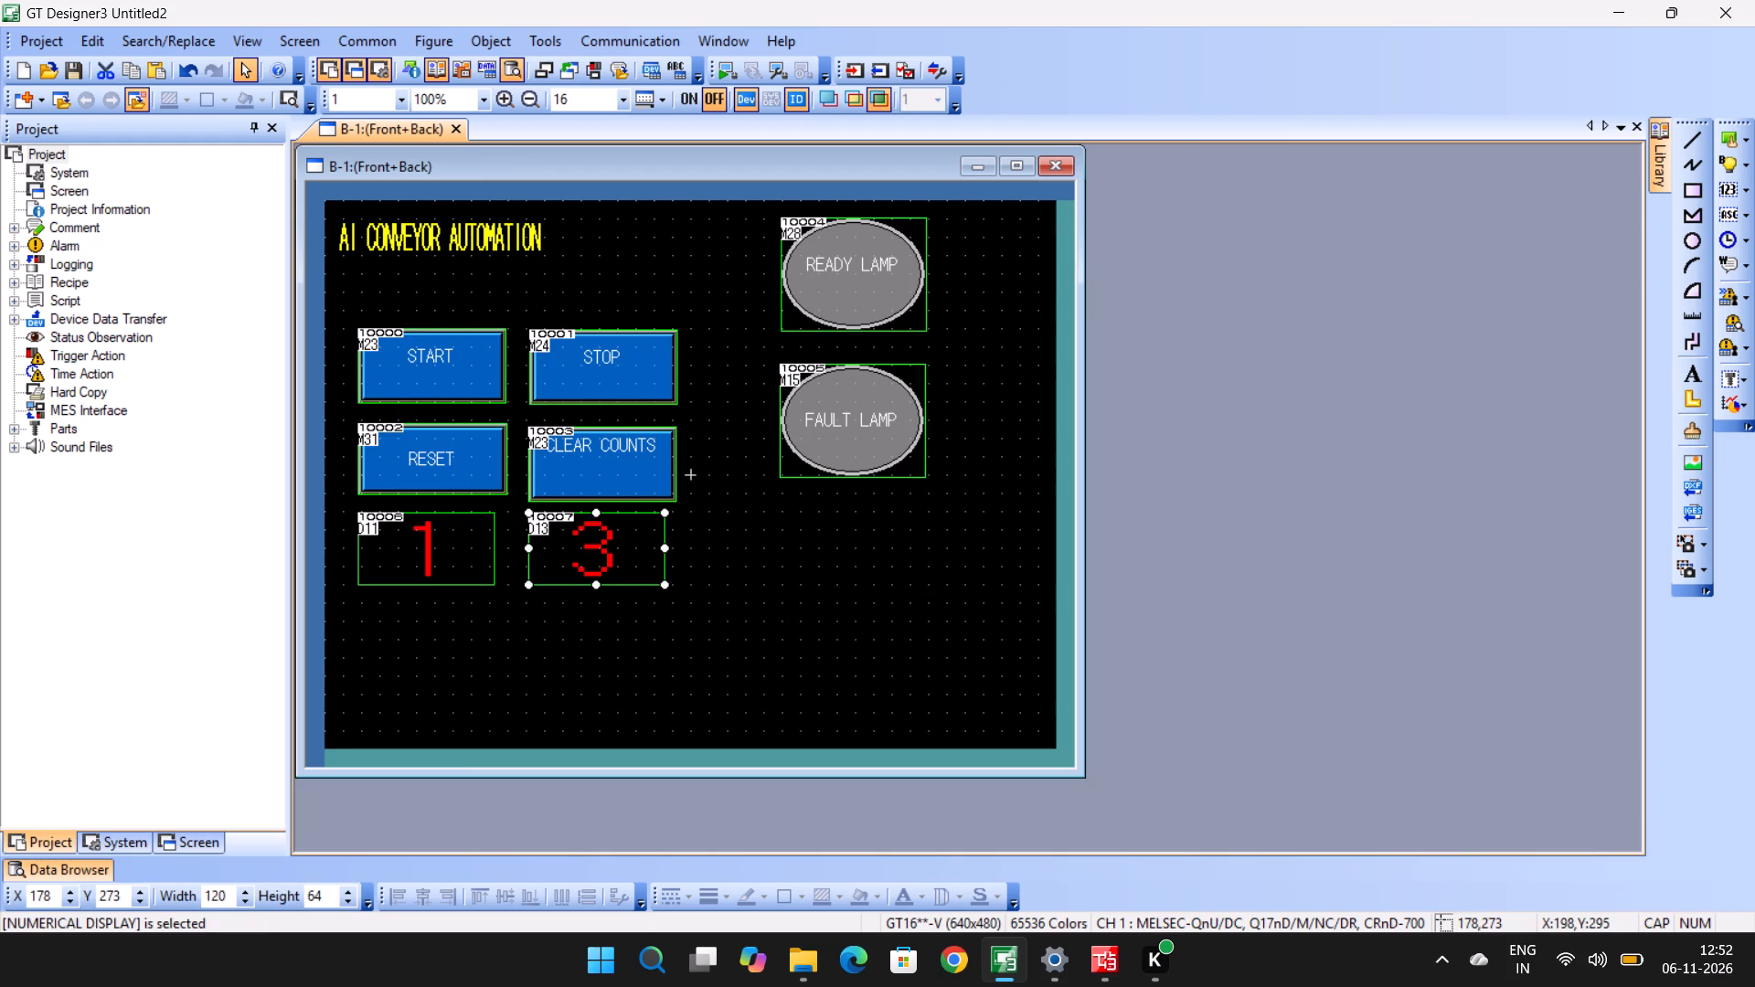
pyautogui.click(1215, 136)
pyautogui.click(637, 553)
pyautogui.click(643, 562)
pyautogui.click(643, 562)
pyautogui.click(588, 569)
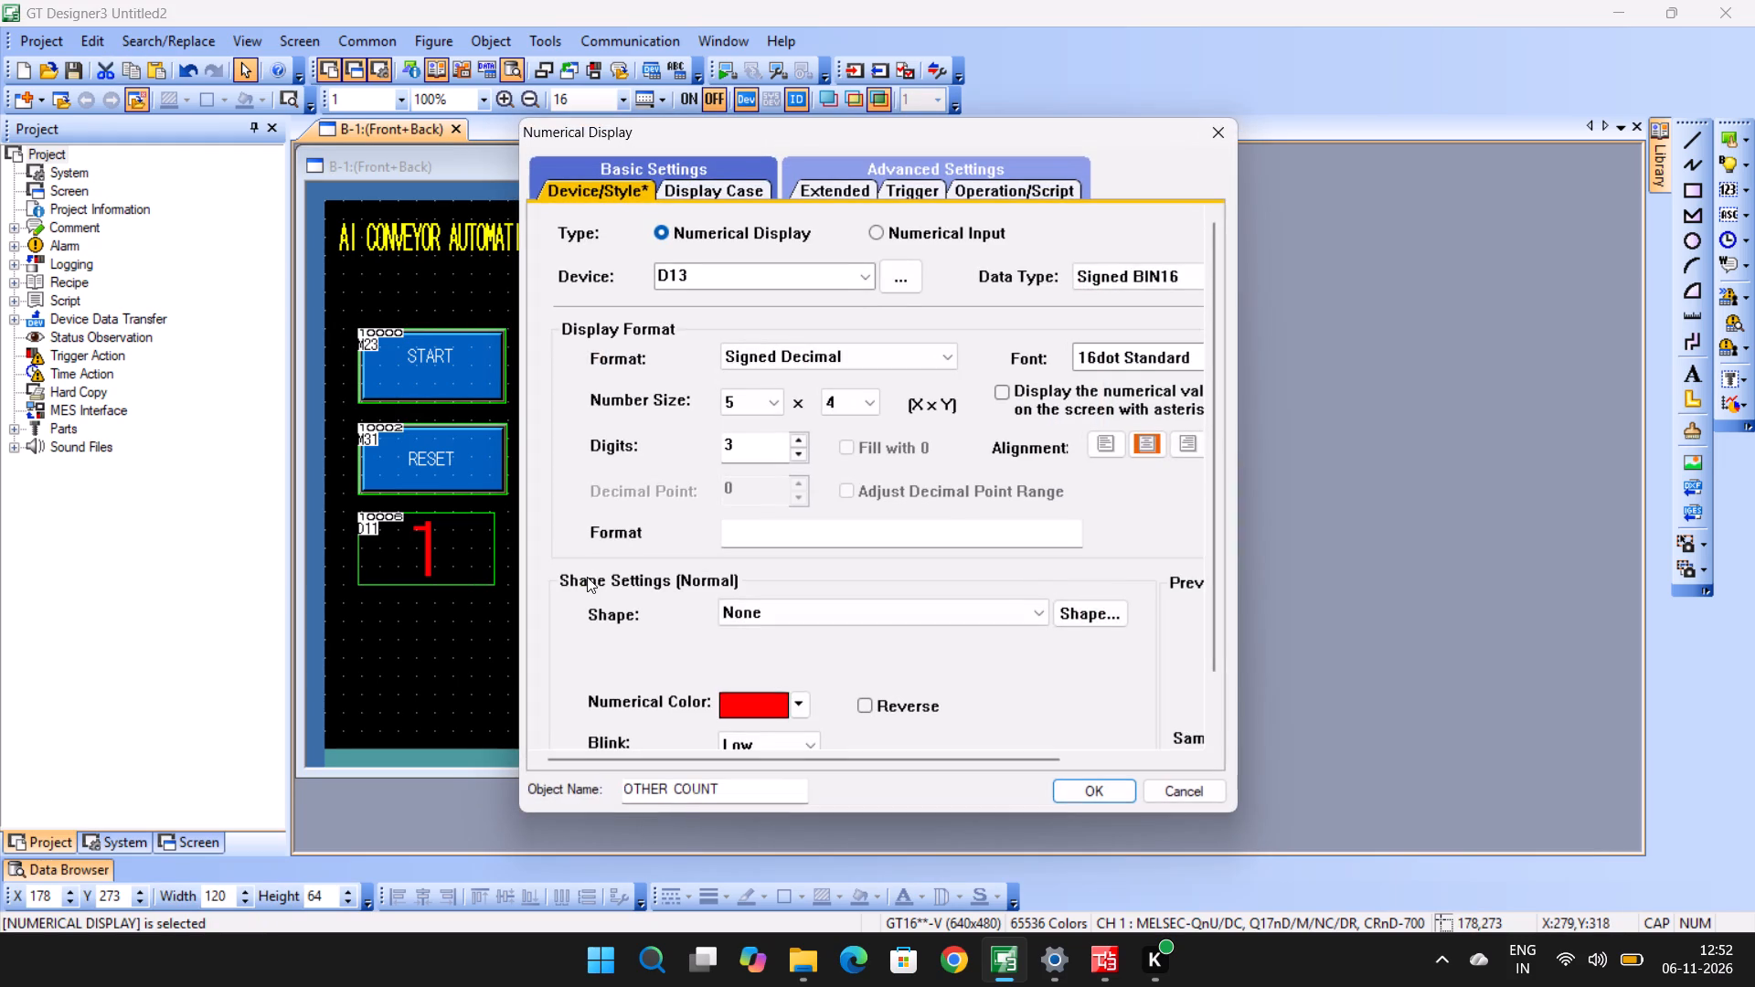
pyautogui.click(1203, 142)
# Paste a copy of the OTHER COUNT display below METAL COUNT, at X 30, Y 352.
pyautogui.click(538, 570)
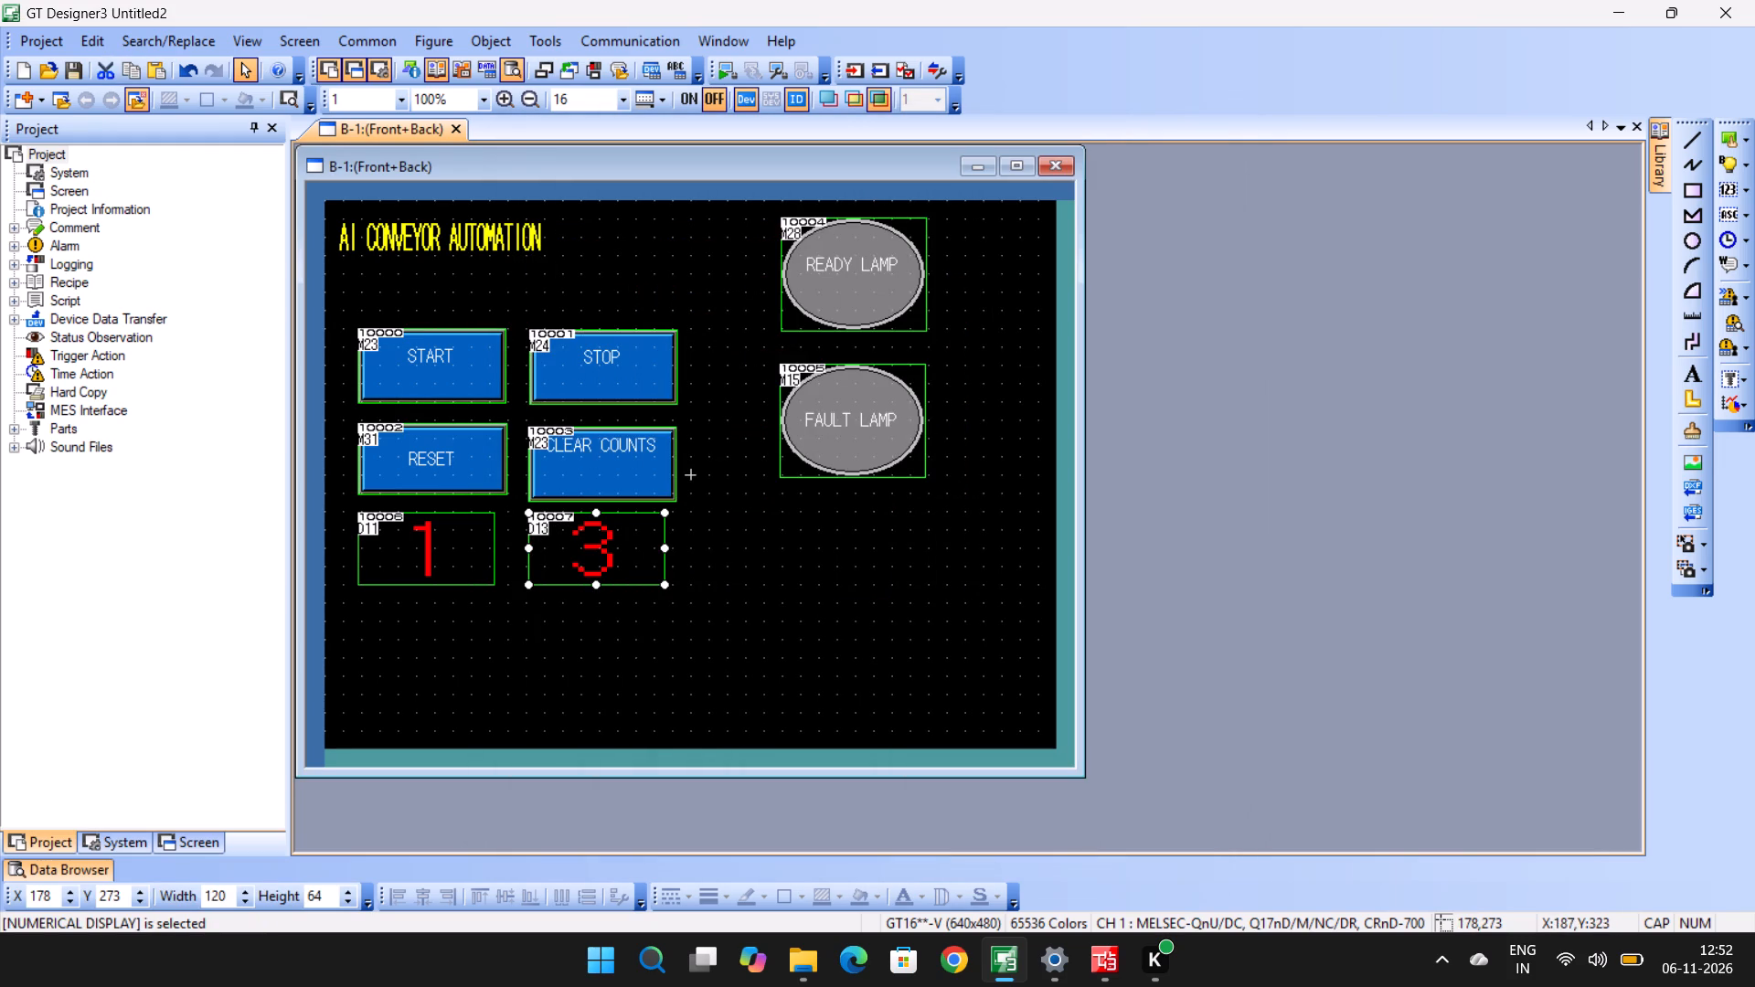
pyautogui.hotkey('ctrl', 'c')
pyautogui.hotkey('ctrl', 'v')
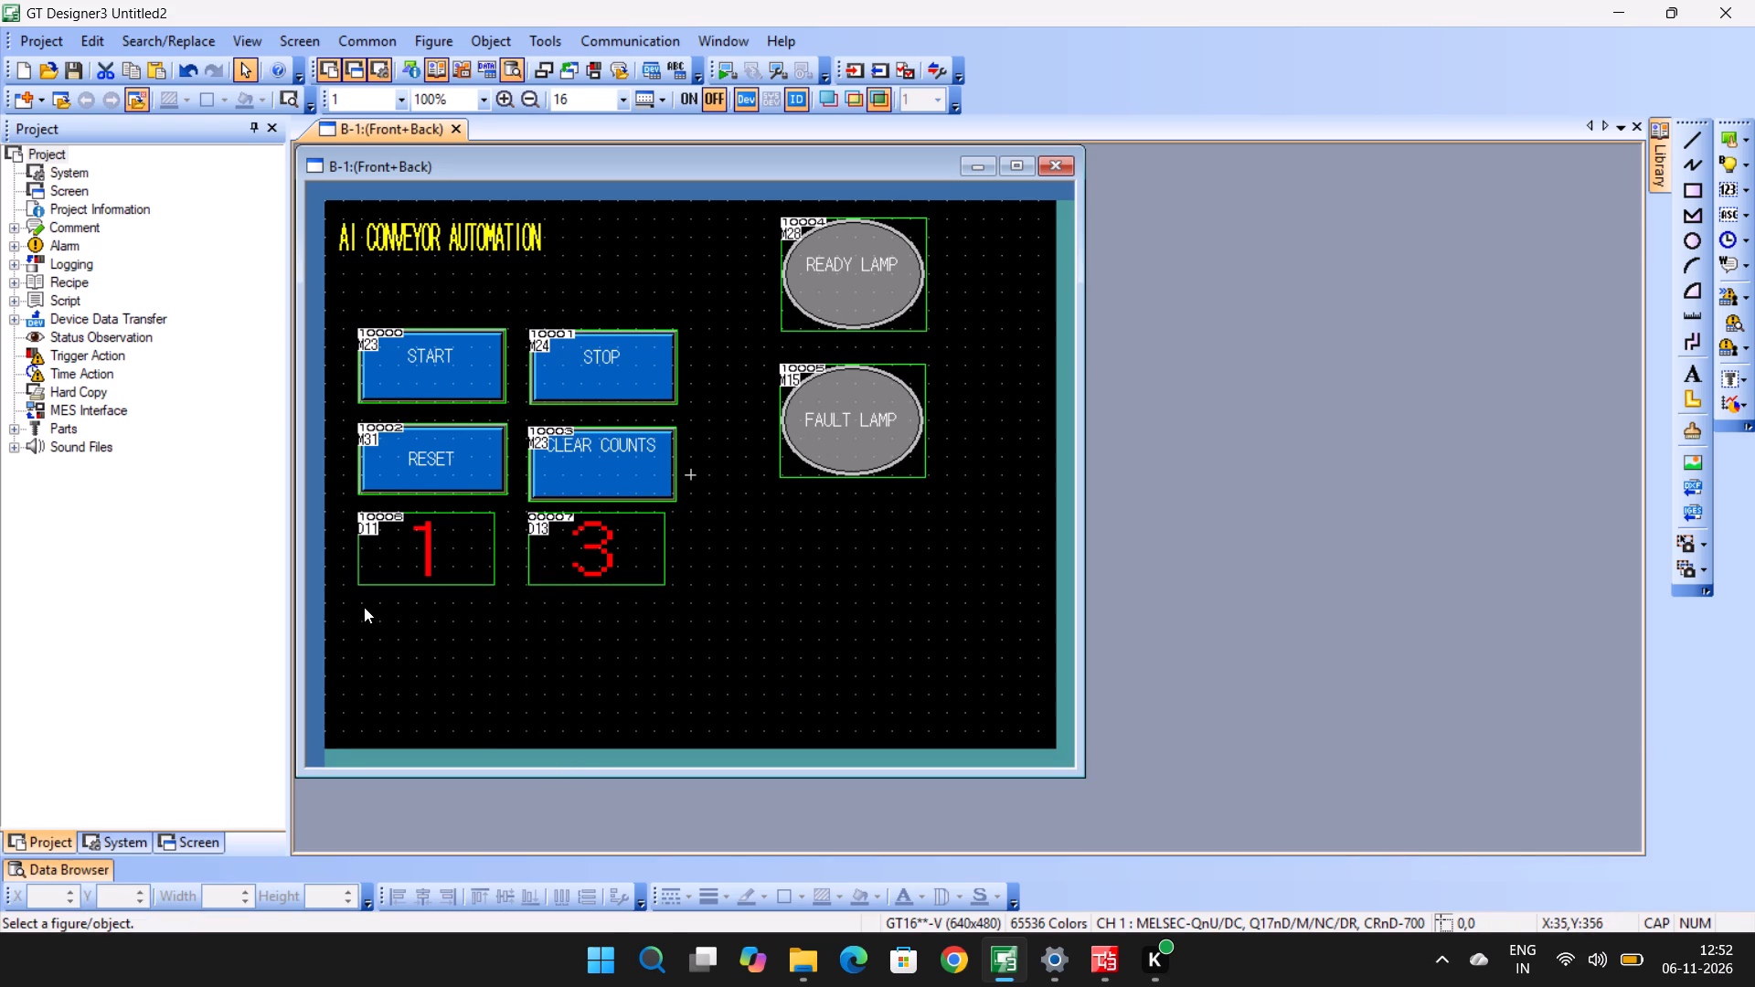
pyautogui.click(359, 603)
# Set the device of the copied count display below METAL COUNT to D12 and its blink to Medium.
pyautogui.doubleClick(417, 628)
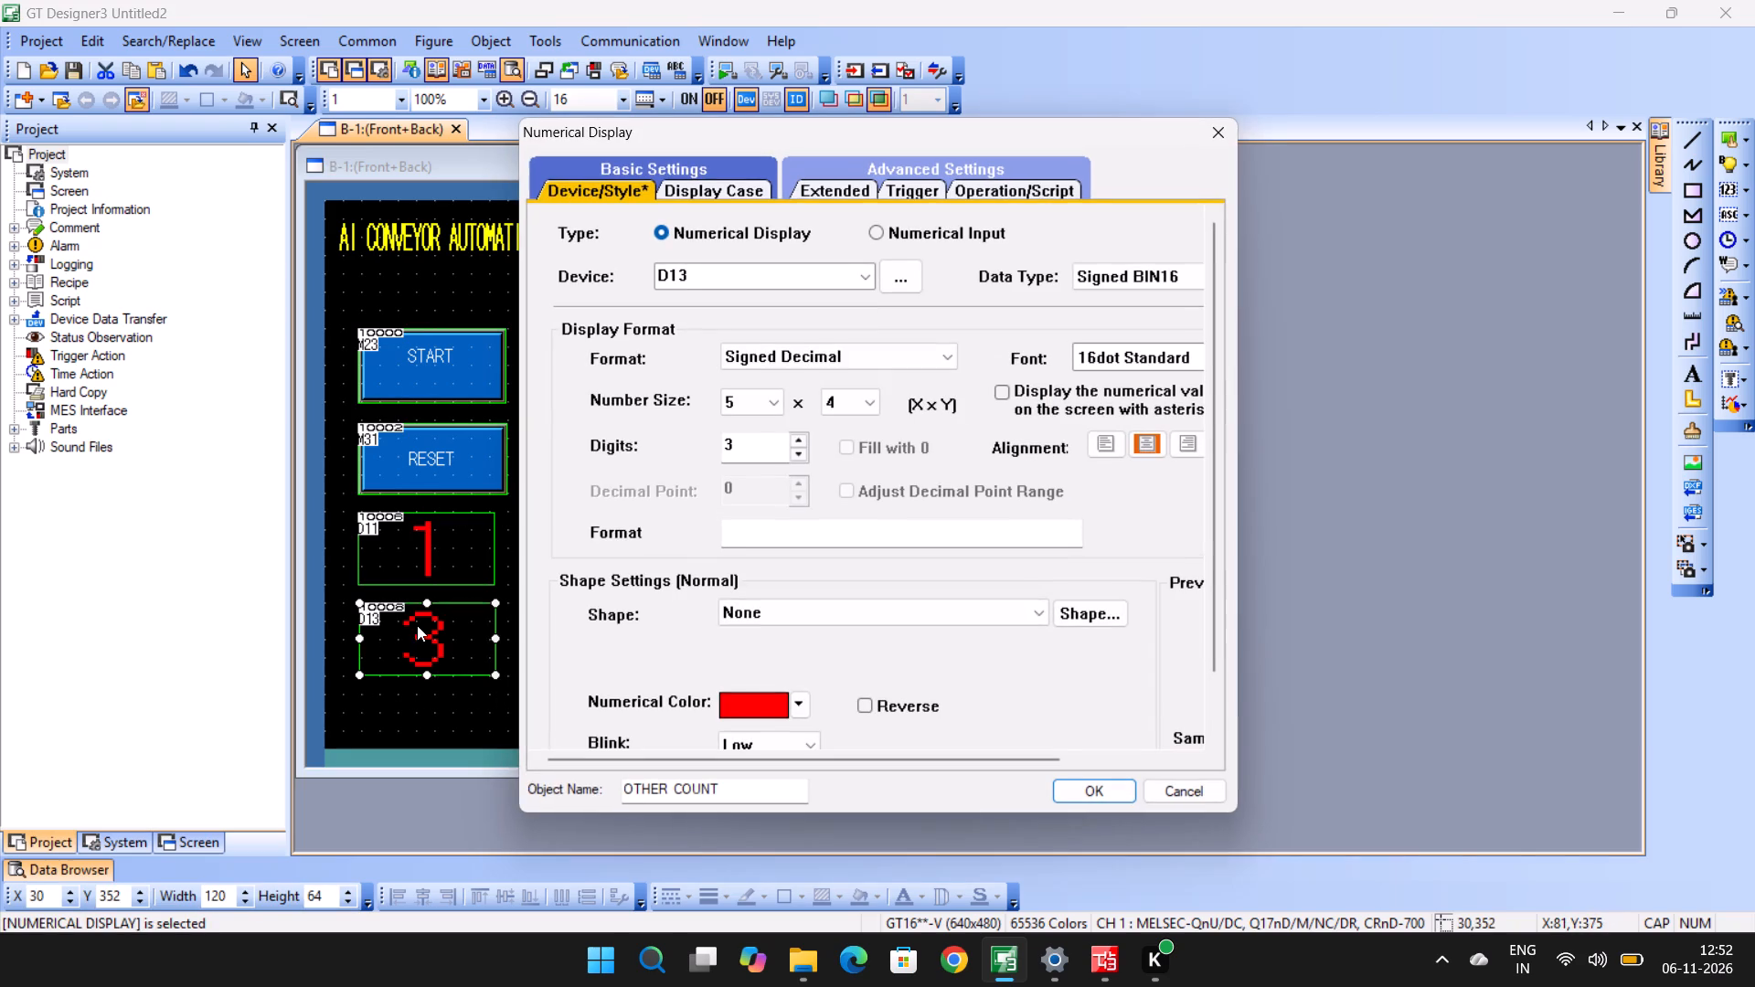
pyautogui.click(745, 273)
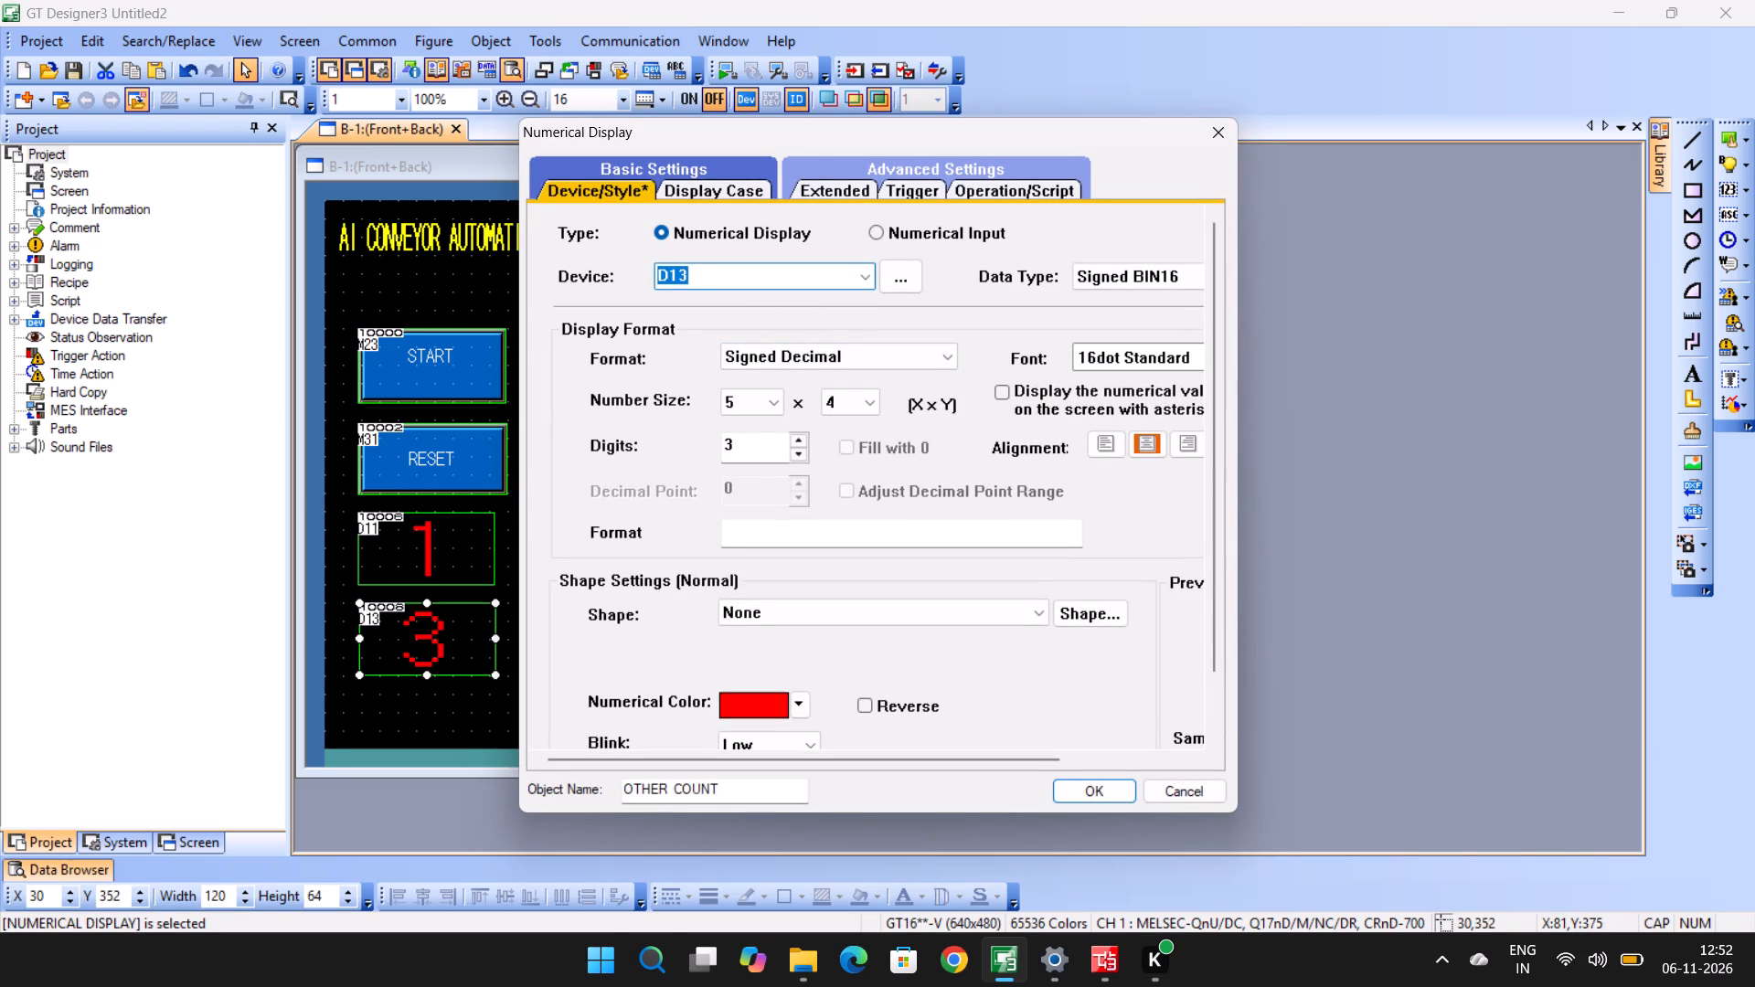
pyautogui.click(745, 273)
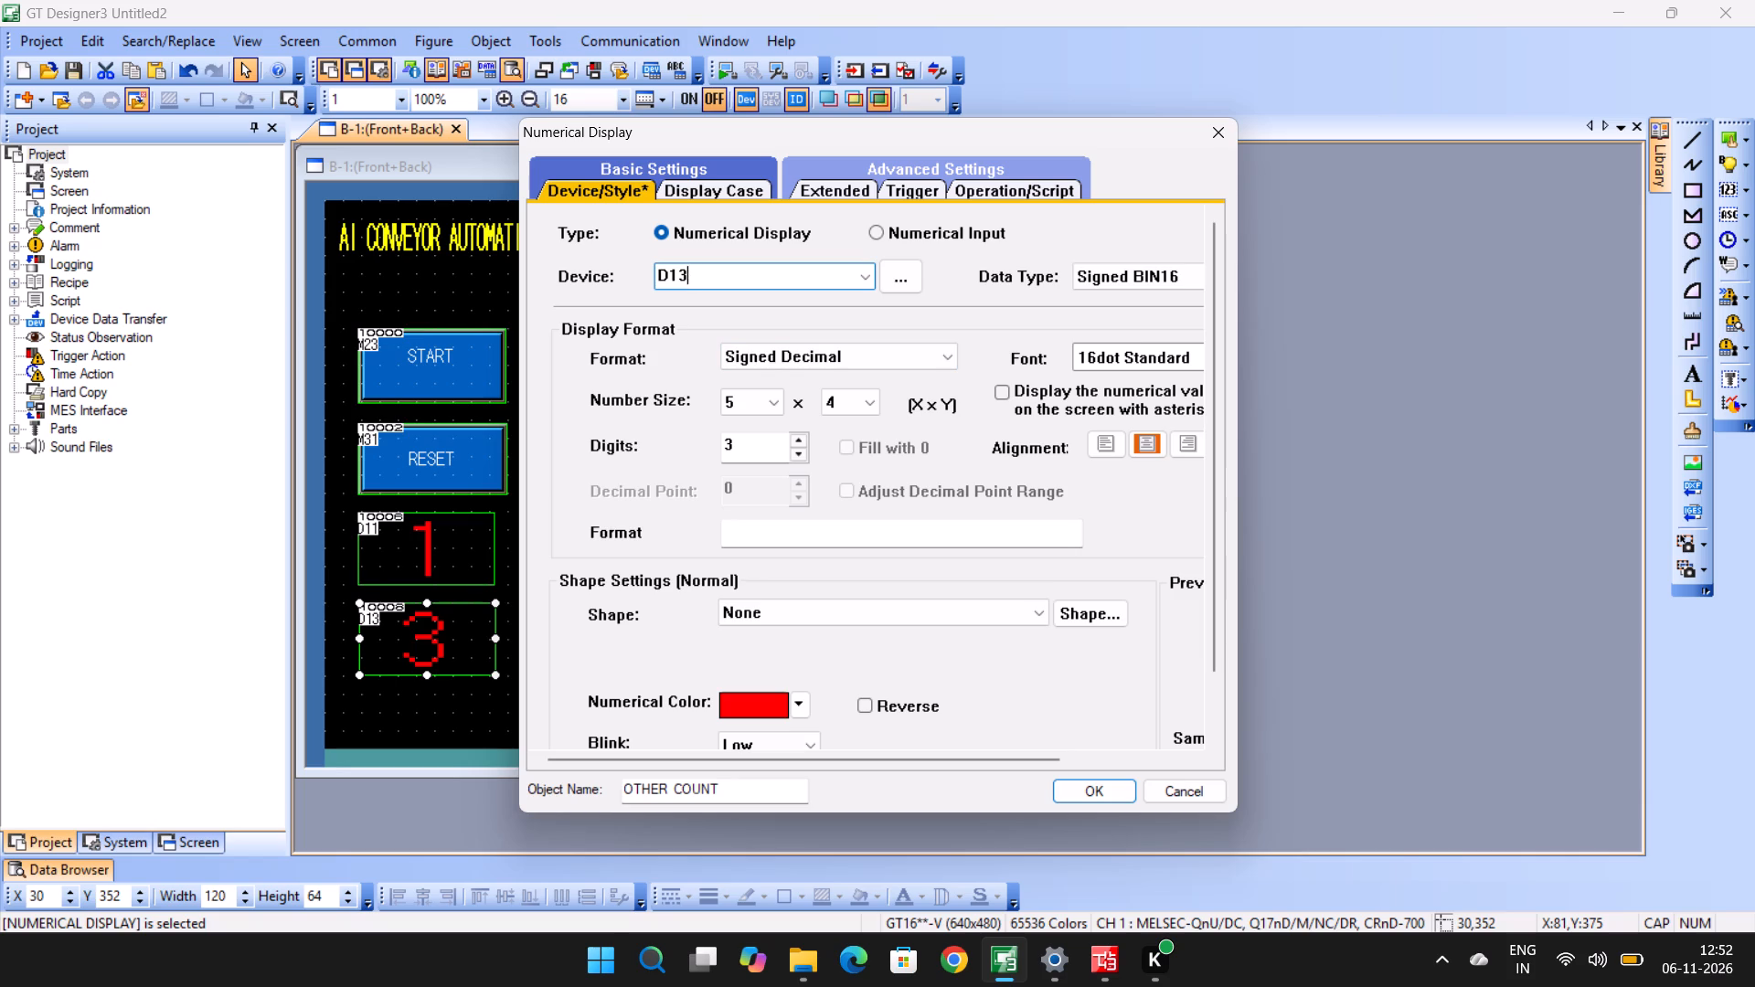
pyautogui.press('BackSpace')
pyautogui.press('2')
pyautogui.scroll(-2, 815, 702)
# Rename the copied display's object from OTHER COUNT to PLASTIC COUNT.
pyautogui.click(667, 795)
pyautogui.press('BackSpace')
pyautogui.press('BackSpace')
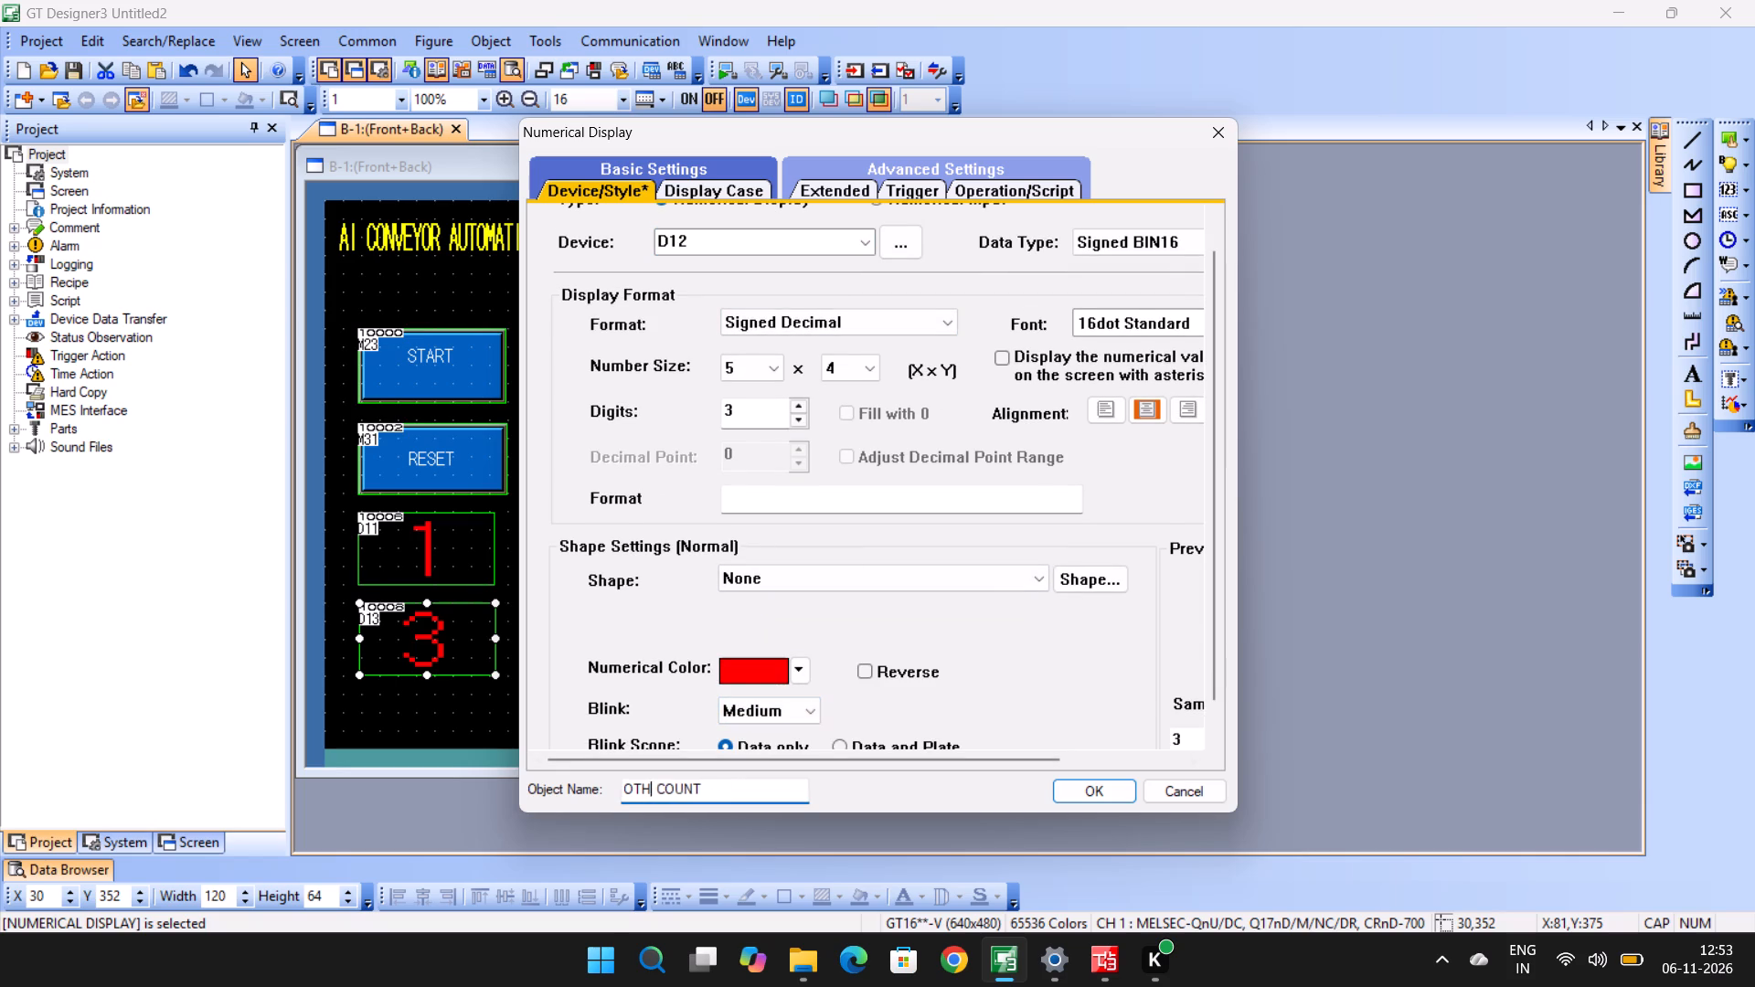
pyautogui.press('BackSpace')
pyautogui.press('BackSpace')
pyautogui.press('BackSpace')
pyautogui.write('PLAS')
pyautogui.write('TIC')
pyautogui.press('space')
# Set the PLASTIC COUNT display's preview sample value to 2 and apply its settings.
pyautogui.scroll(-1, 892, 776)
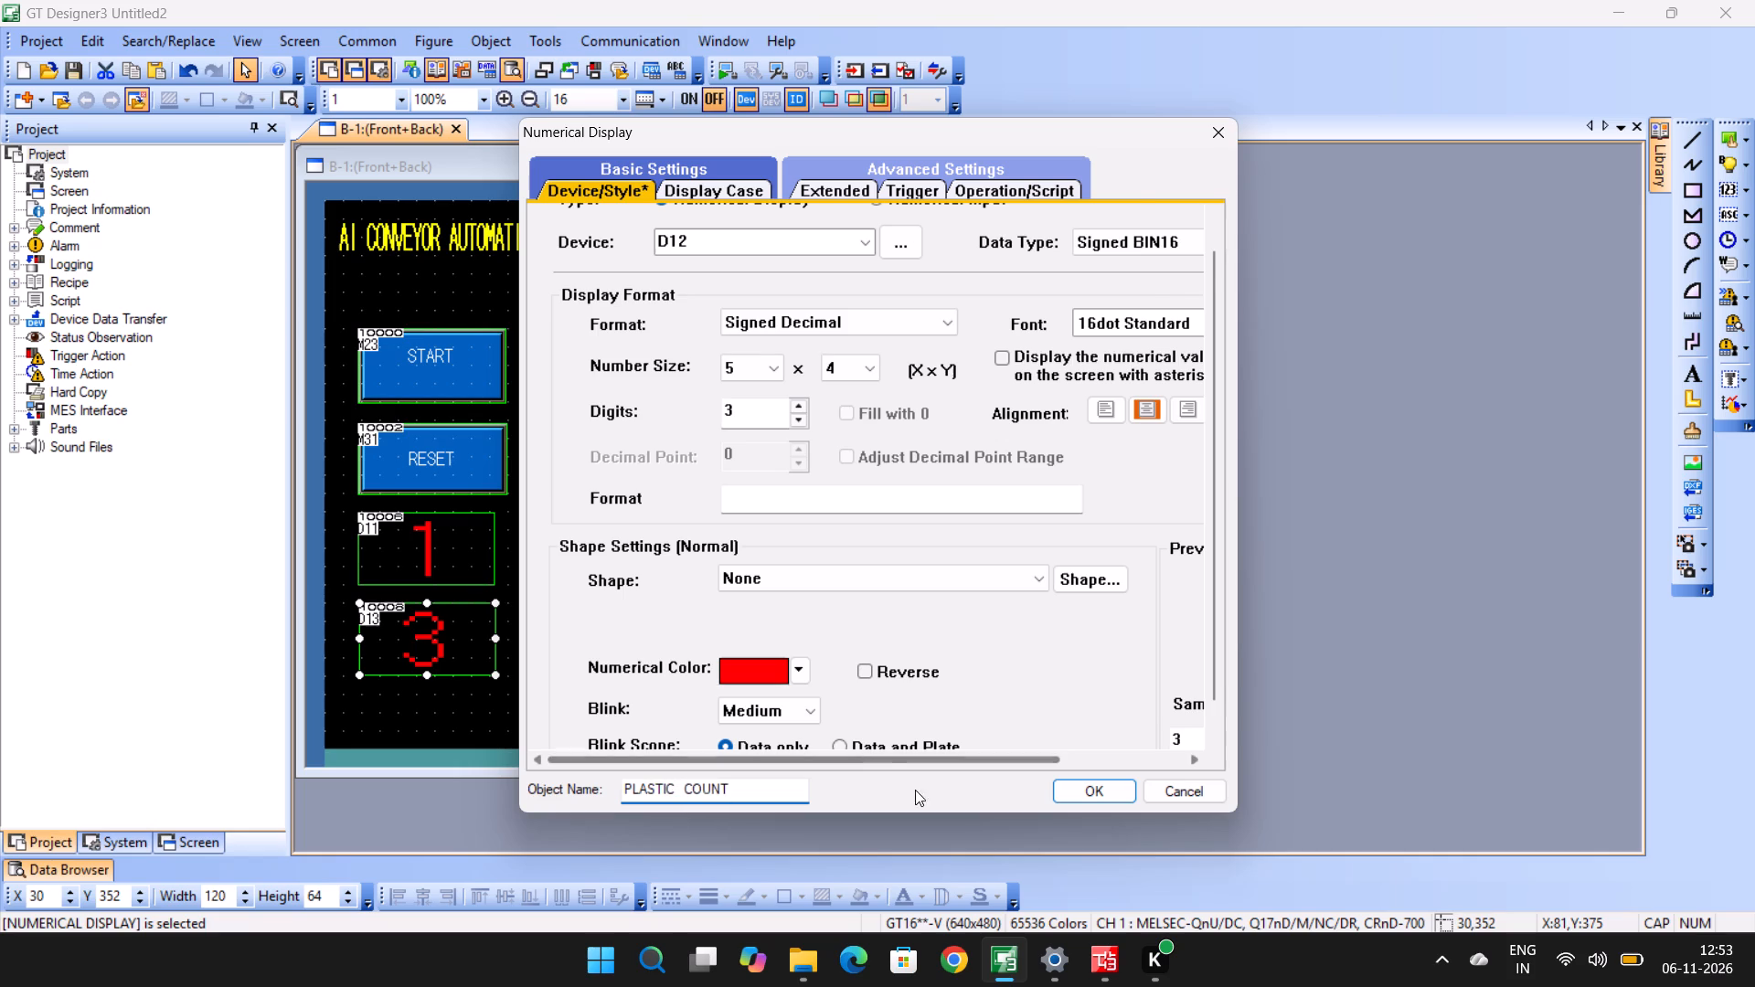
pyautogui.scroll(-1, 915, 790)
pyautogui.click(1190, 706)
pyautogui.press('BackSpace')
pyautogui.press('2')
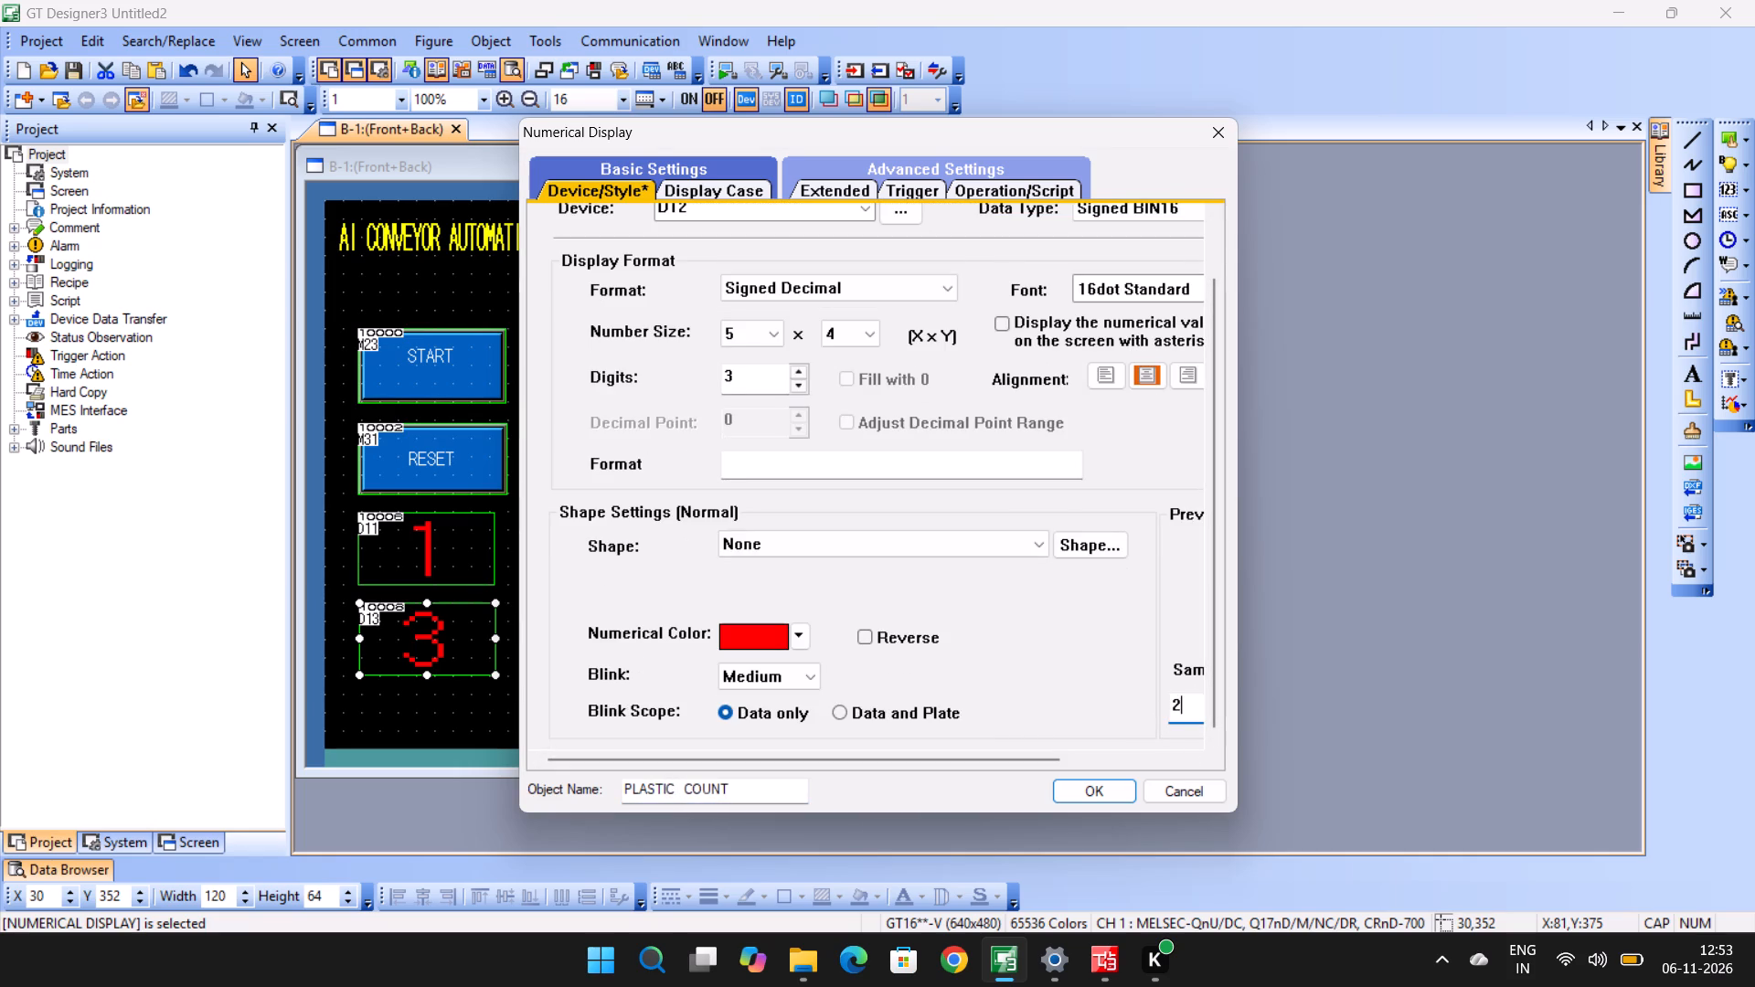
pyautogui.scroll(3, 929, 527)
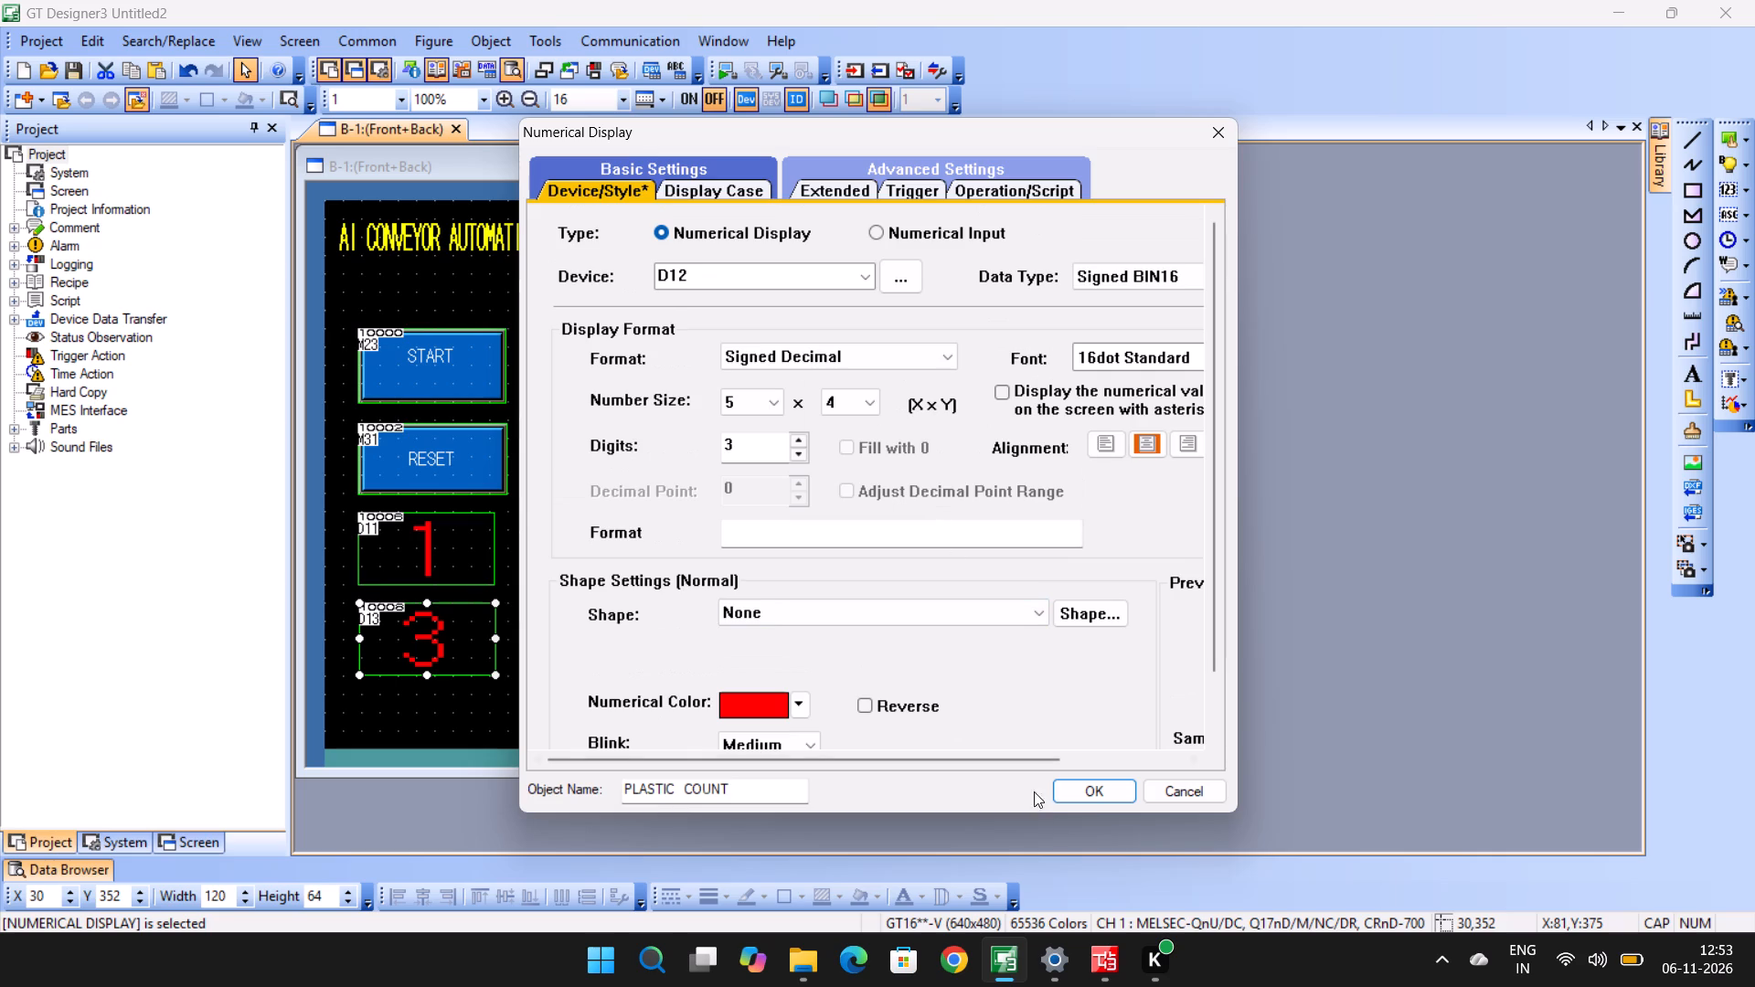
pyautogui.click(1095, 791)
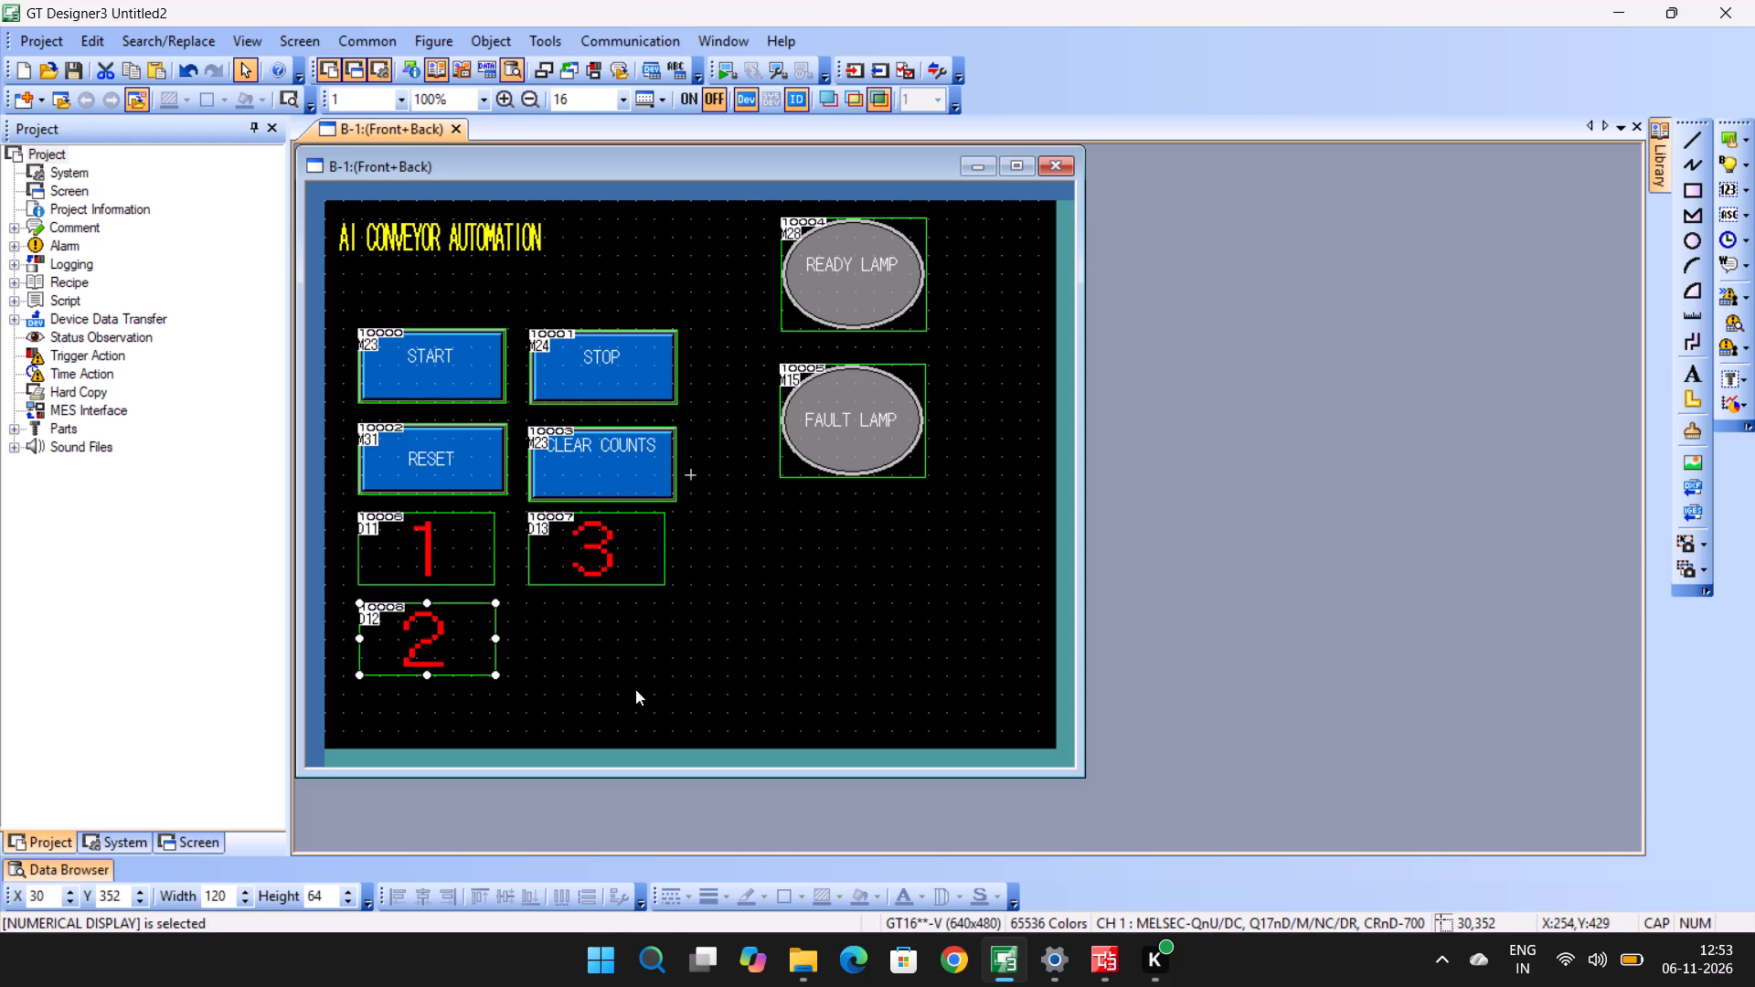
# Examine the READY LAMP's device, style, extended and script settings.
pyautogui.click(817, 263)
pyautogui.moveTo(818, 263); pyautogui.dragTo(738, 281)
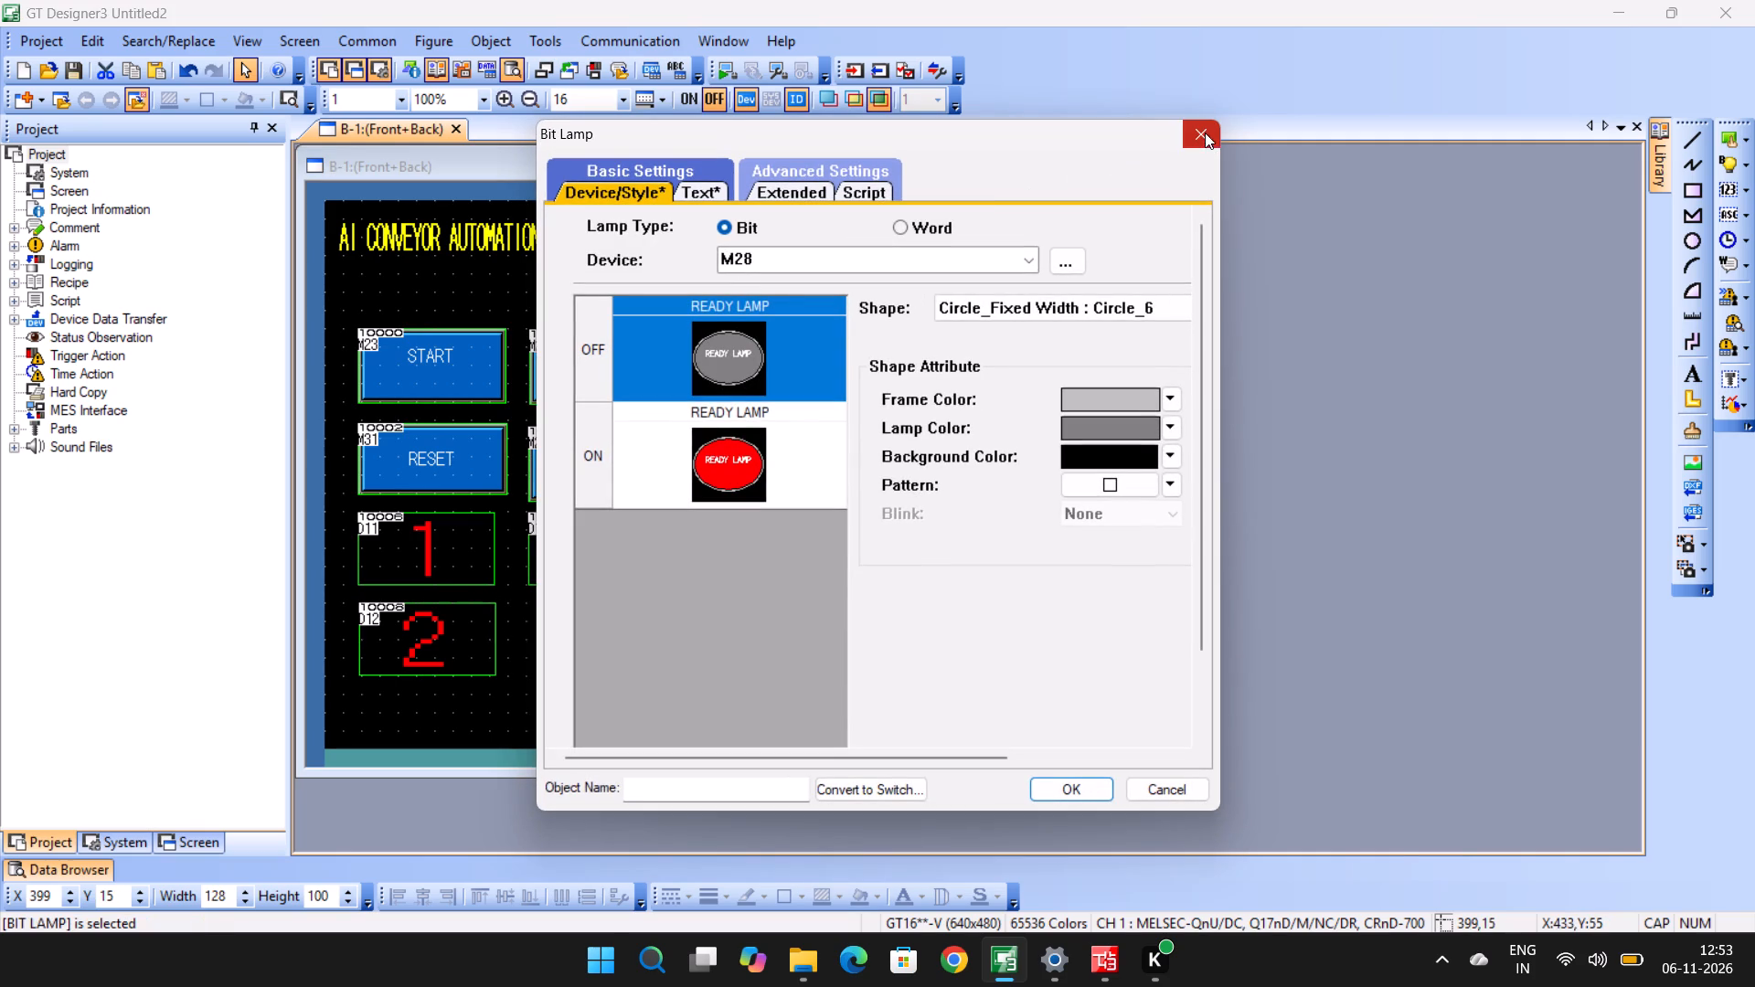
pyautogui.click(1205, 133)
pyautogui.click(880, 281)
pyautogui.doubleClick(857, 268)
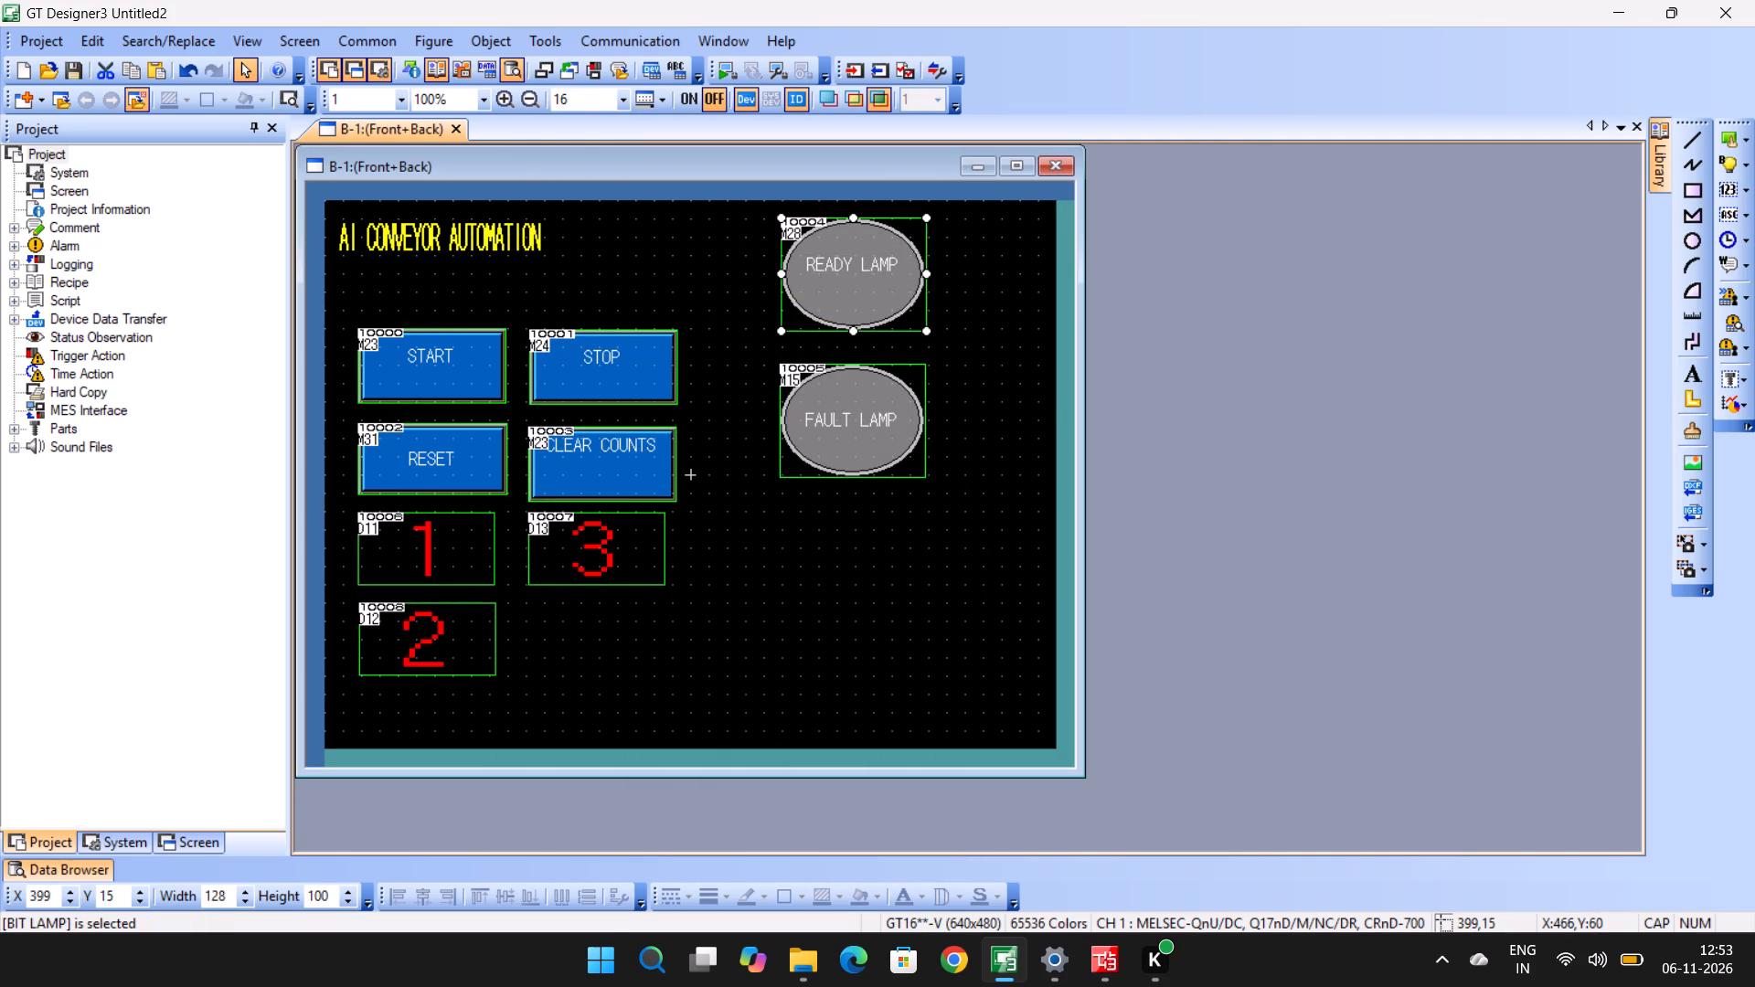
pyautogui.click(810, 180)
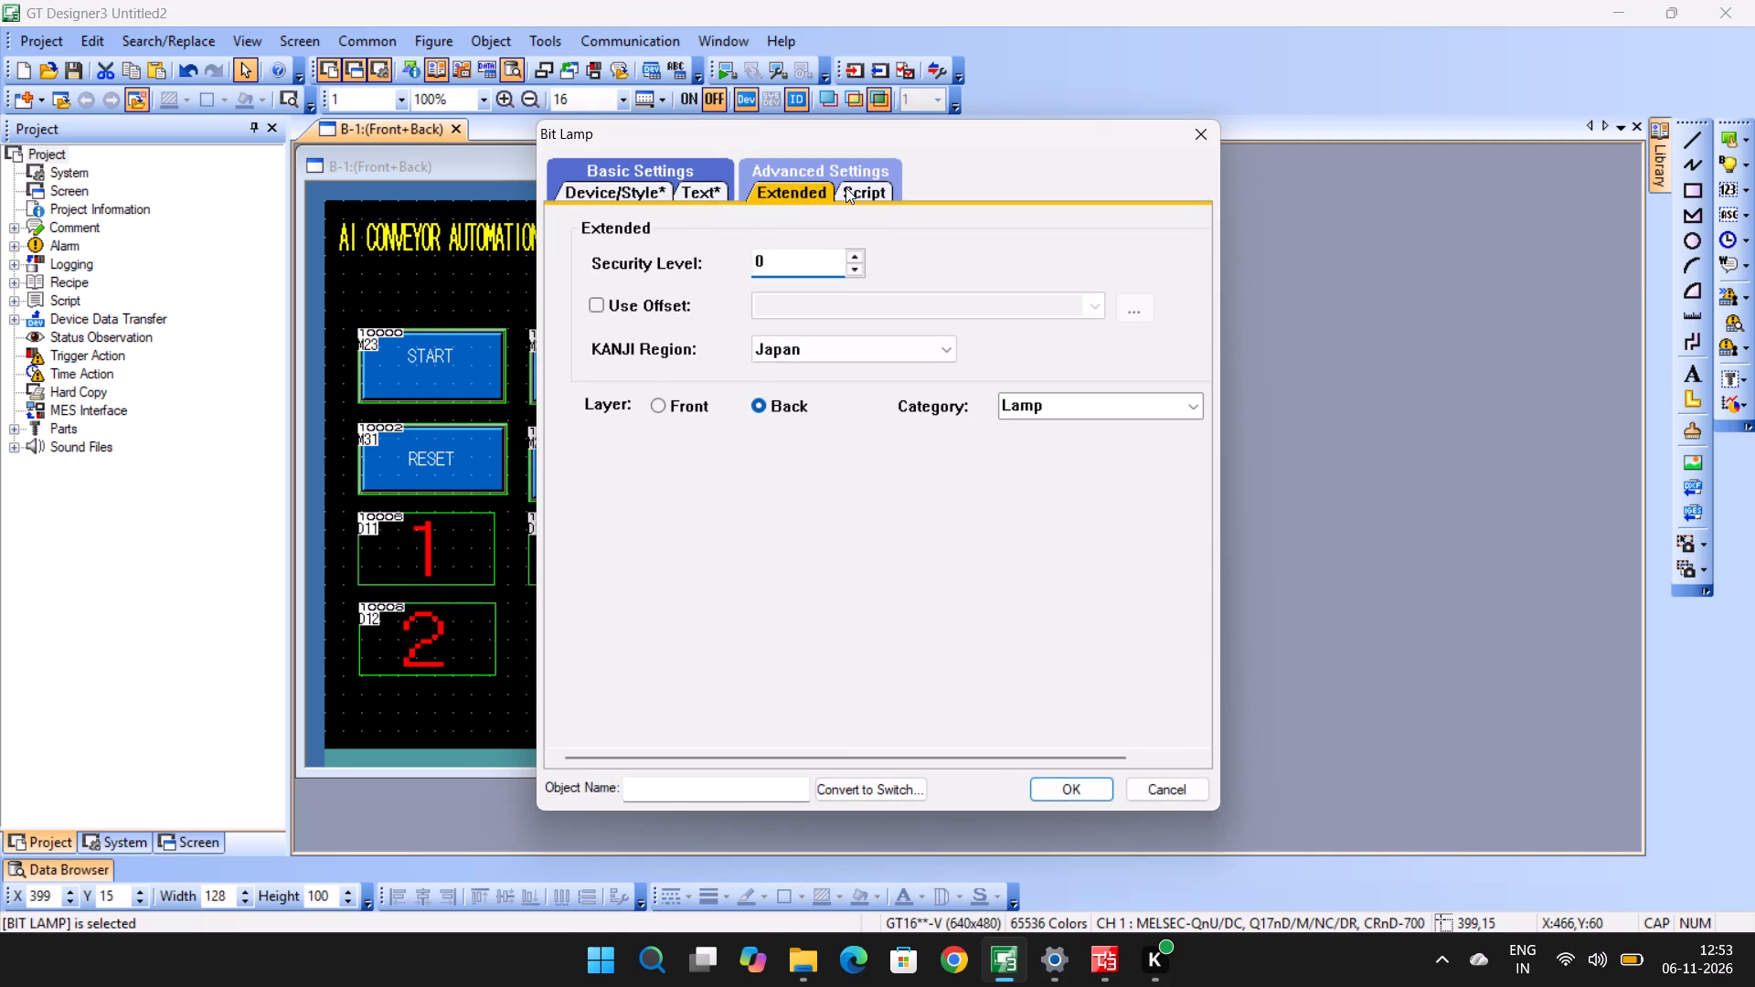
pyautogui.click(846, 187)
pyautogui.click(582, 180)
pyautogui.click(602, 186)
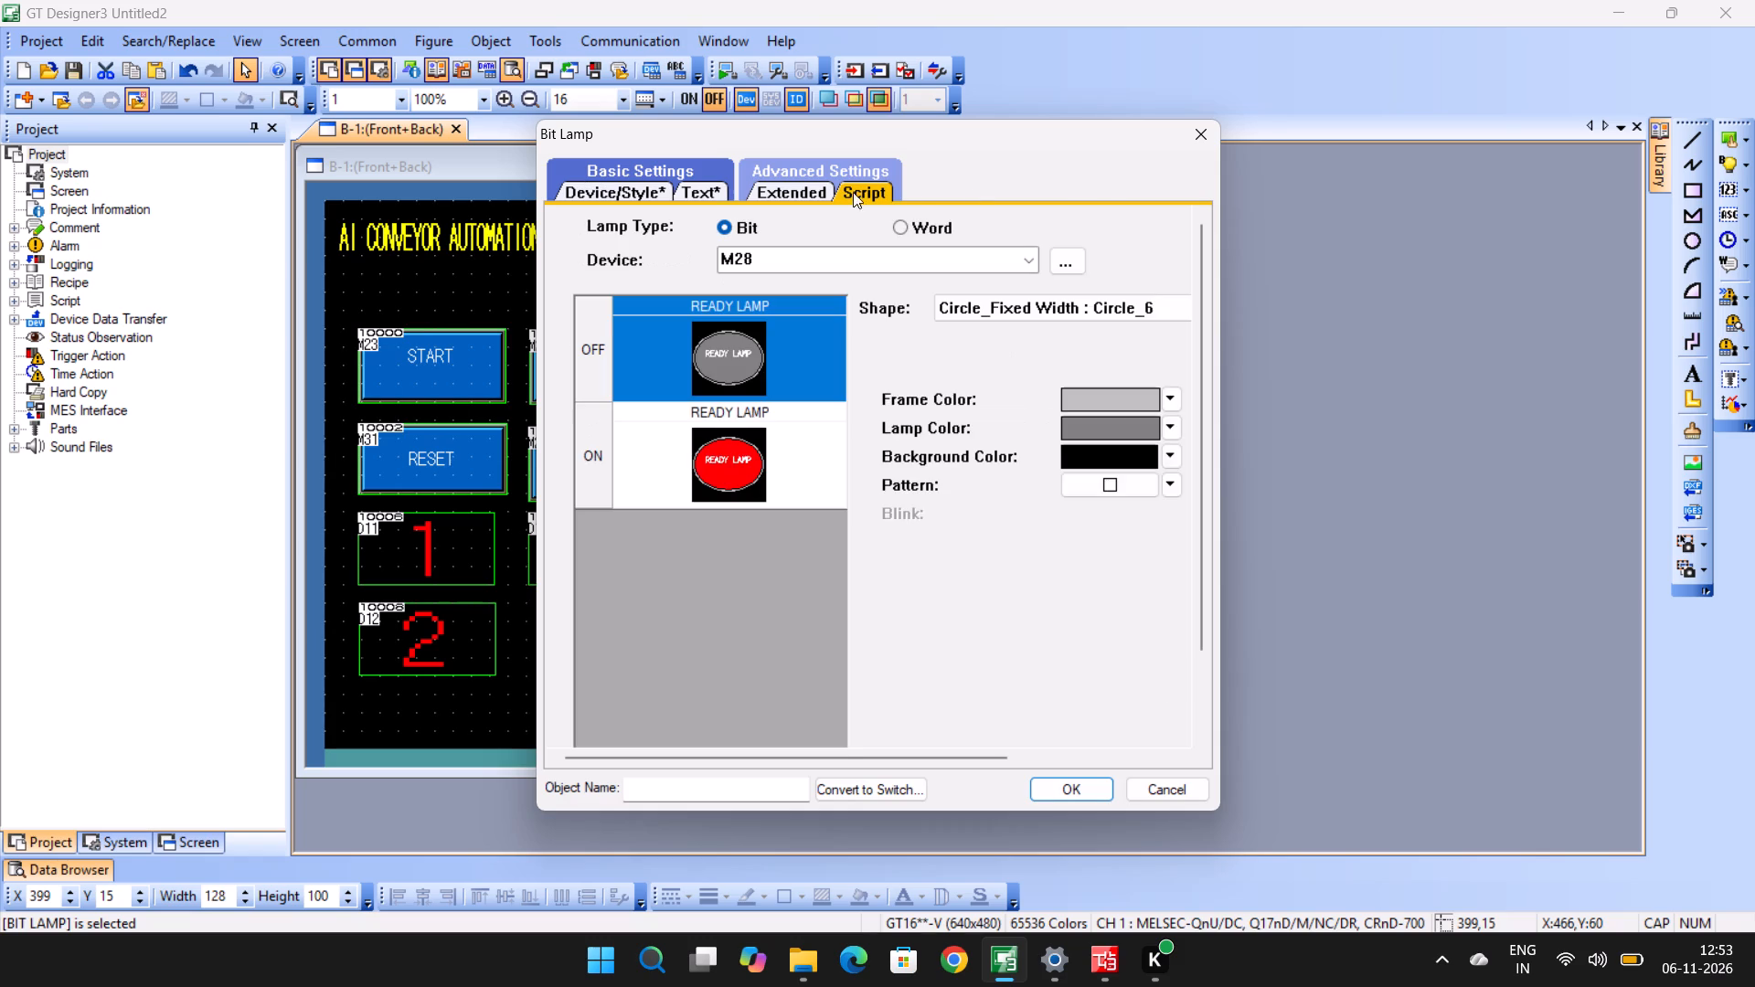
pyautogui.click(1192, 134)
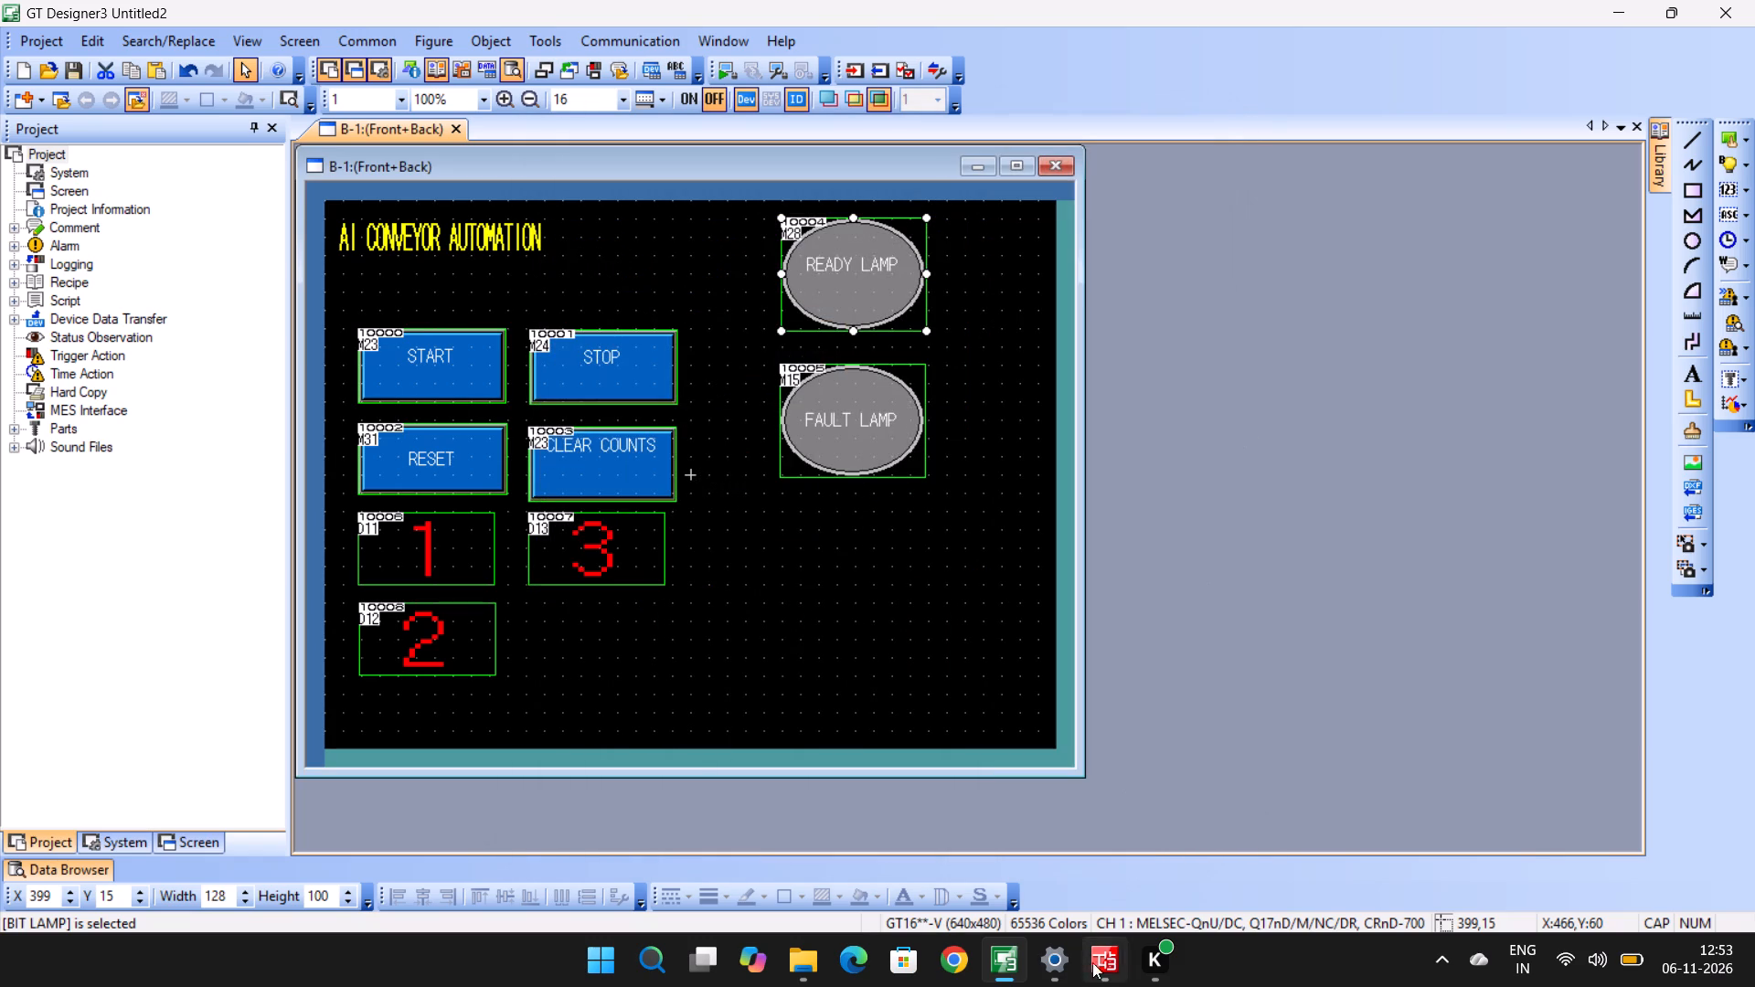
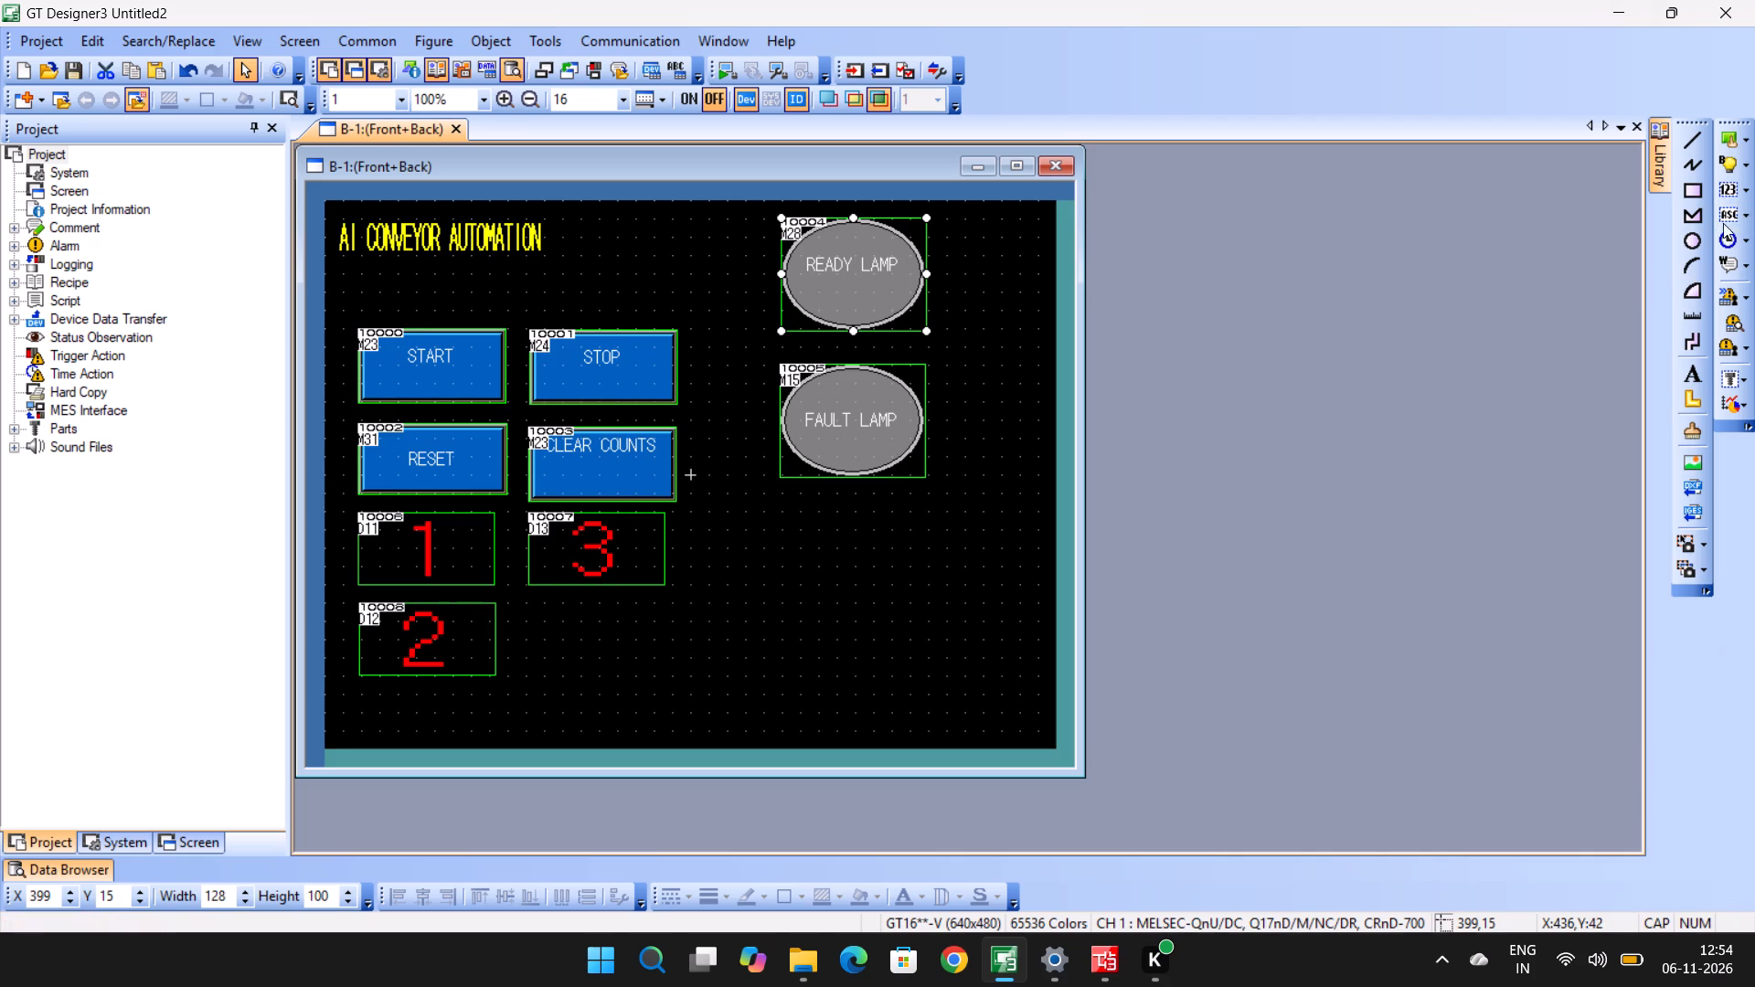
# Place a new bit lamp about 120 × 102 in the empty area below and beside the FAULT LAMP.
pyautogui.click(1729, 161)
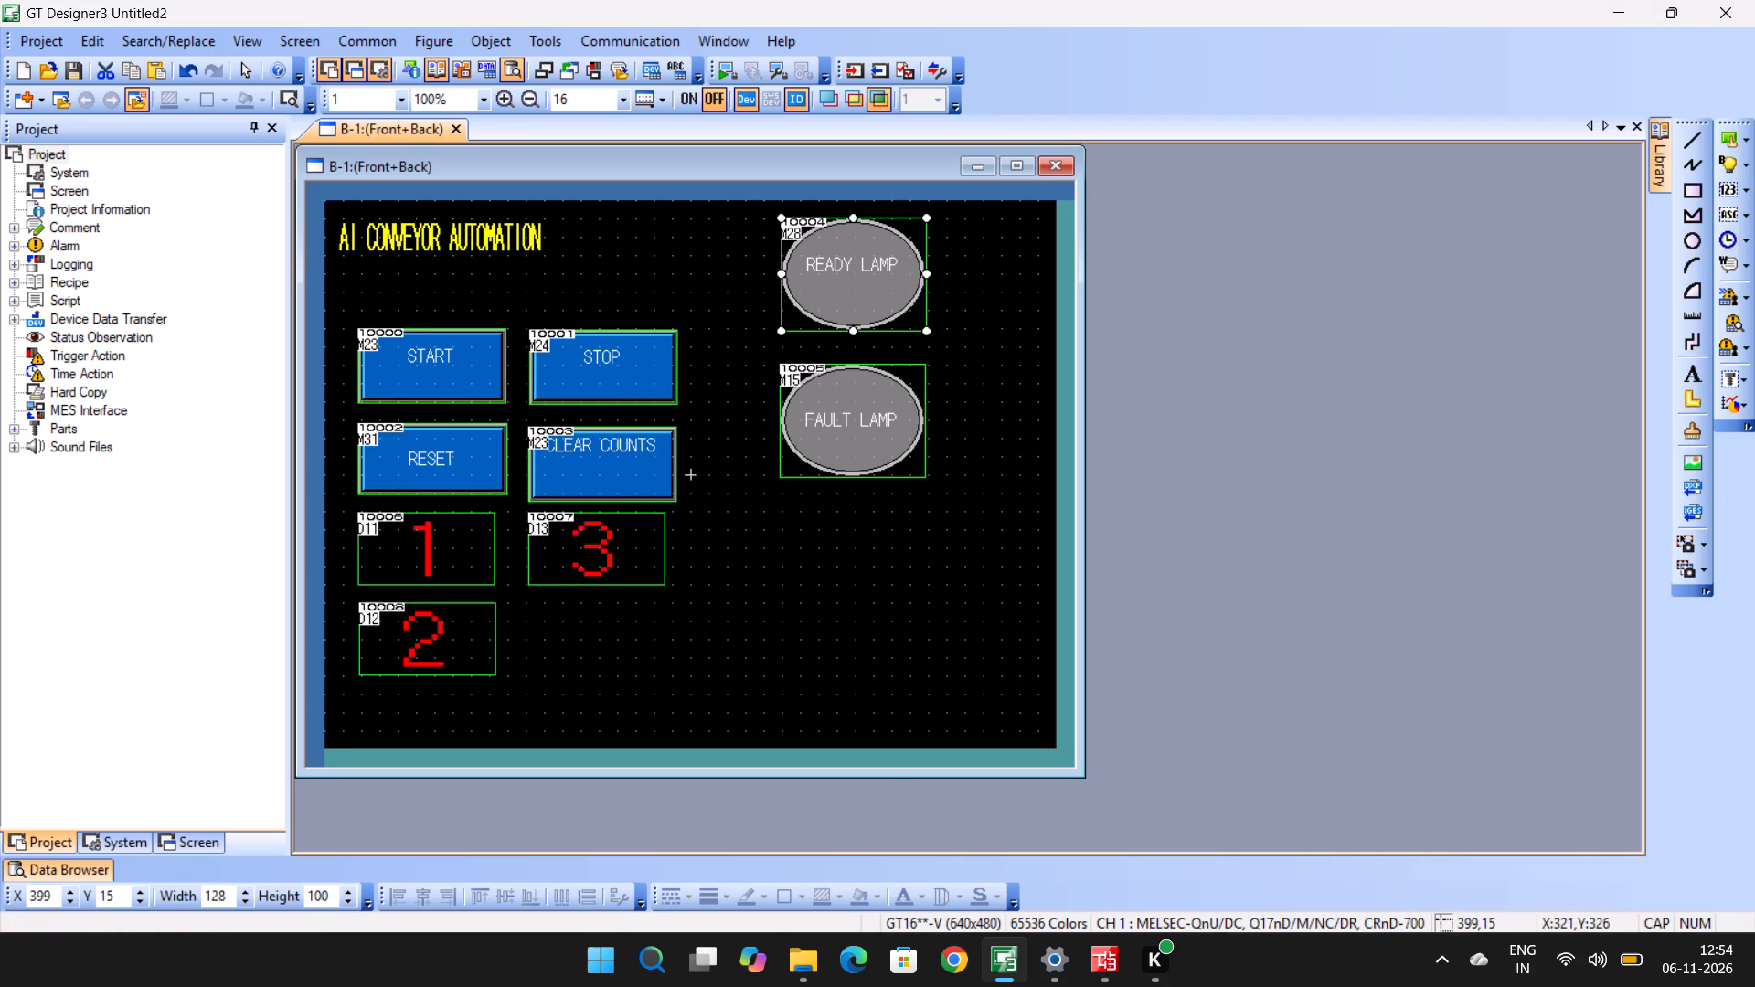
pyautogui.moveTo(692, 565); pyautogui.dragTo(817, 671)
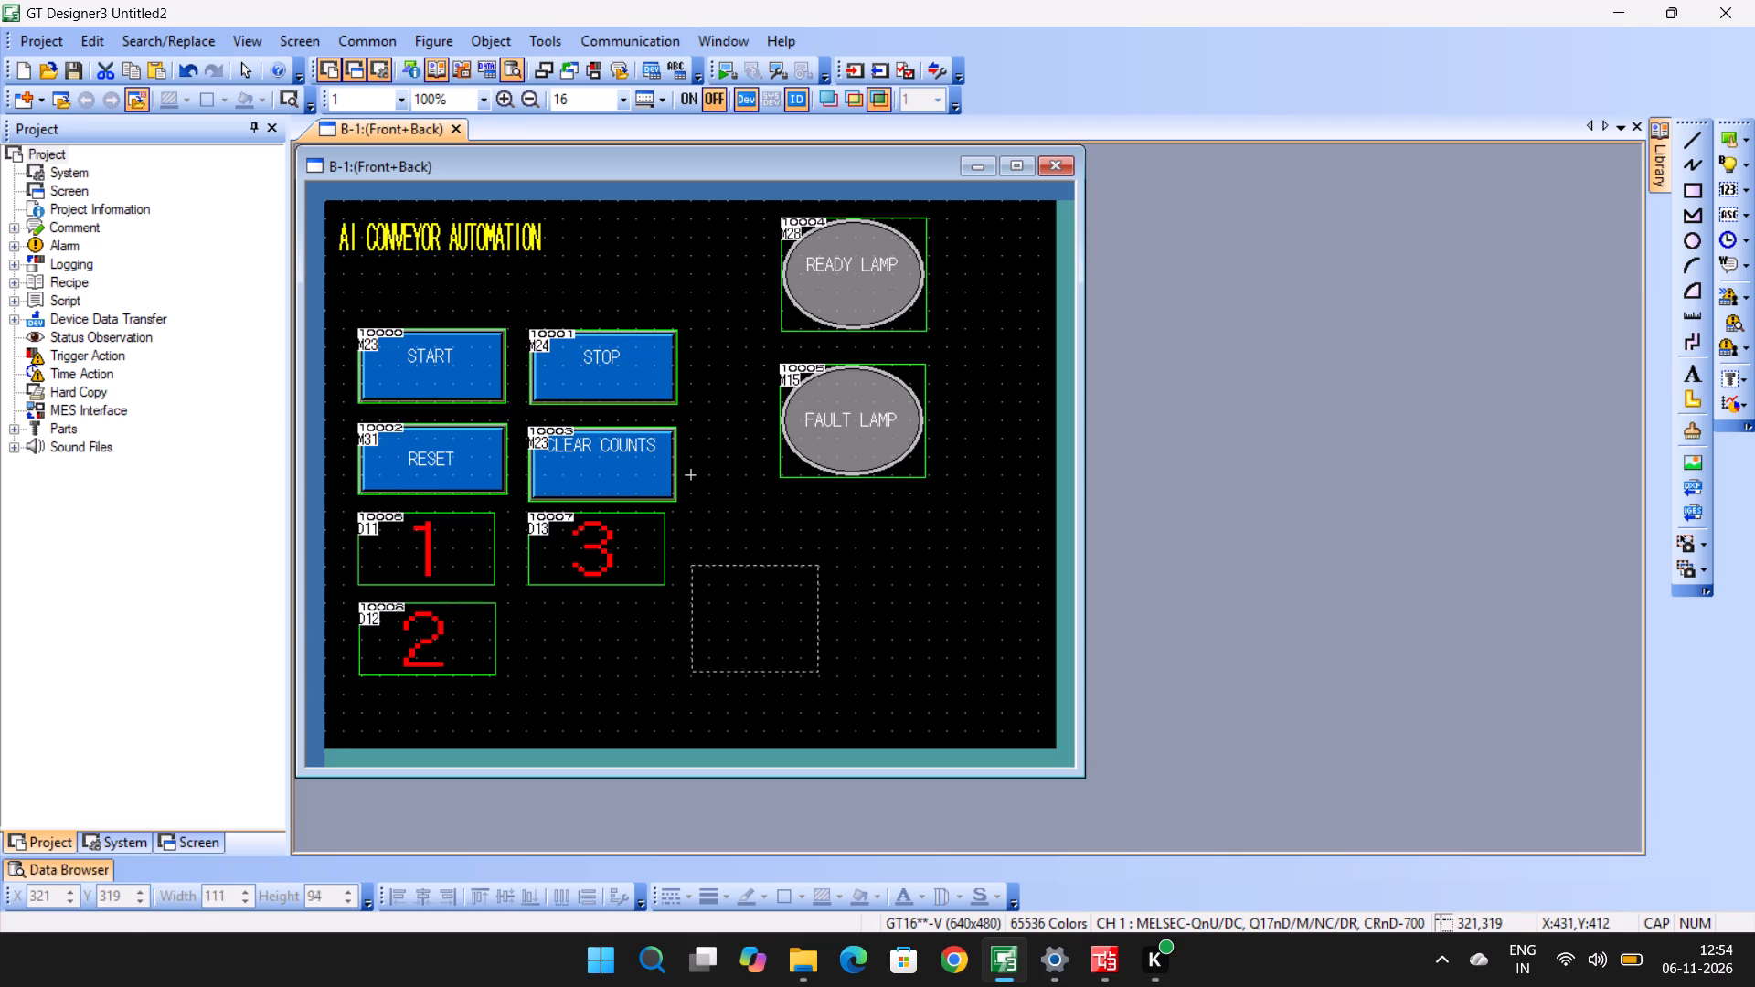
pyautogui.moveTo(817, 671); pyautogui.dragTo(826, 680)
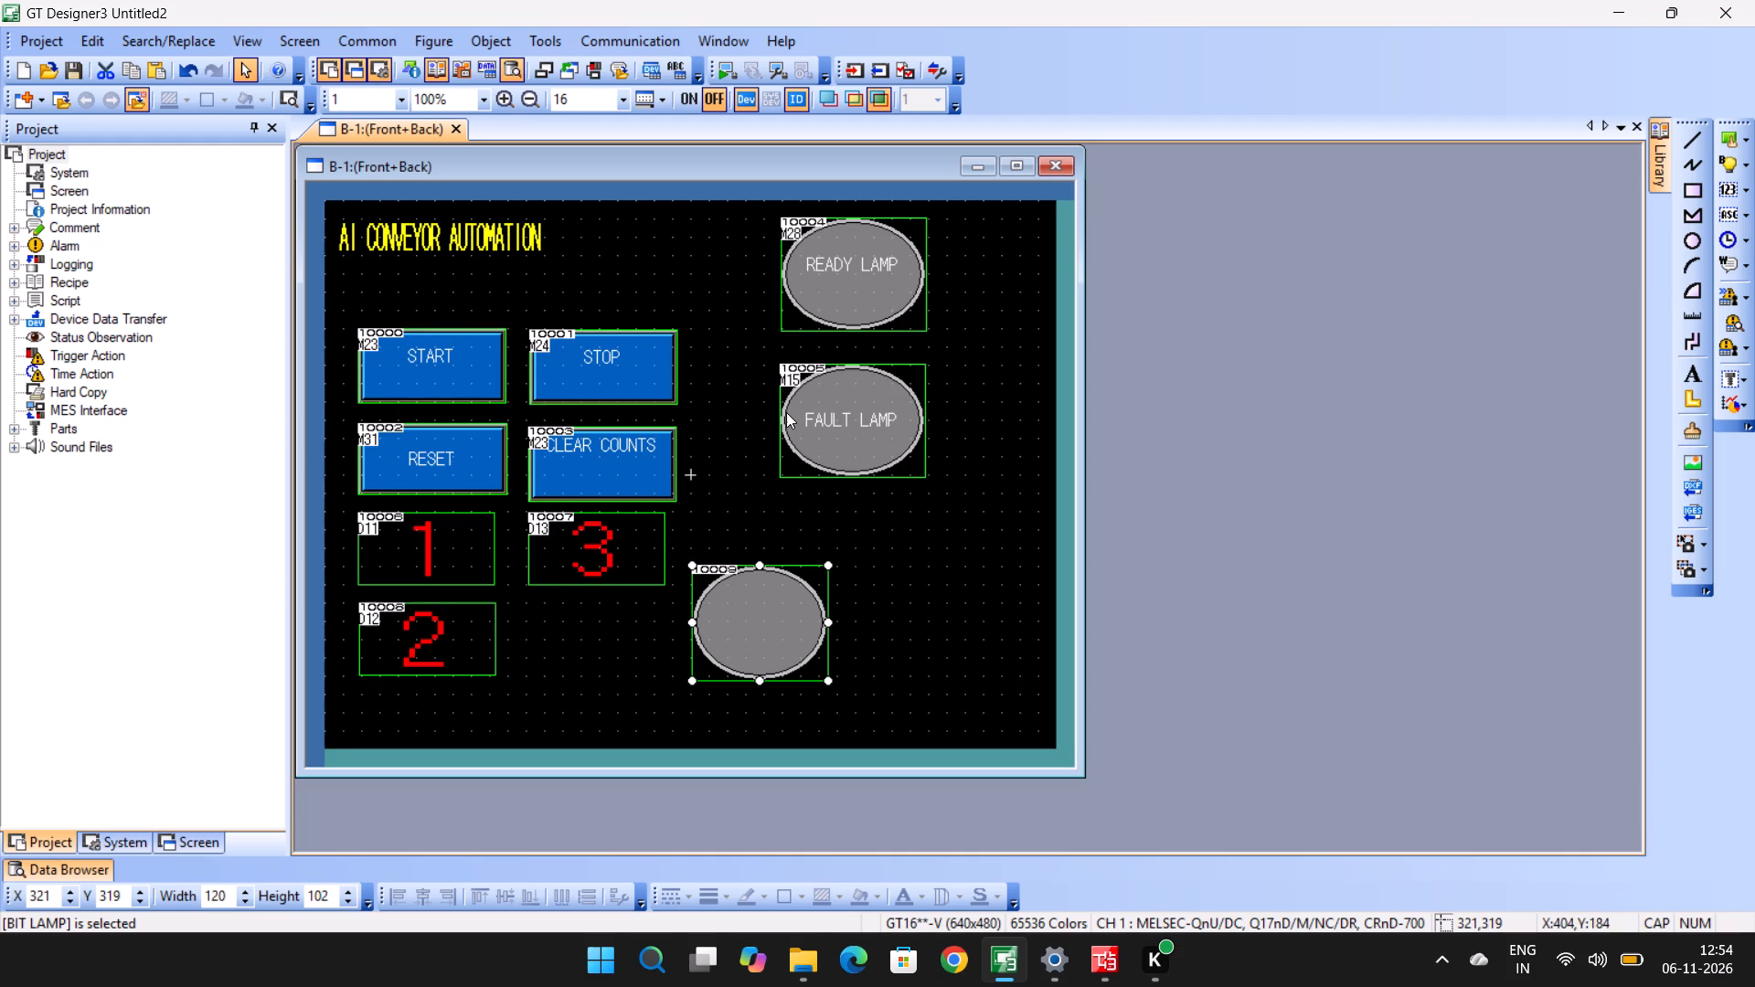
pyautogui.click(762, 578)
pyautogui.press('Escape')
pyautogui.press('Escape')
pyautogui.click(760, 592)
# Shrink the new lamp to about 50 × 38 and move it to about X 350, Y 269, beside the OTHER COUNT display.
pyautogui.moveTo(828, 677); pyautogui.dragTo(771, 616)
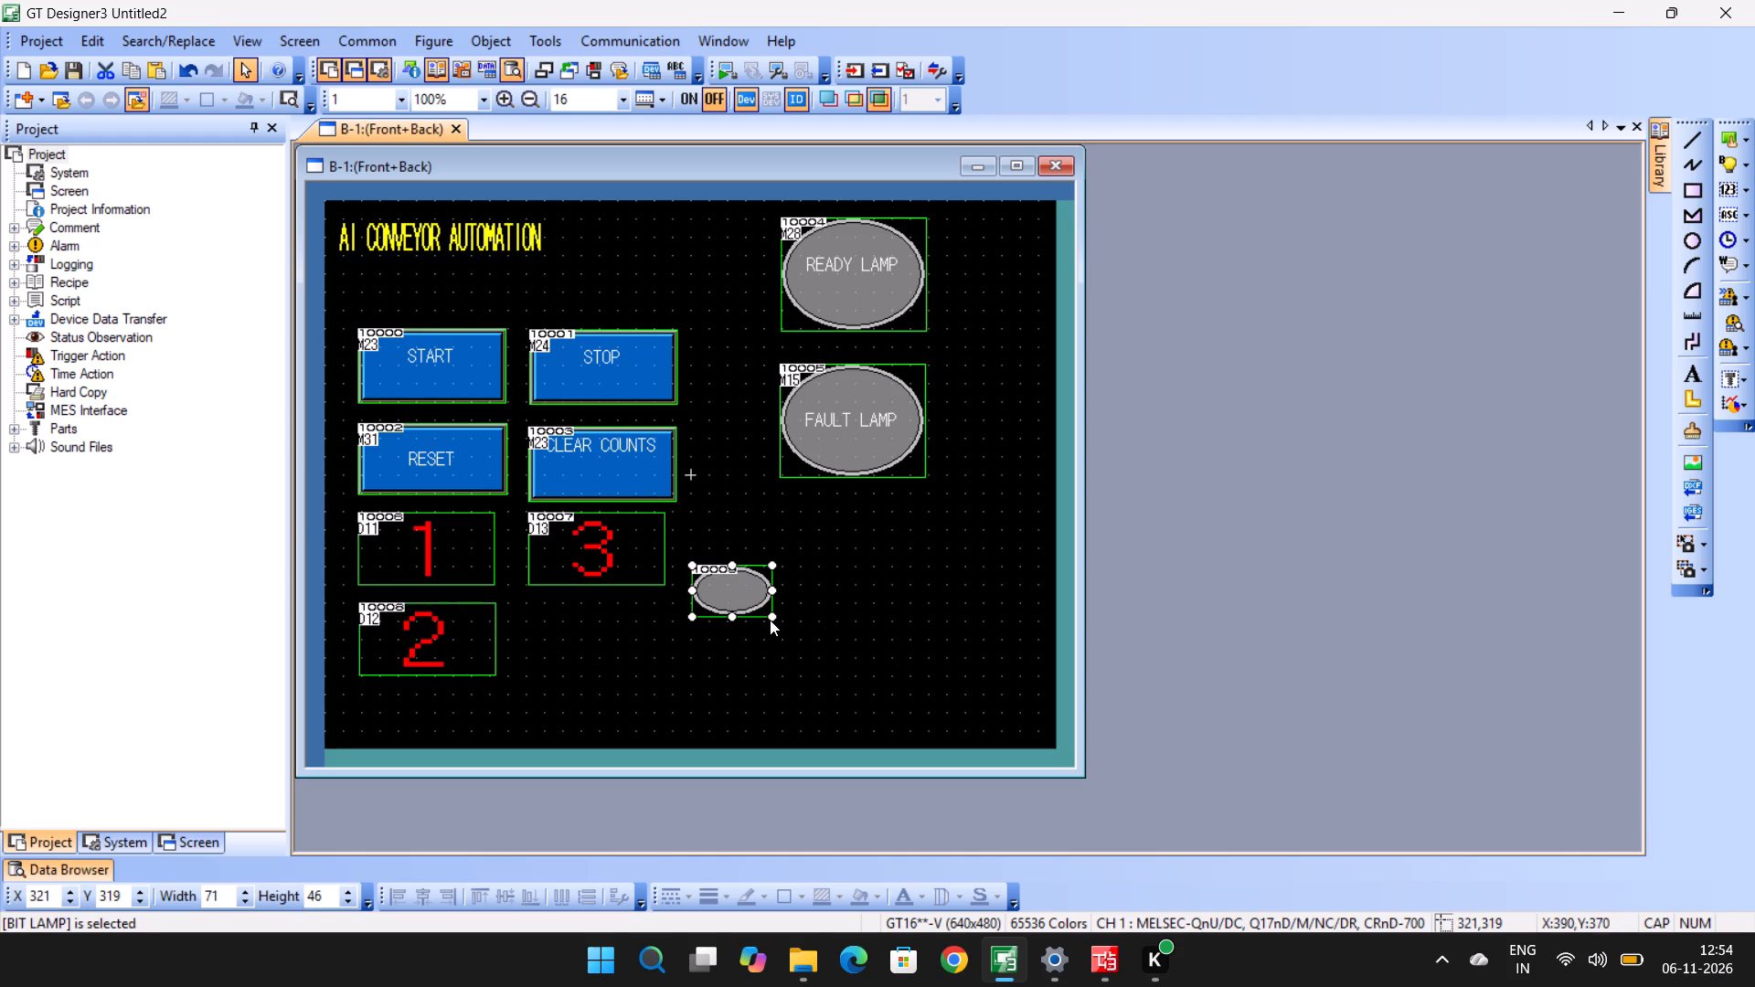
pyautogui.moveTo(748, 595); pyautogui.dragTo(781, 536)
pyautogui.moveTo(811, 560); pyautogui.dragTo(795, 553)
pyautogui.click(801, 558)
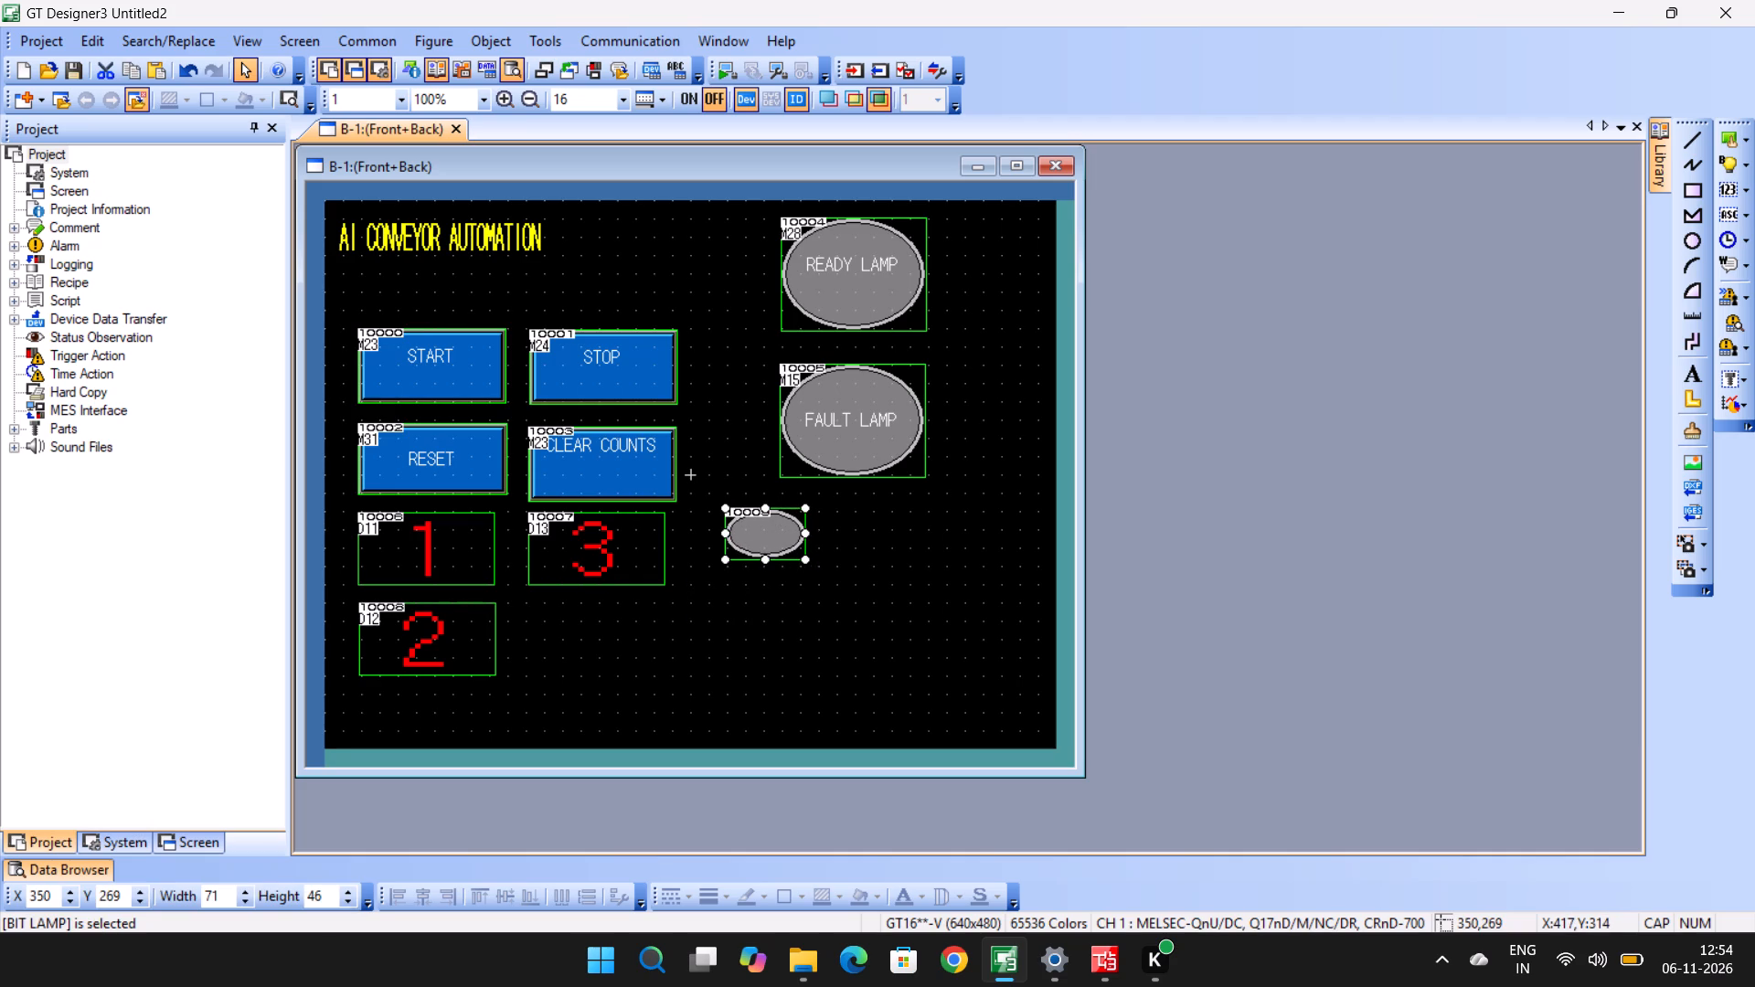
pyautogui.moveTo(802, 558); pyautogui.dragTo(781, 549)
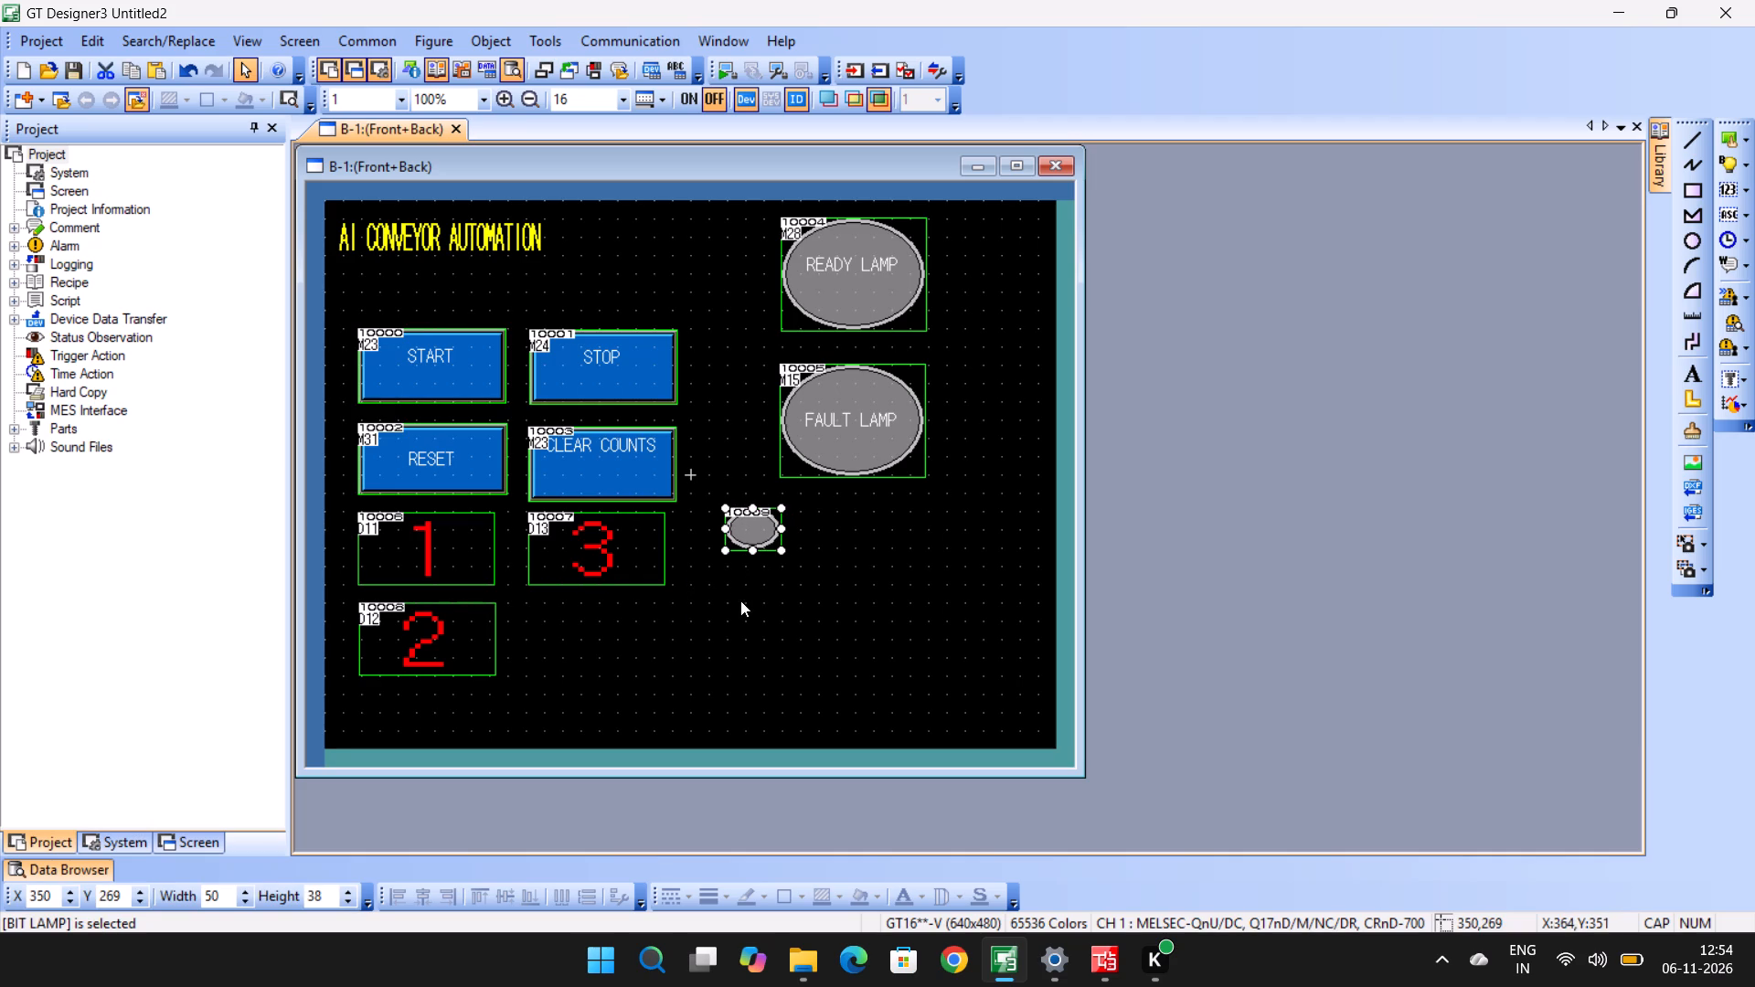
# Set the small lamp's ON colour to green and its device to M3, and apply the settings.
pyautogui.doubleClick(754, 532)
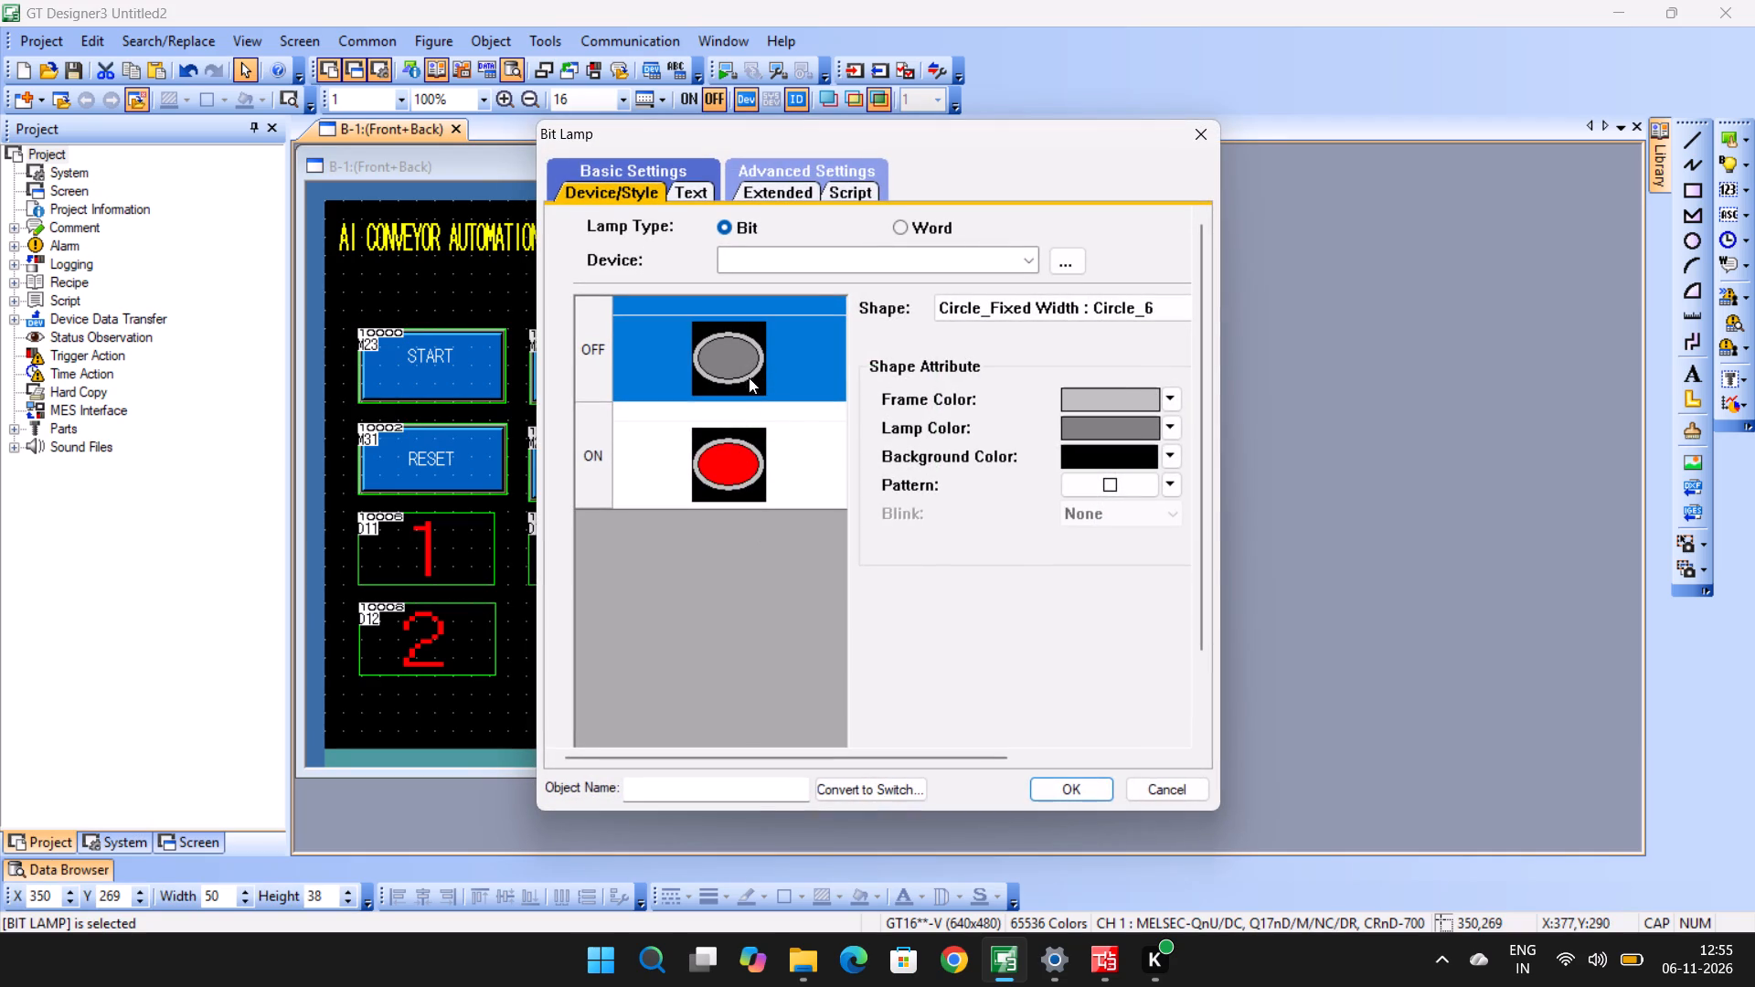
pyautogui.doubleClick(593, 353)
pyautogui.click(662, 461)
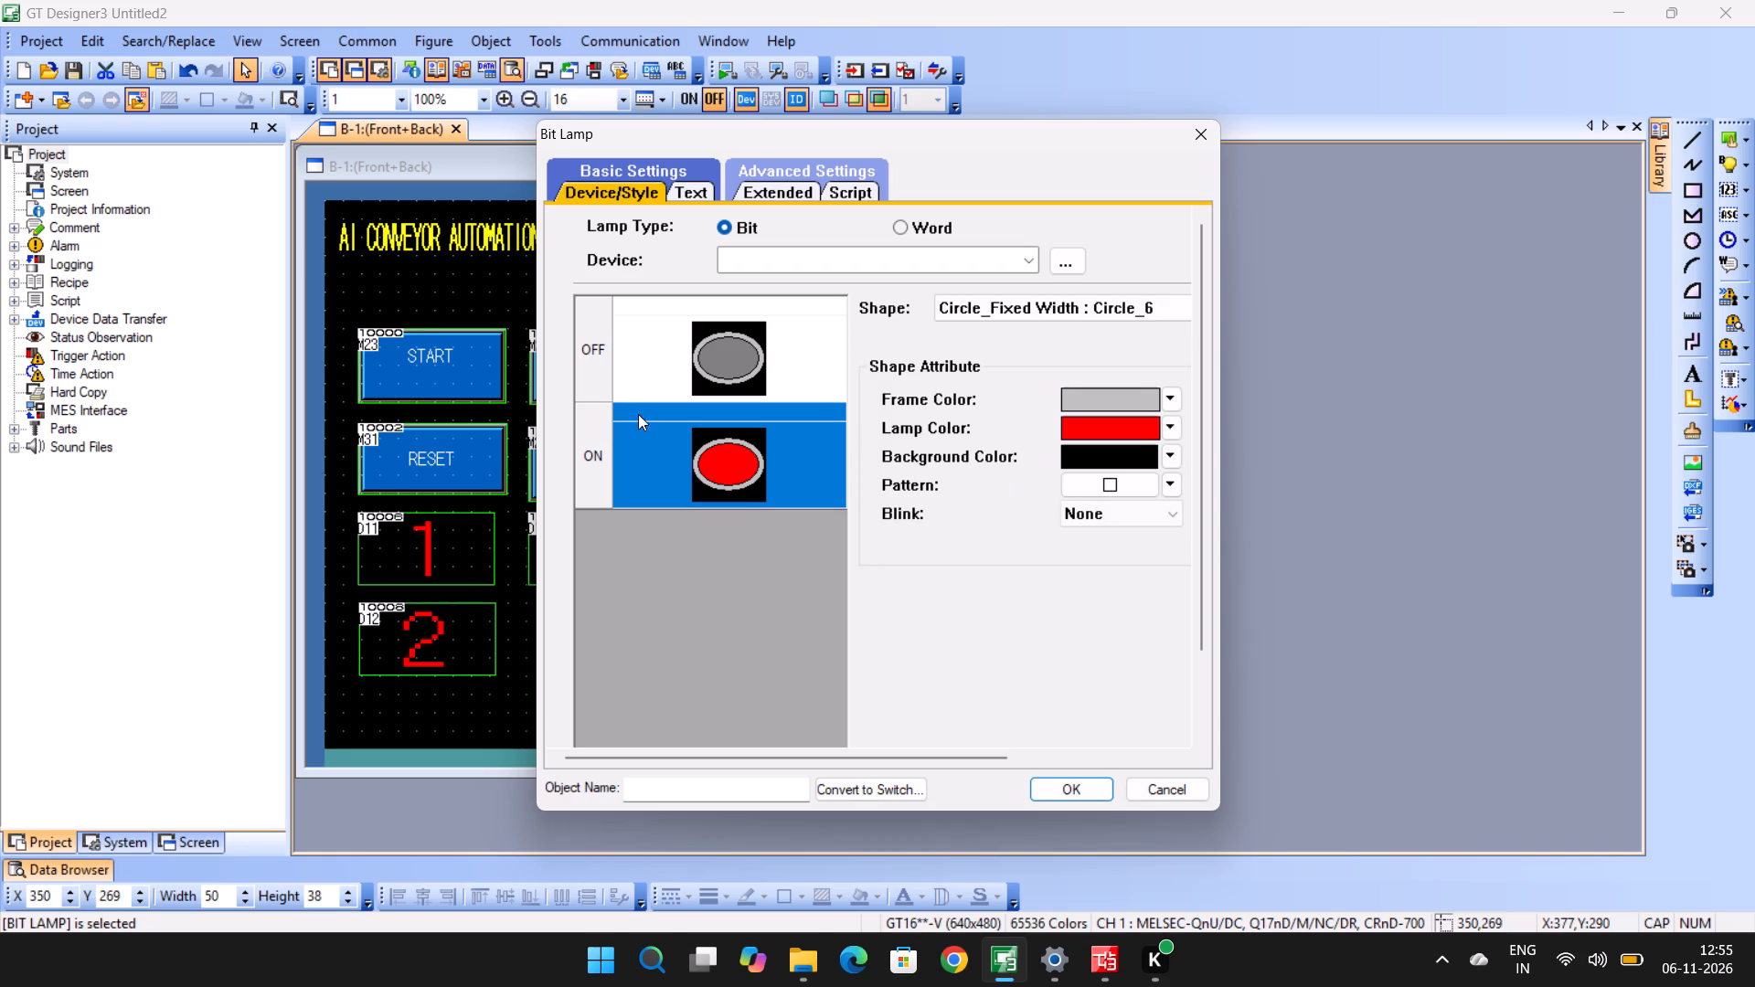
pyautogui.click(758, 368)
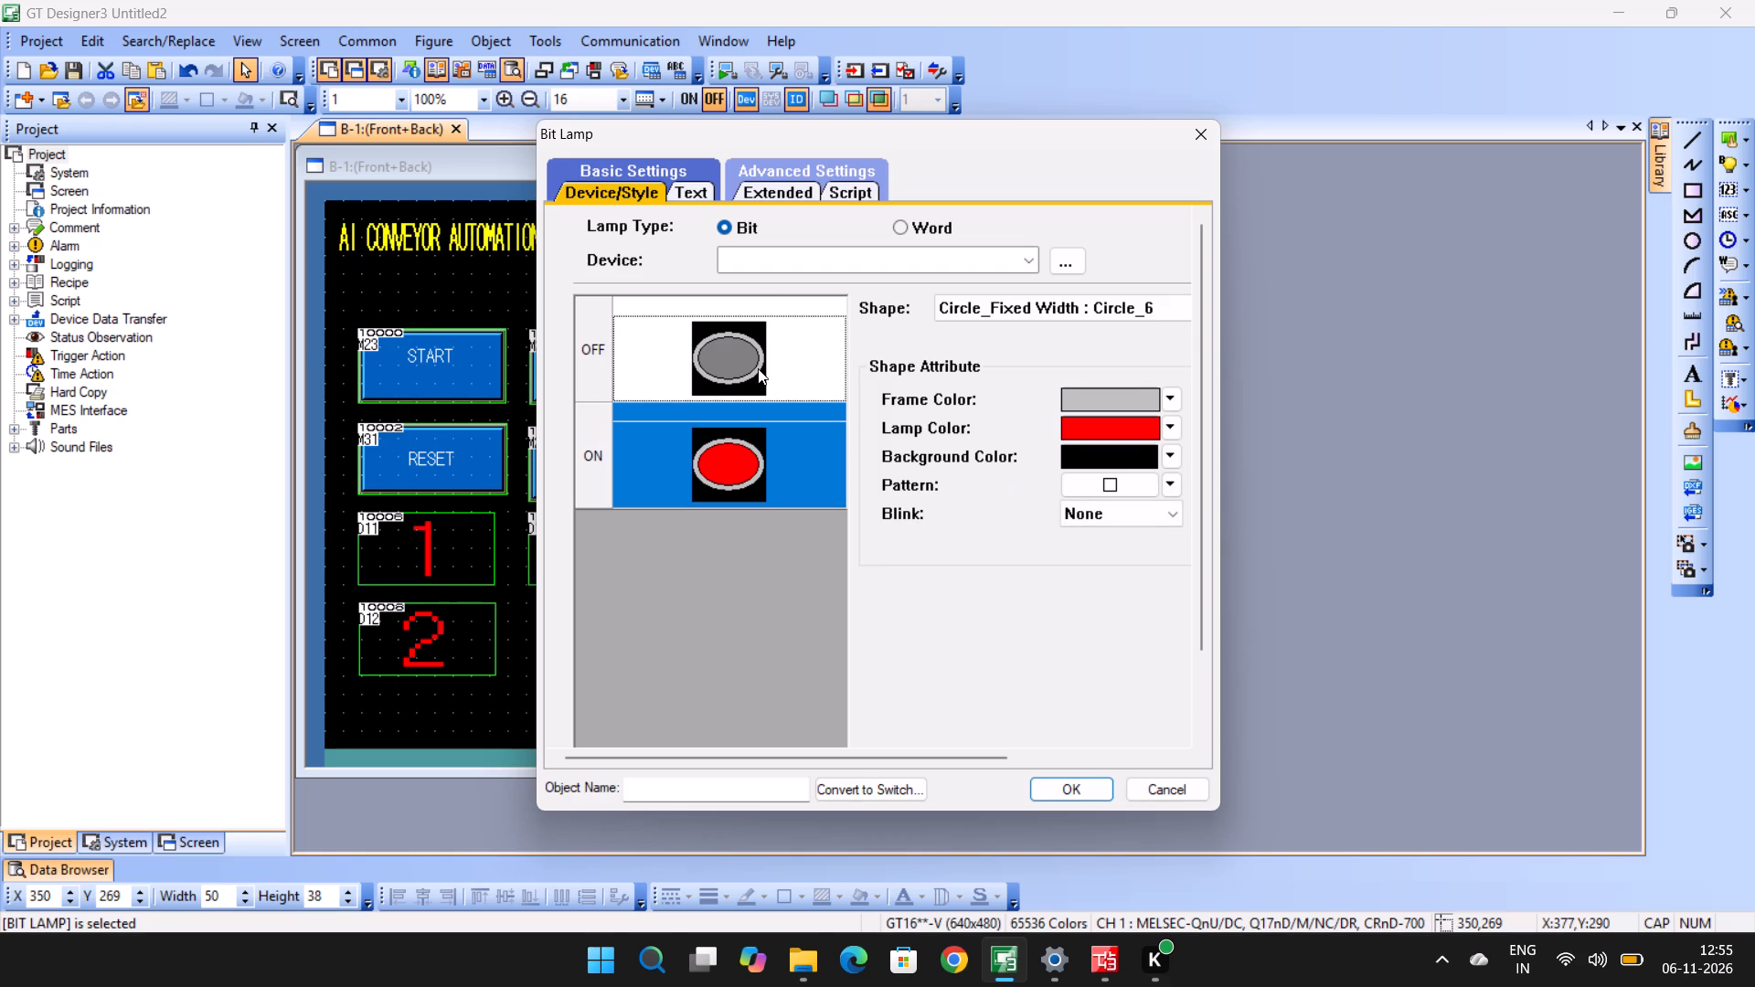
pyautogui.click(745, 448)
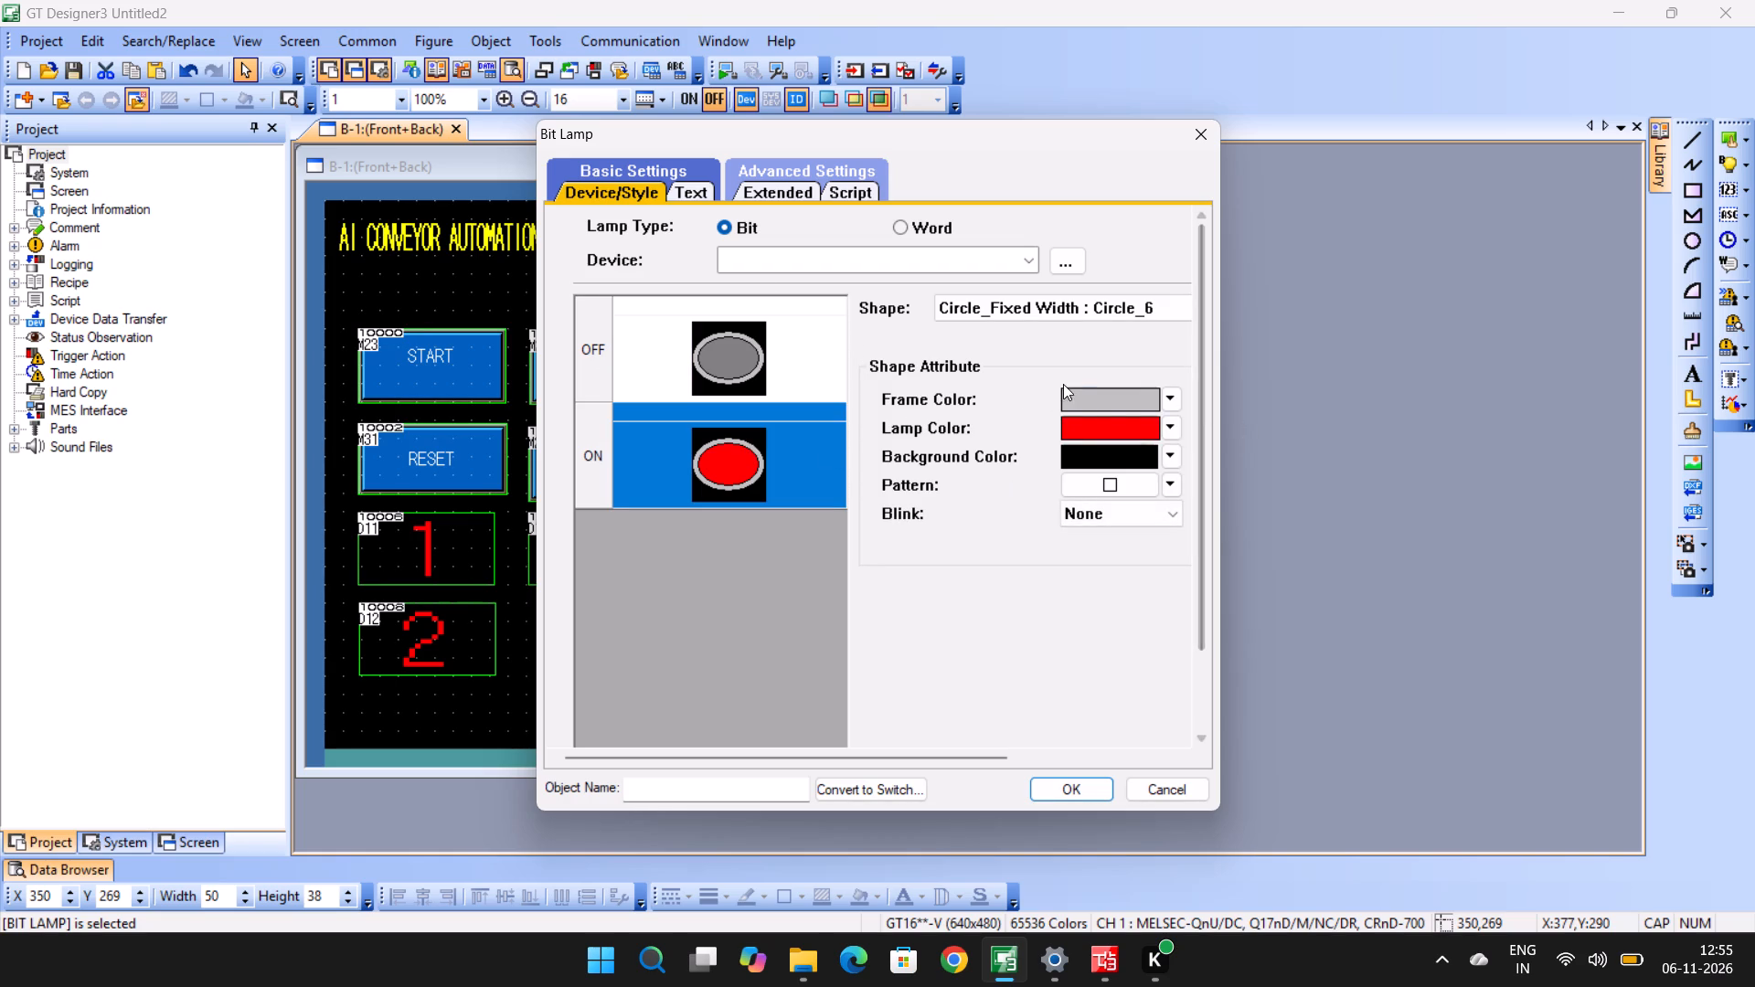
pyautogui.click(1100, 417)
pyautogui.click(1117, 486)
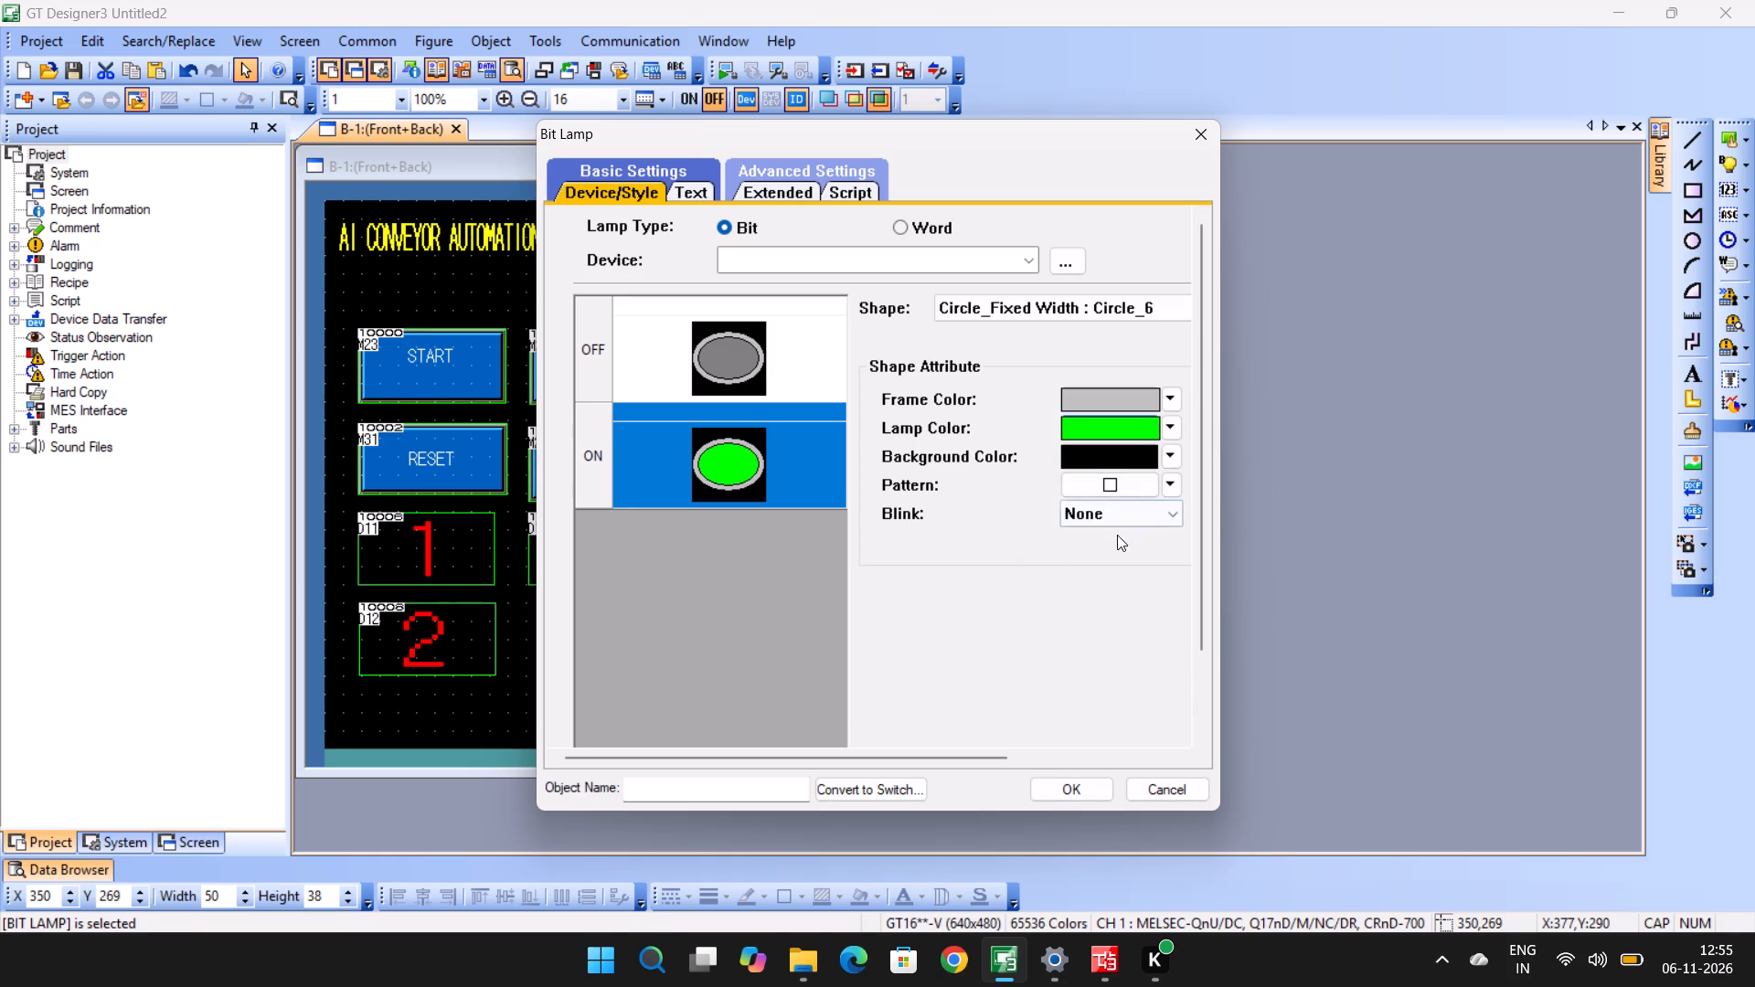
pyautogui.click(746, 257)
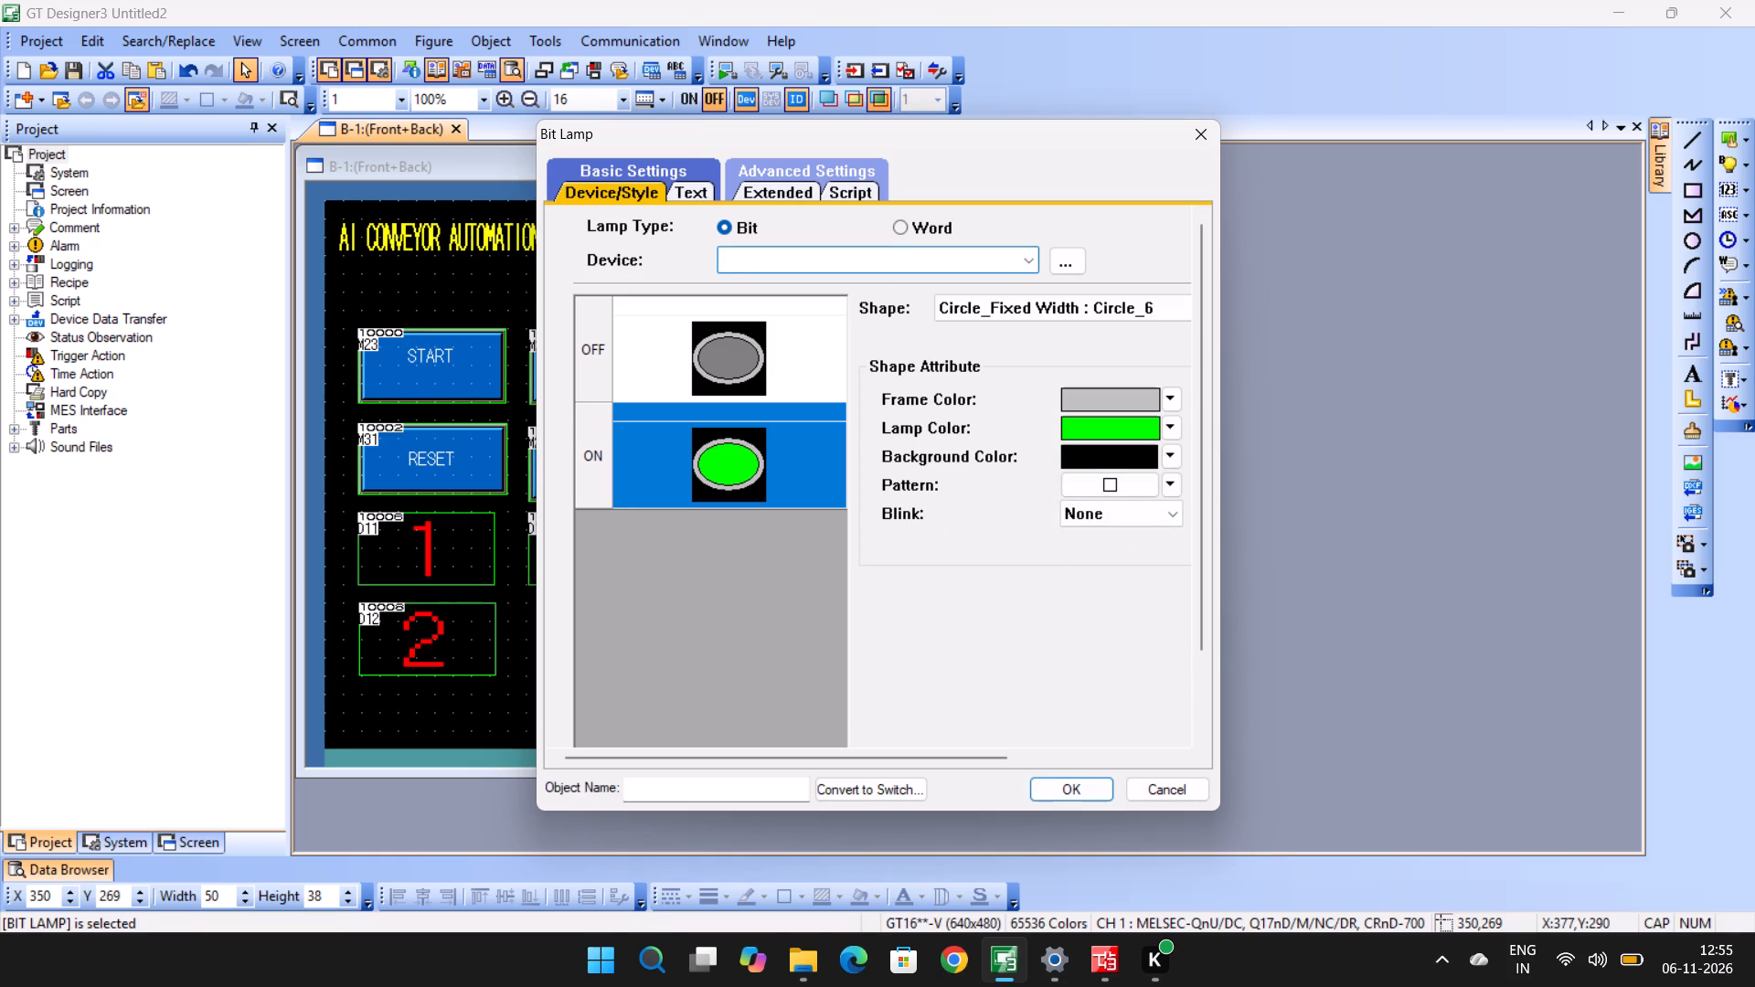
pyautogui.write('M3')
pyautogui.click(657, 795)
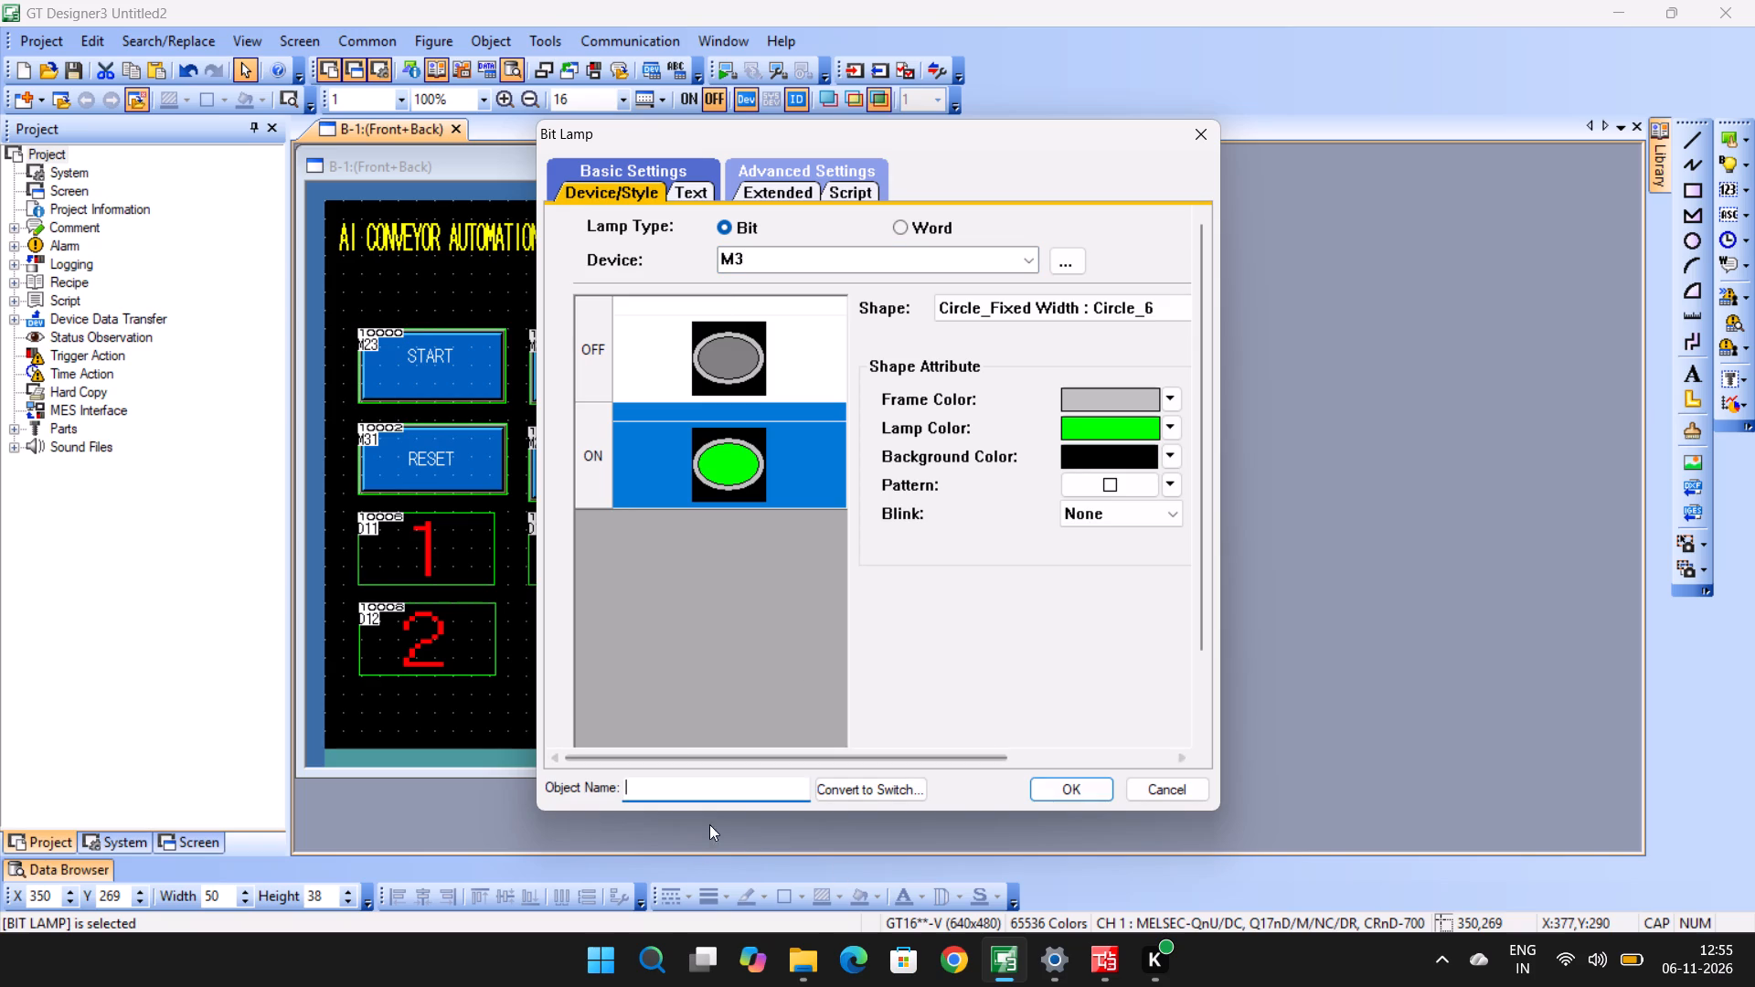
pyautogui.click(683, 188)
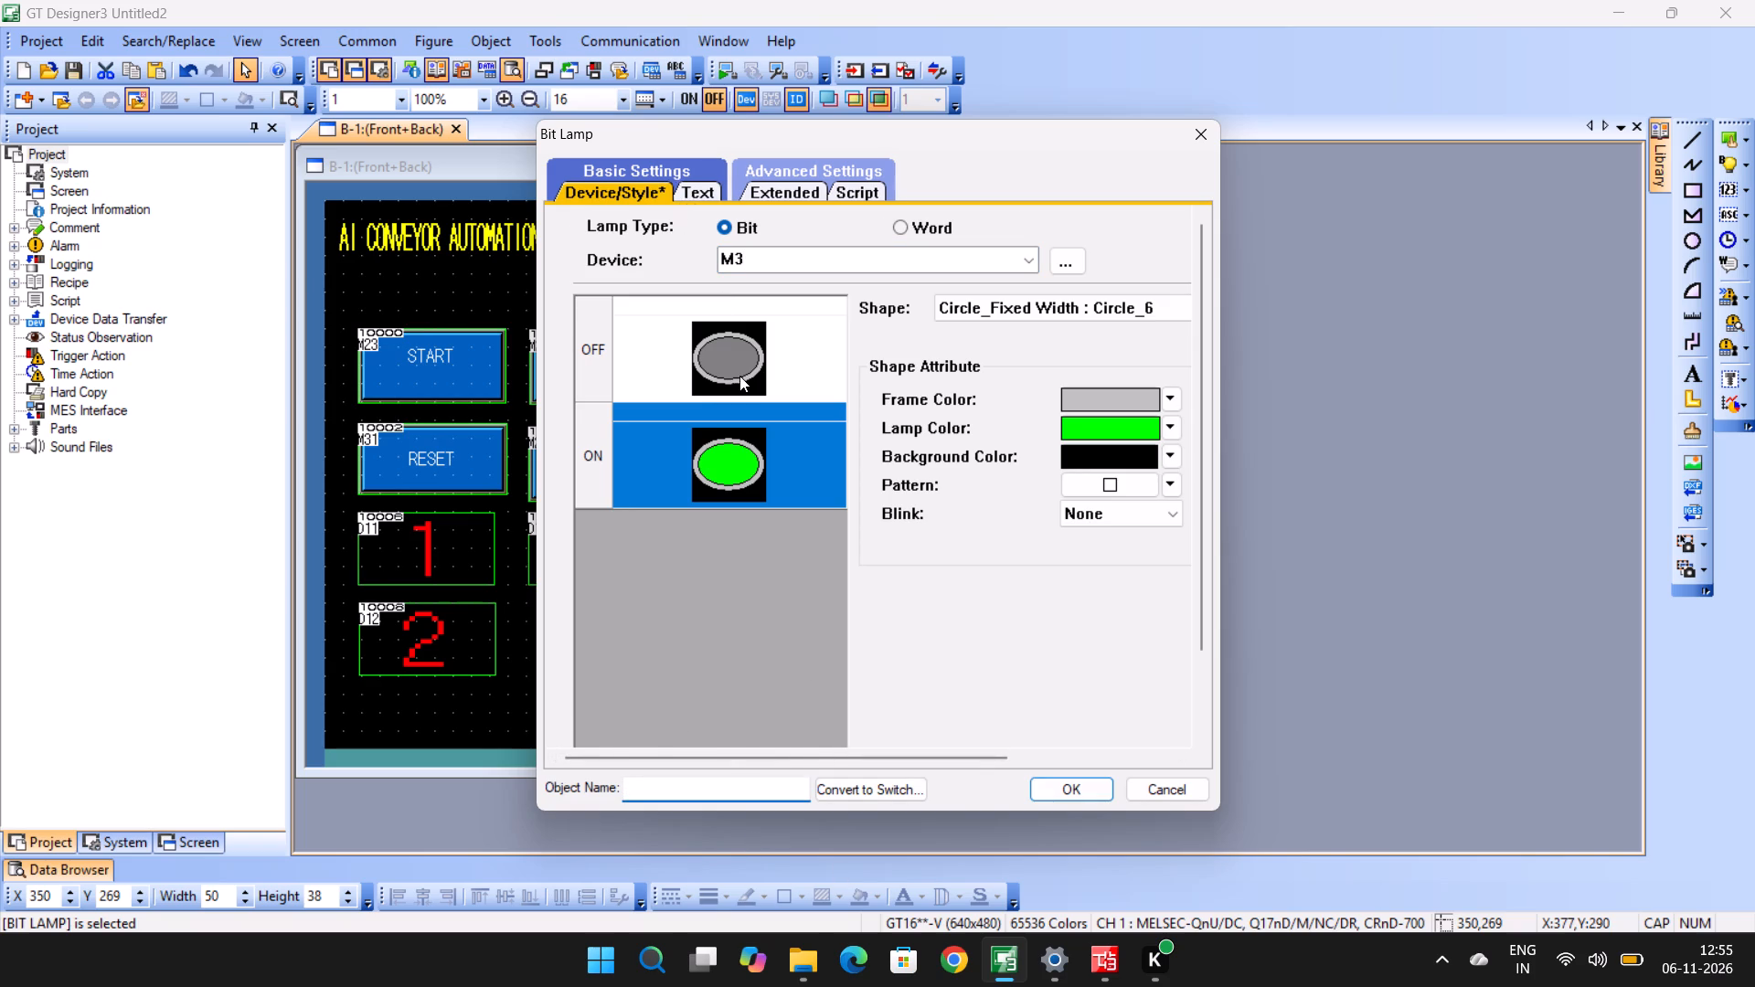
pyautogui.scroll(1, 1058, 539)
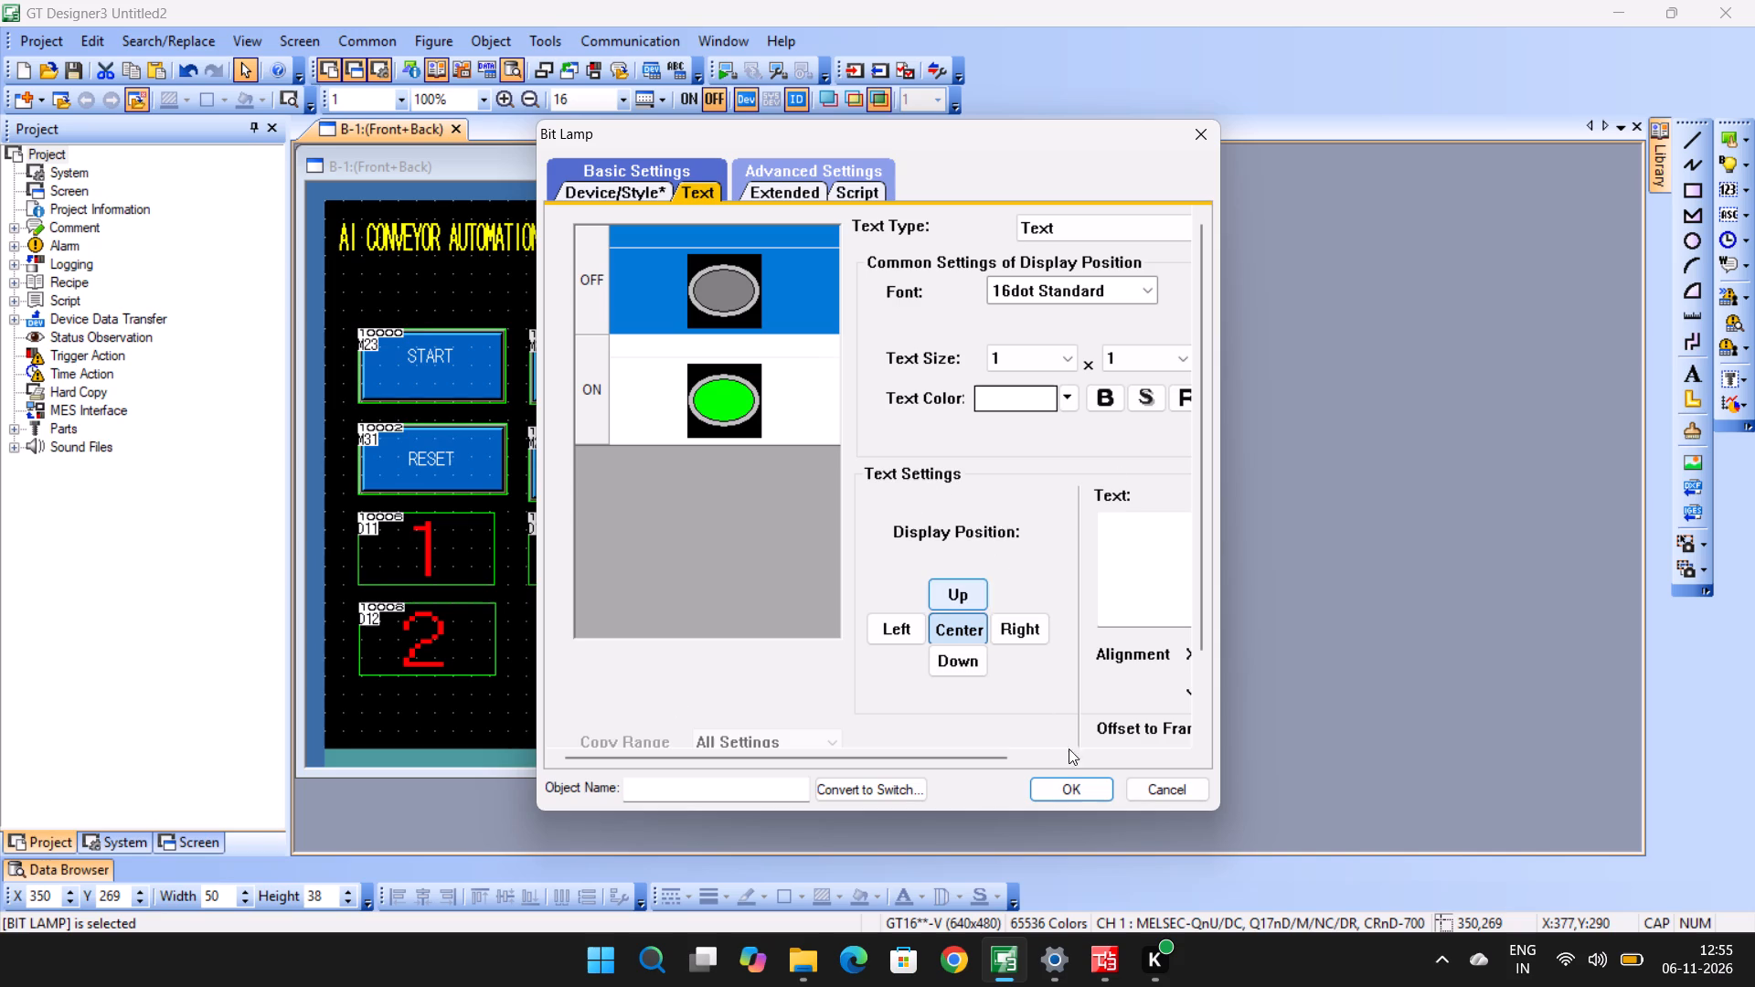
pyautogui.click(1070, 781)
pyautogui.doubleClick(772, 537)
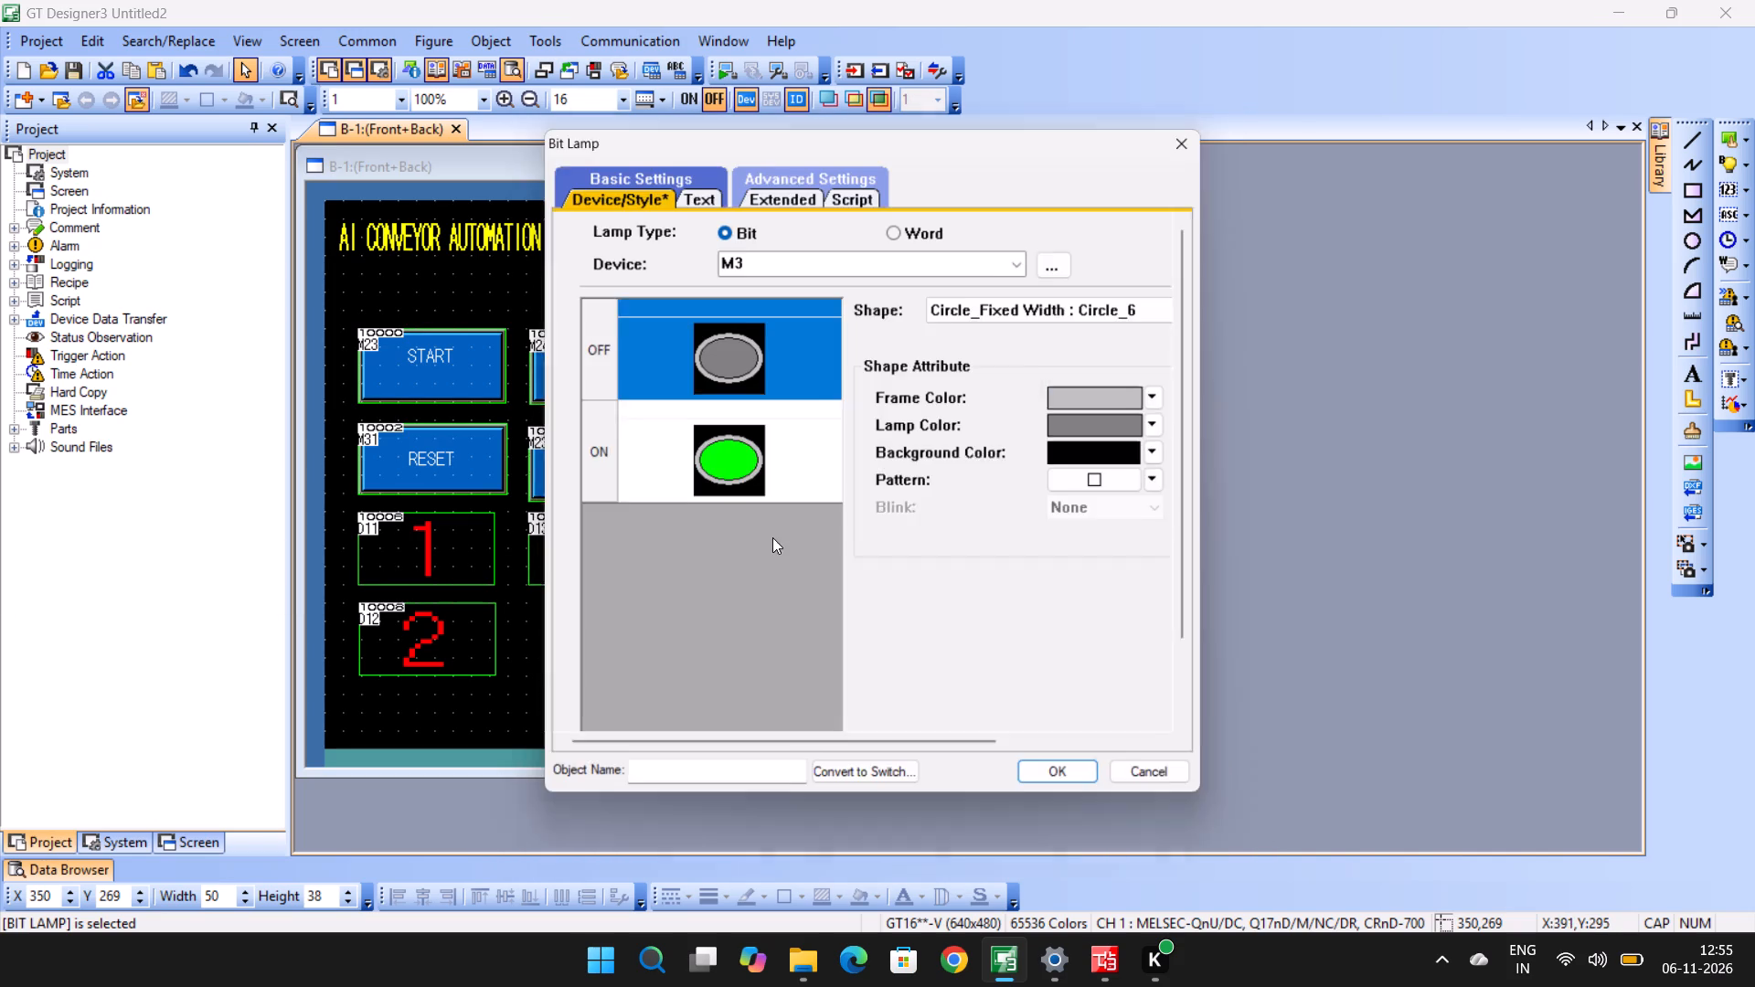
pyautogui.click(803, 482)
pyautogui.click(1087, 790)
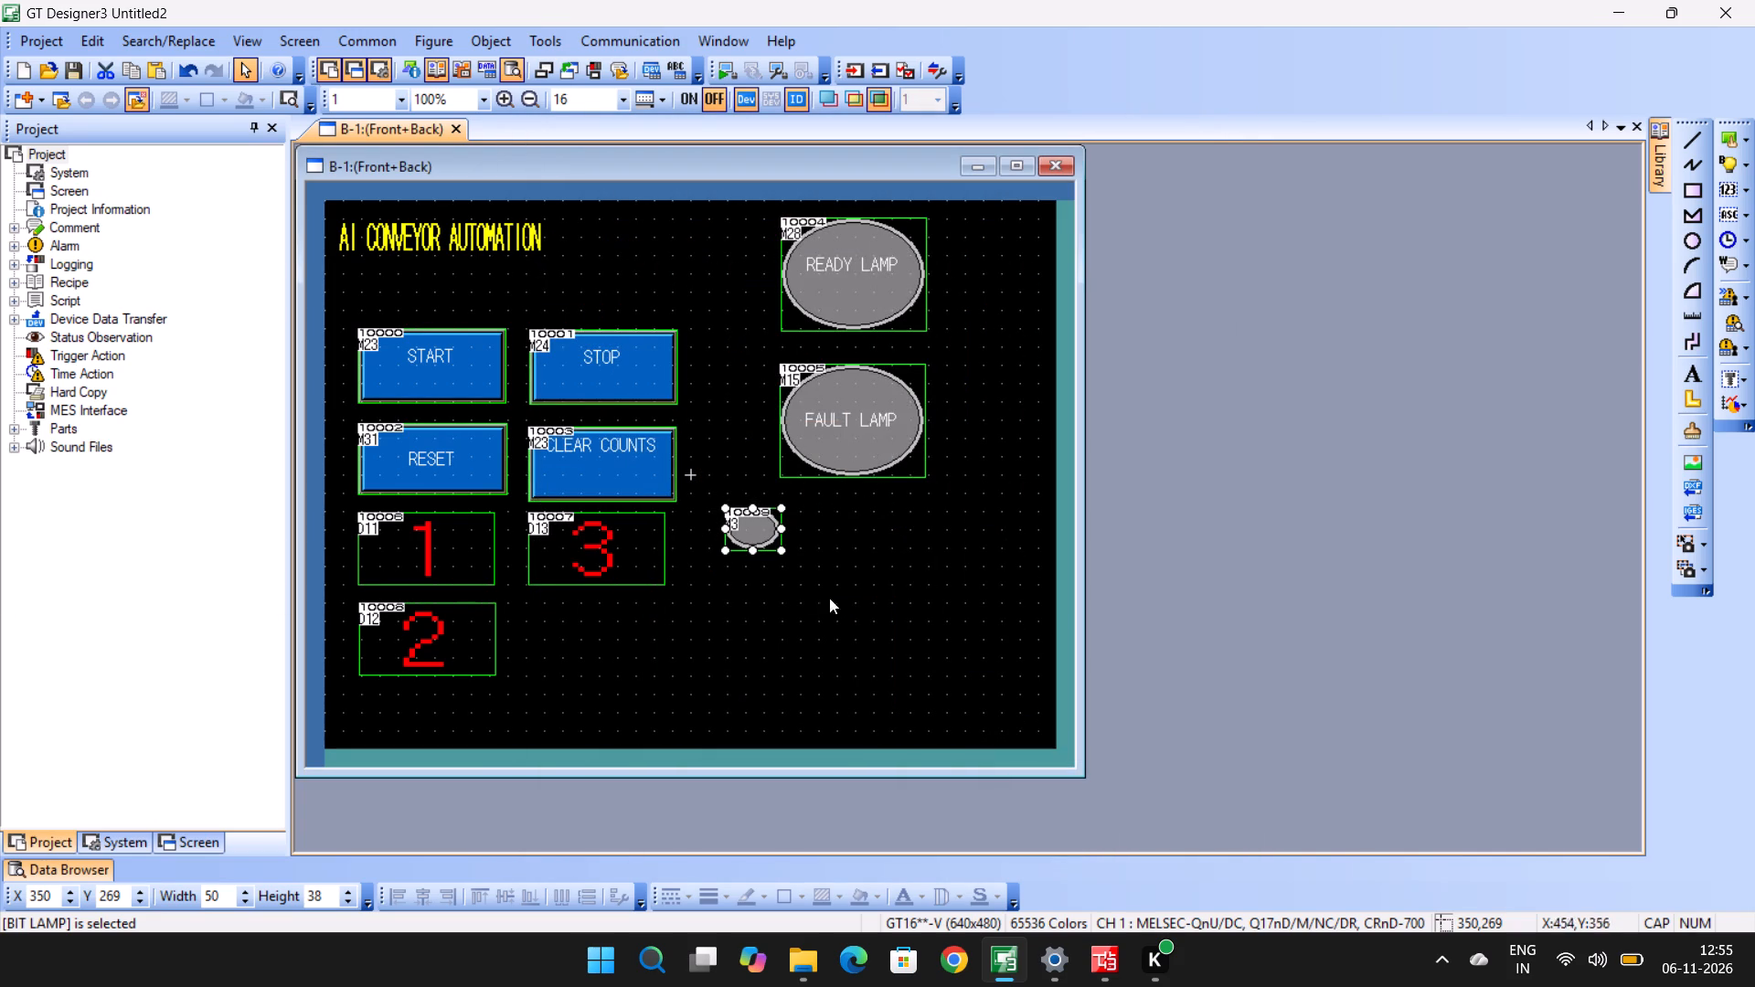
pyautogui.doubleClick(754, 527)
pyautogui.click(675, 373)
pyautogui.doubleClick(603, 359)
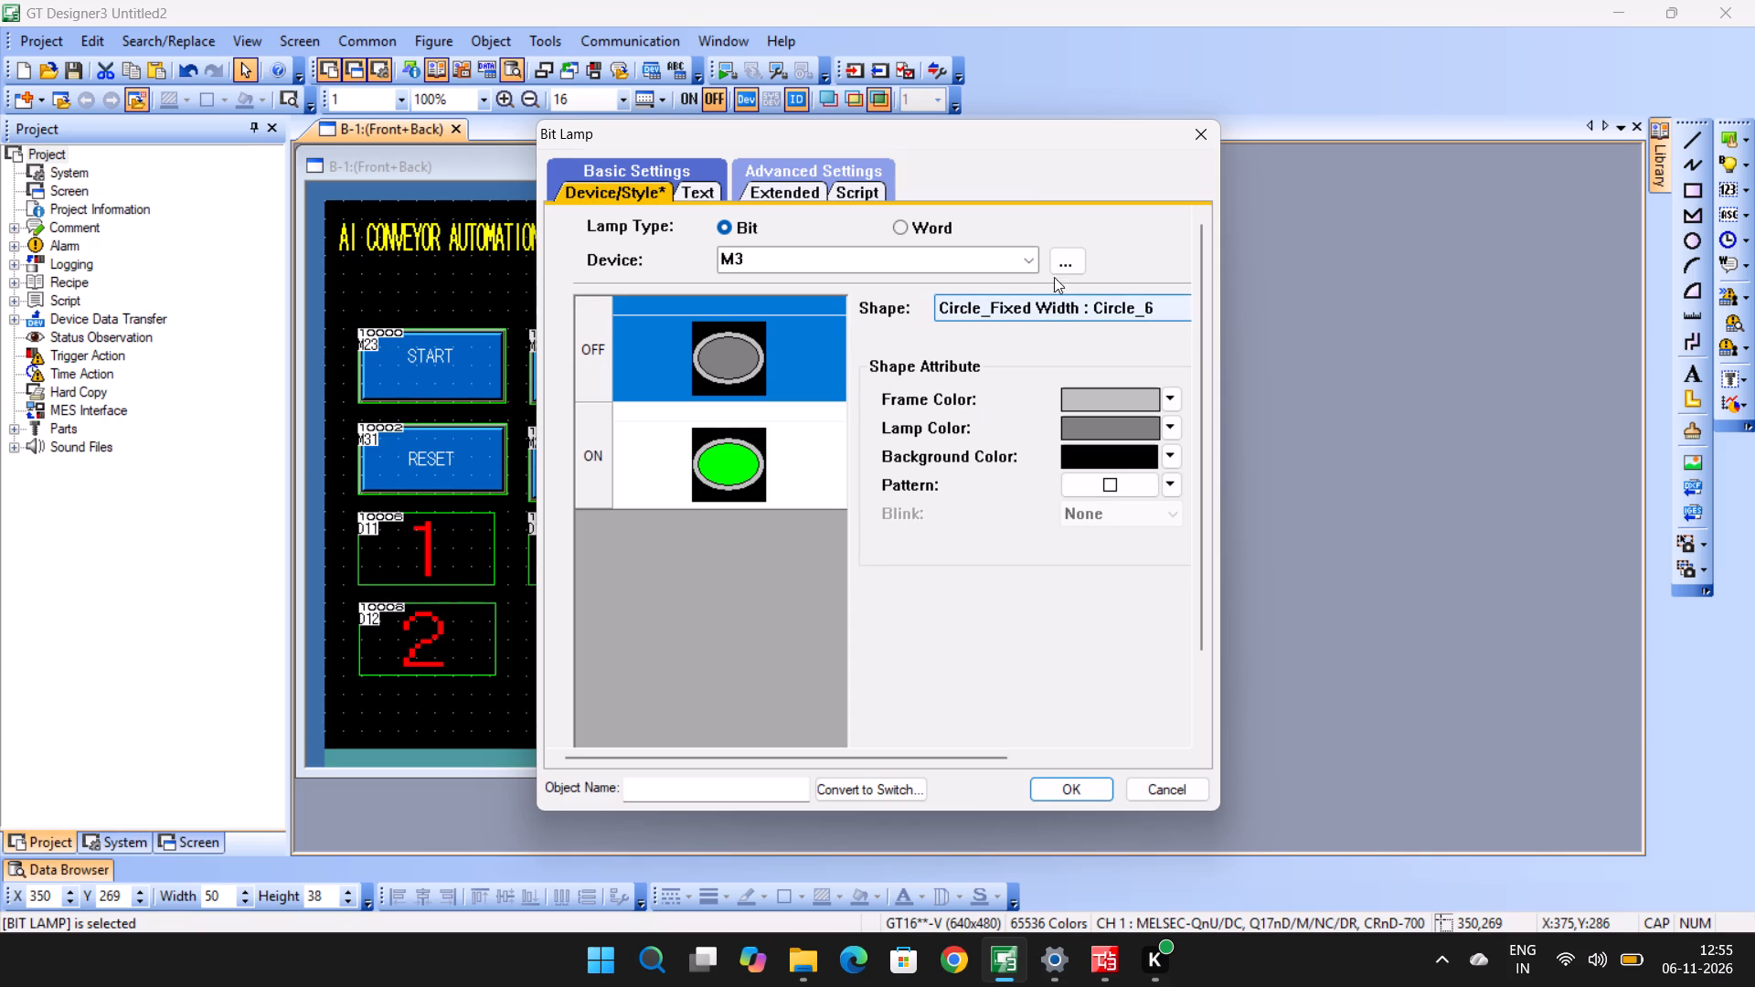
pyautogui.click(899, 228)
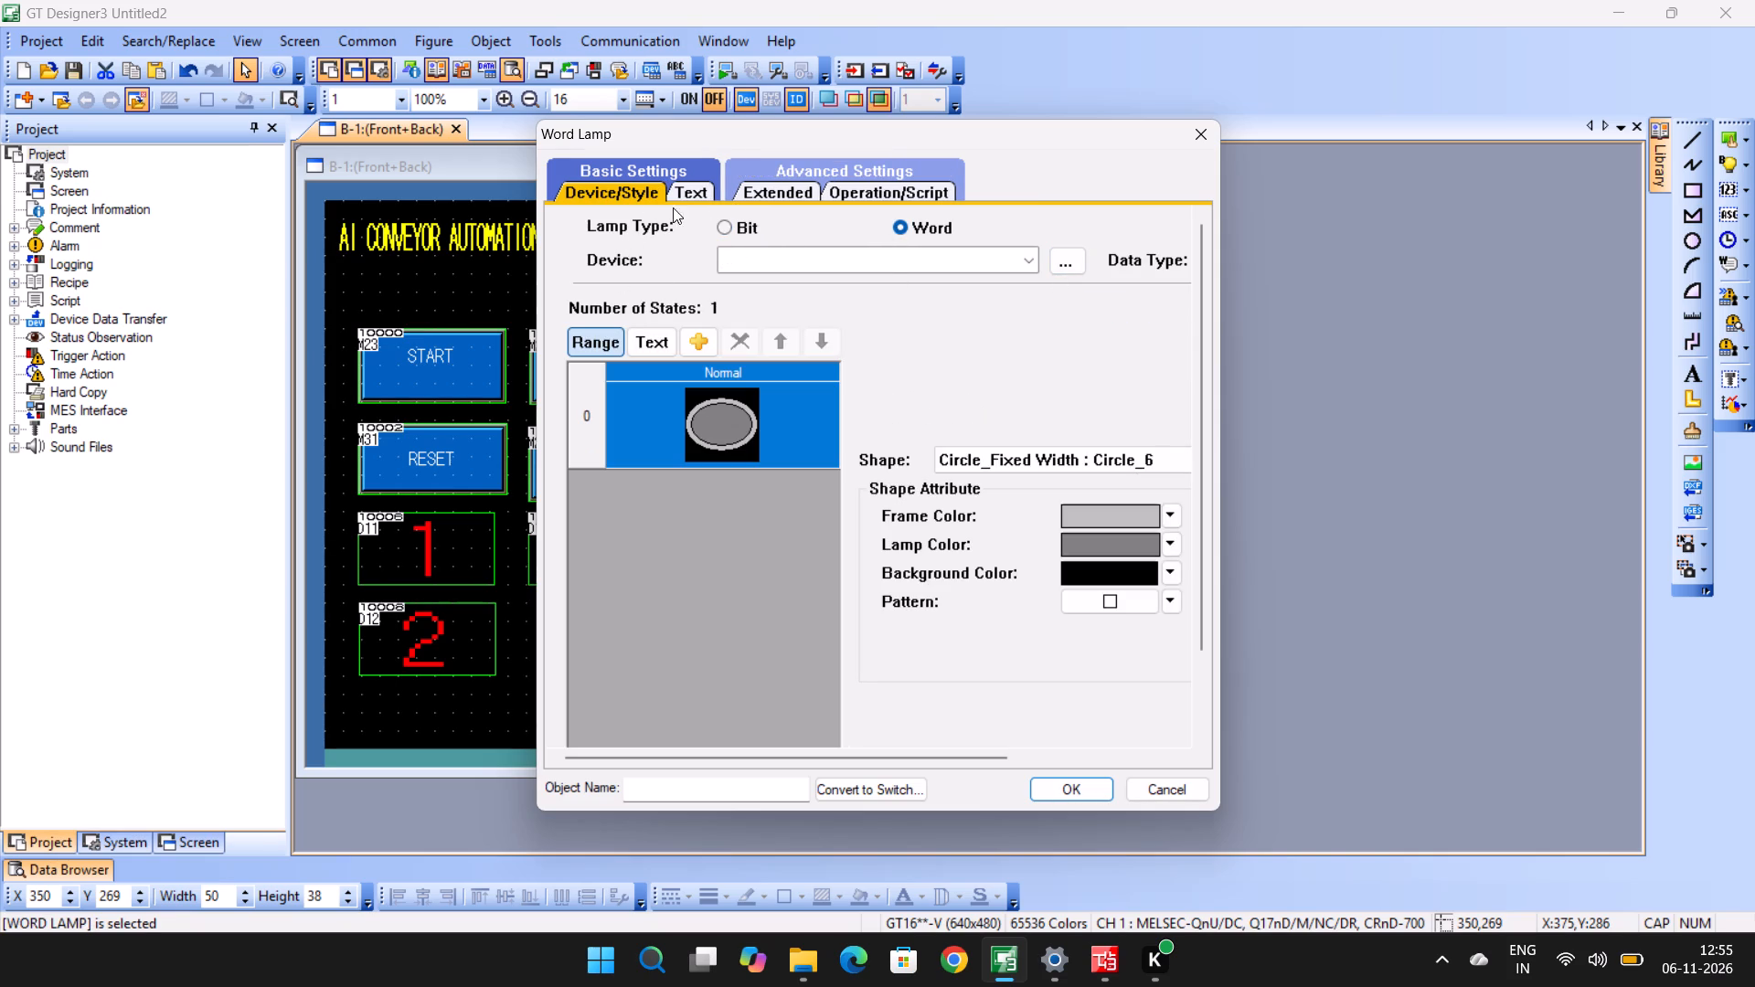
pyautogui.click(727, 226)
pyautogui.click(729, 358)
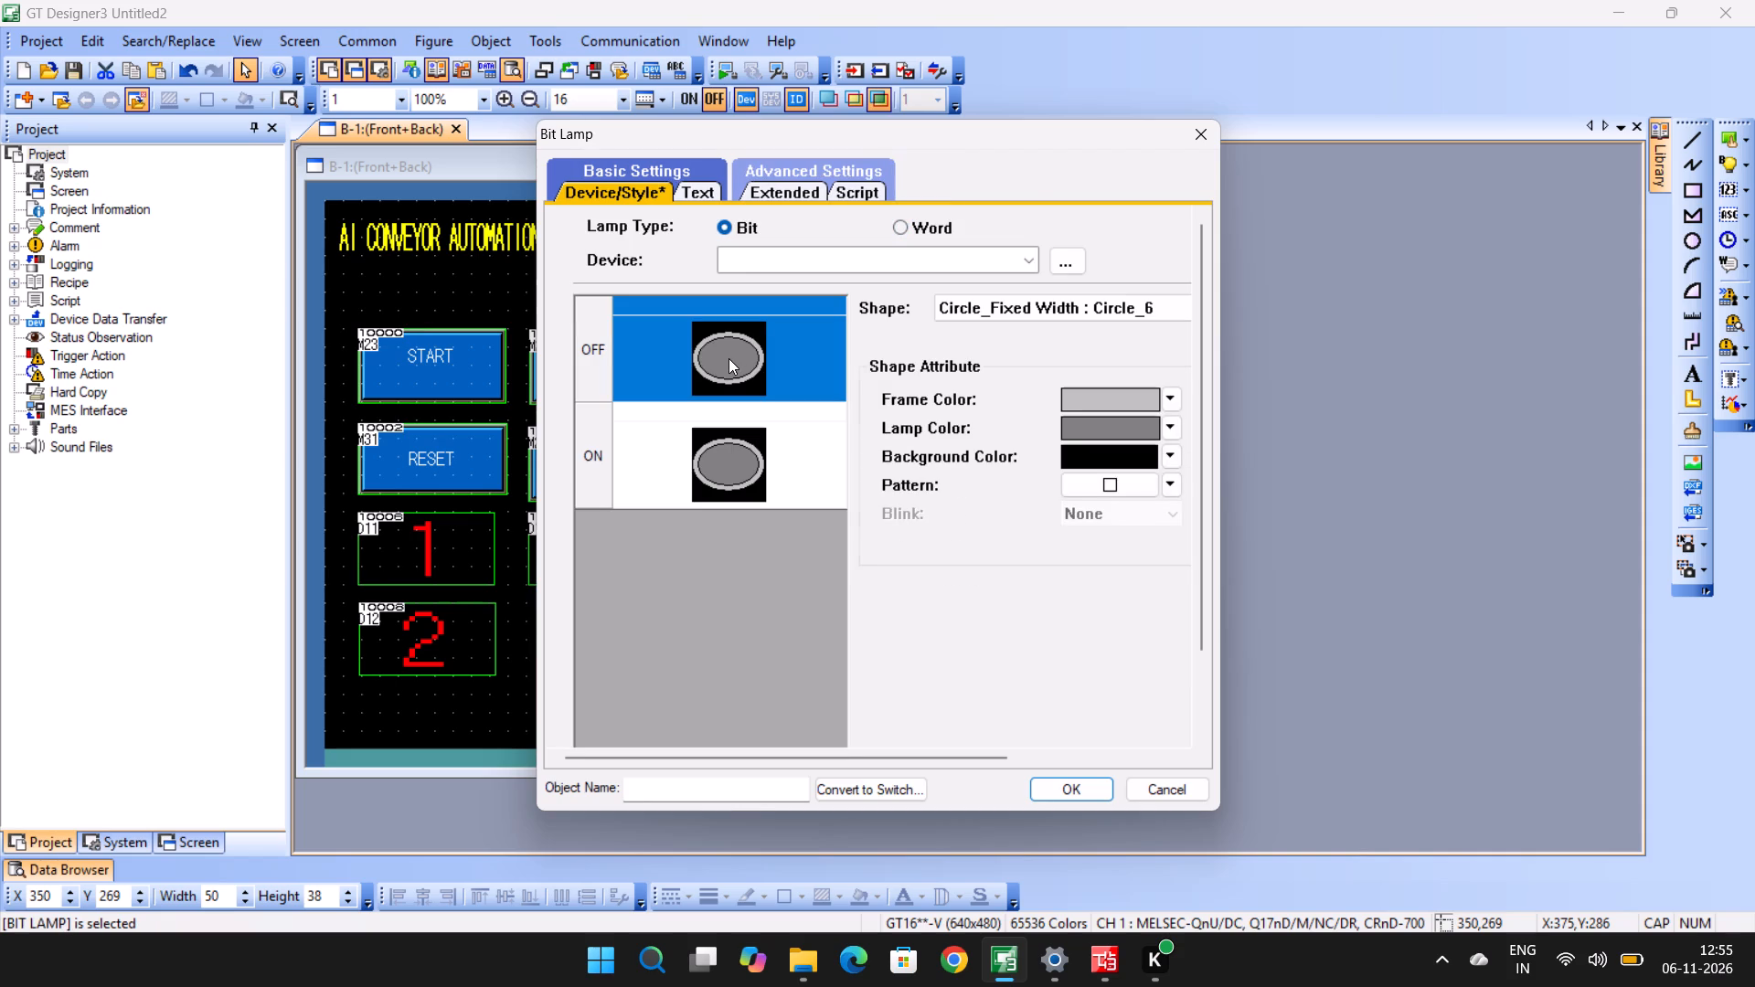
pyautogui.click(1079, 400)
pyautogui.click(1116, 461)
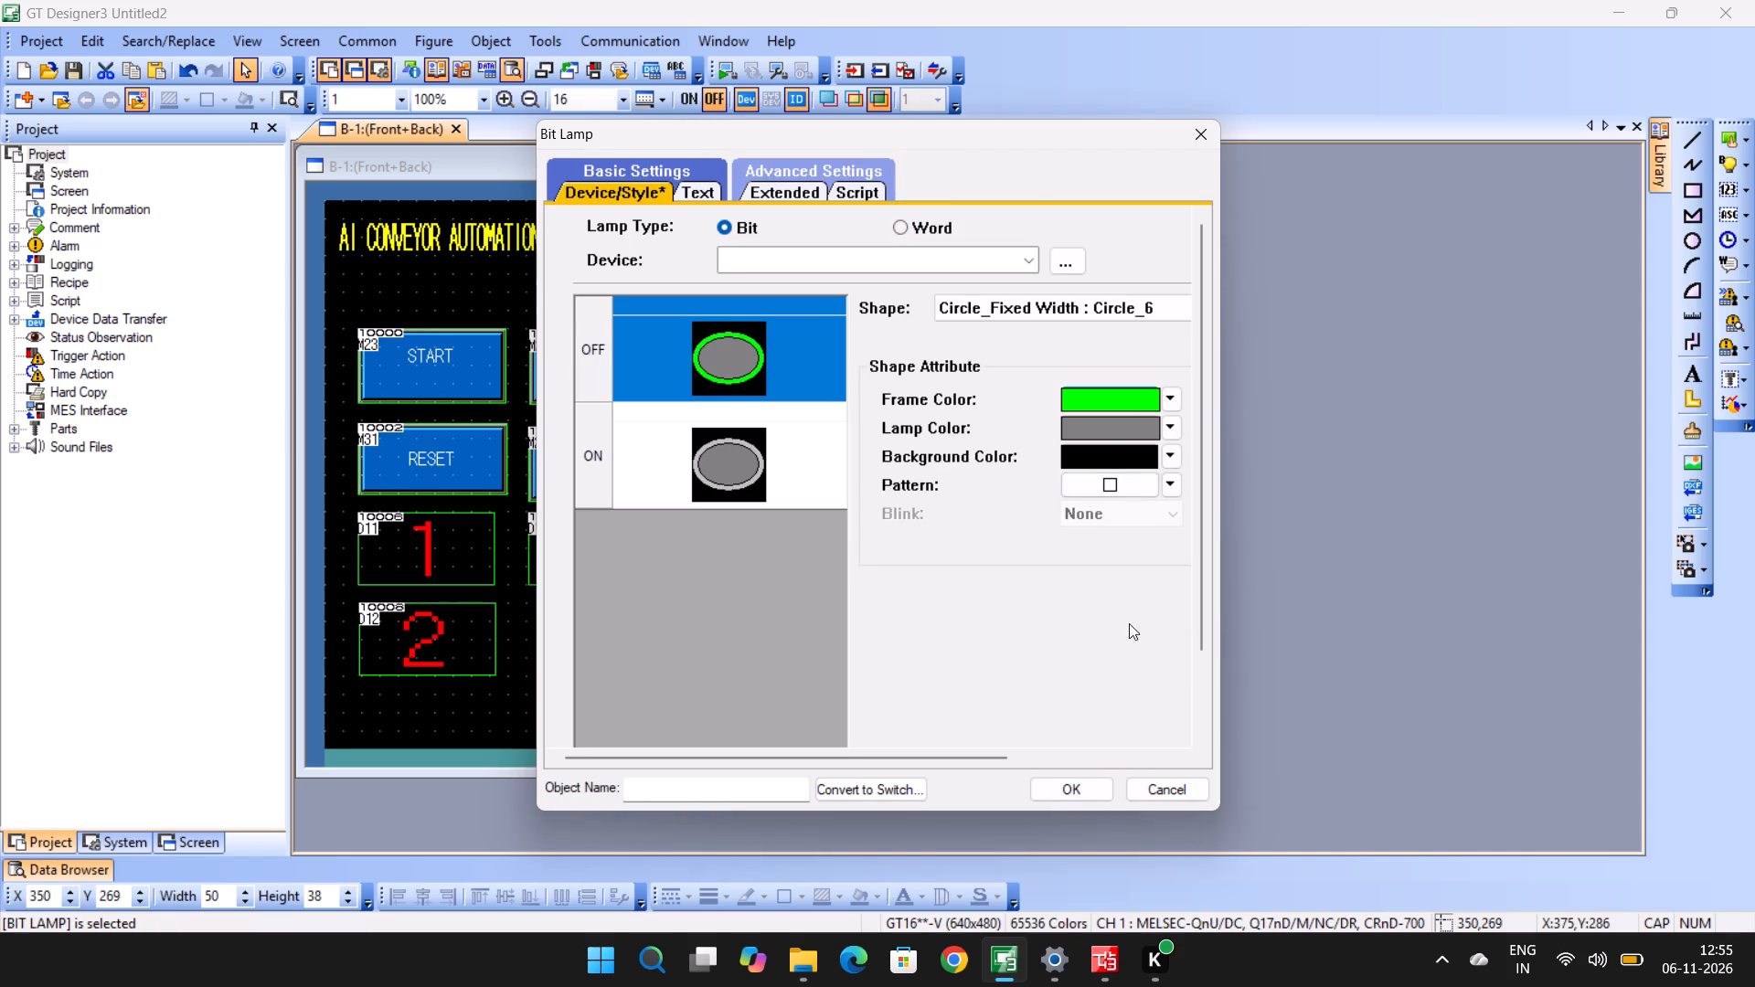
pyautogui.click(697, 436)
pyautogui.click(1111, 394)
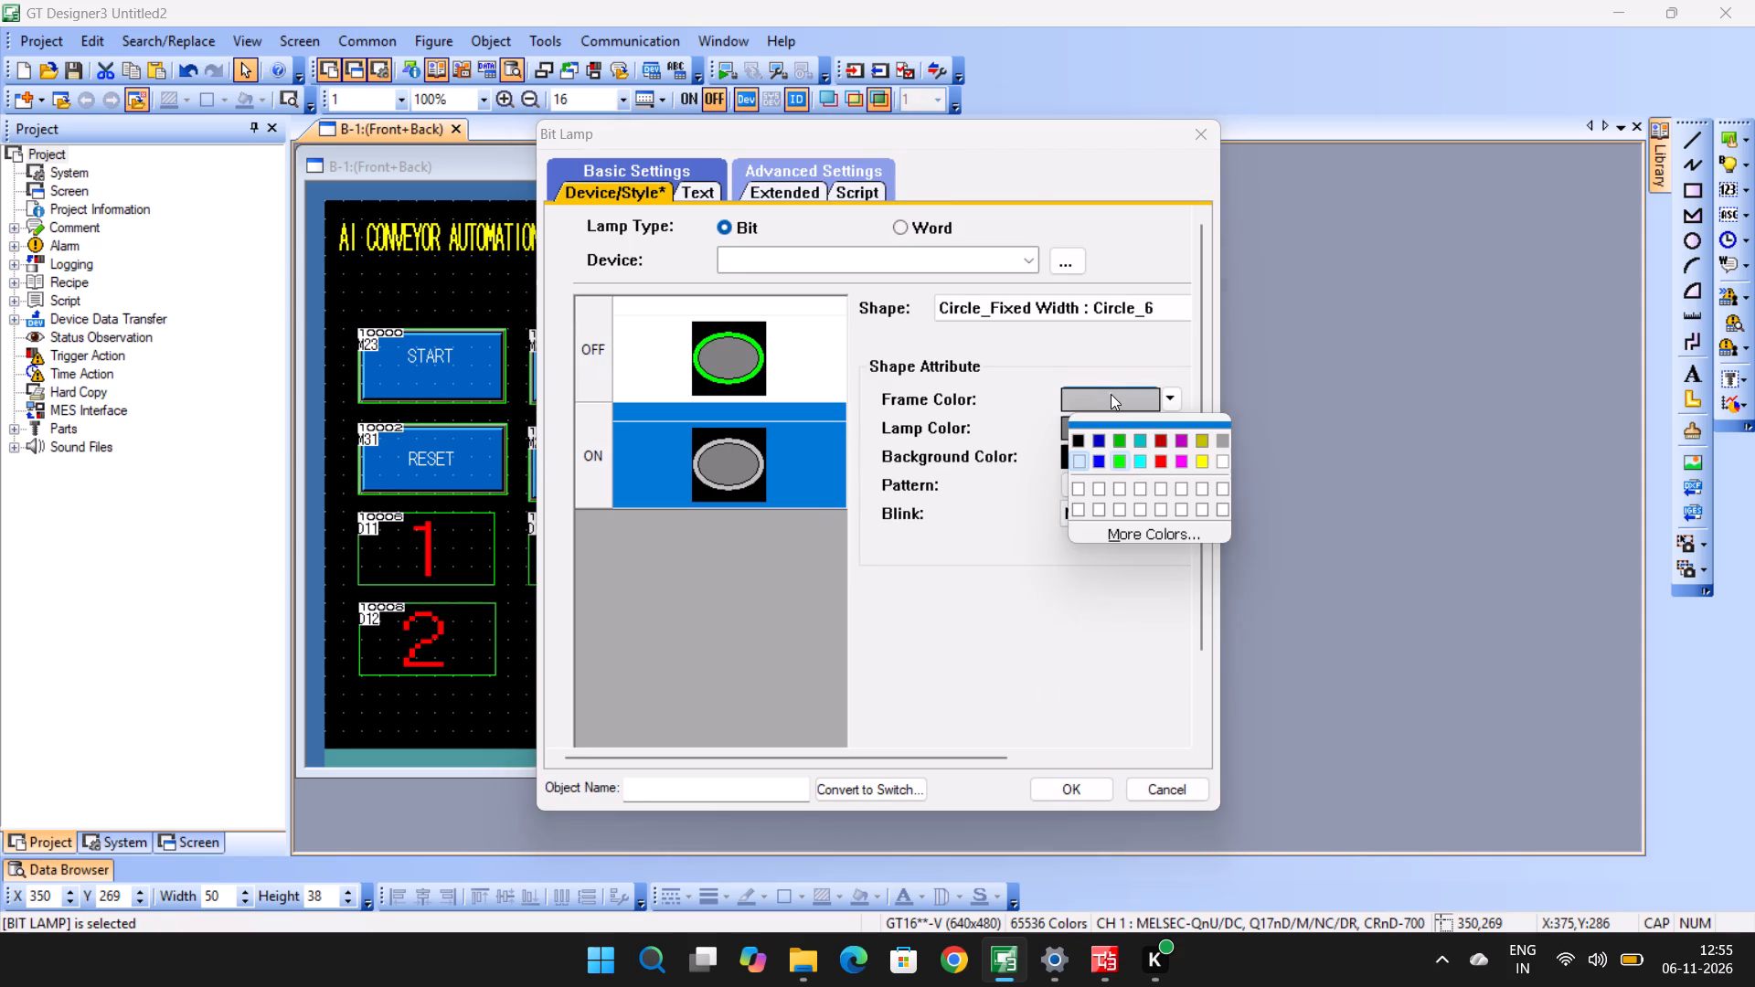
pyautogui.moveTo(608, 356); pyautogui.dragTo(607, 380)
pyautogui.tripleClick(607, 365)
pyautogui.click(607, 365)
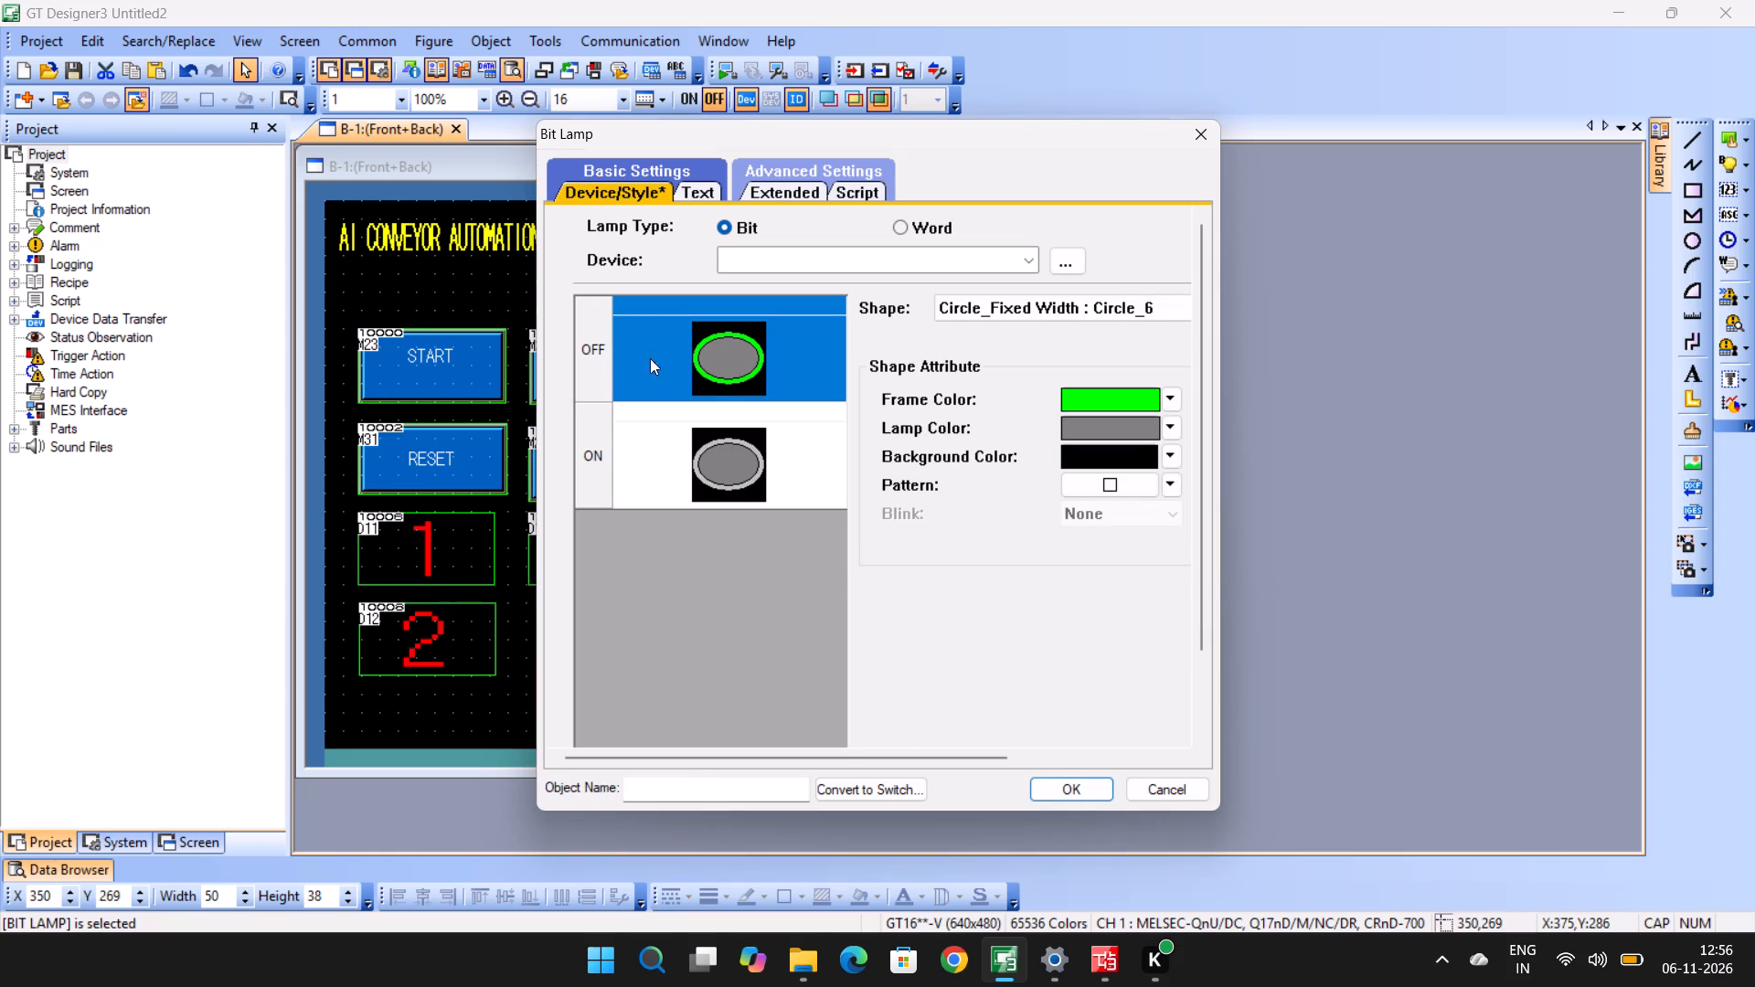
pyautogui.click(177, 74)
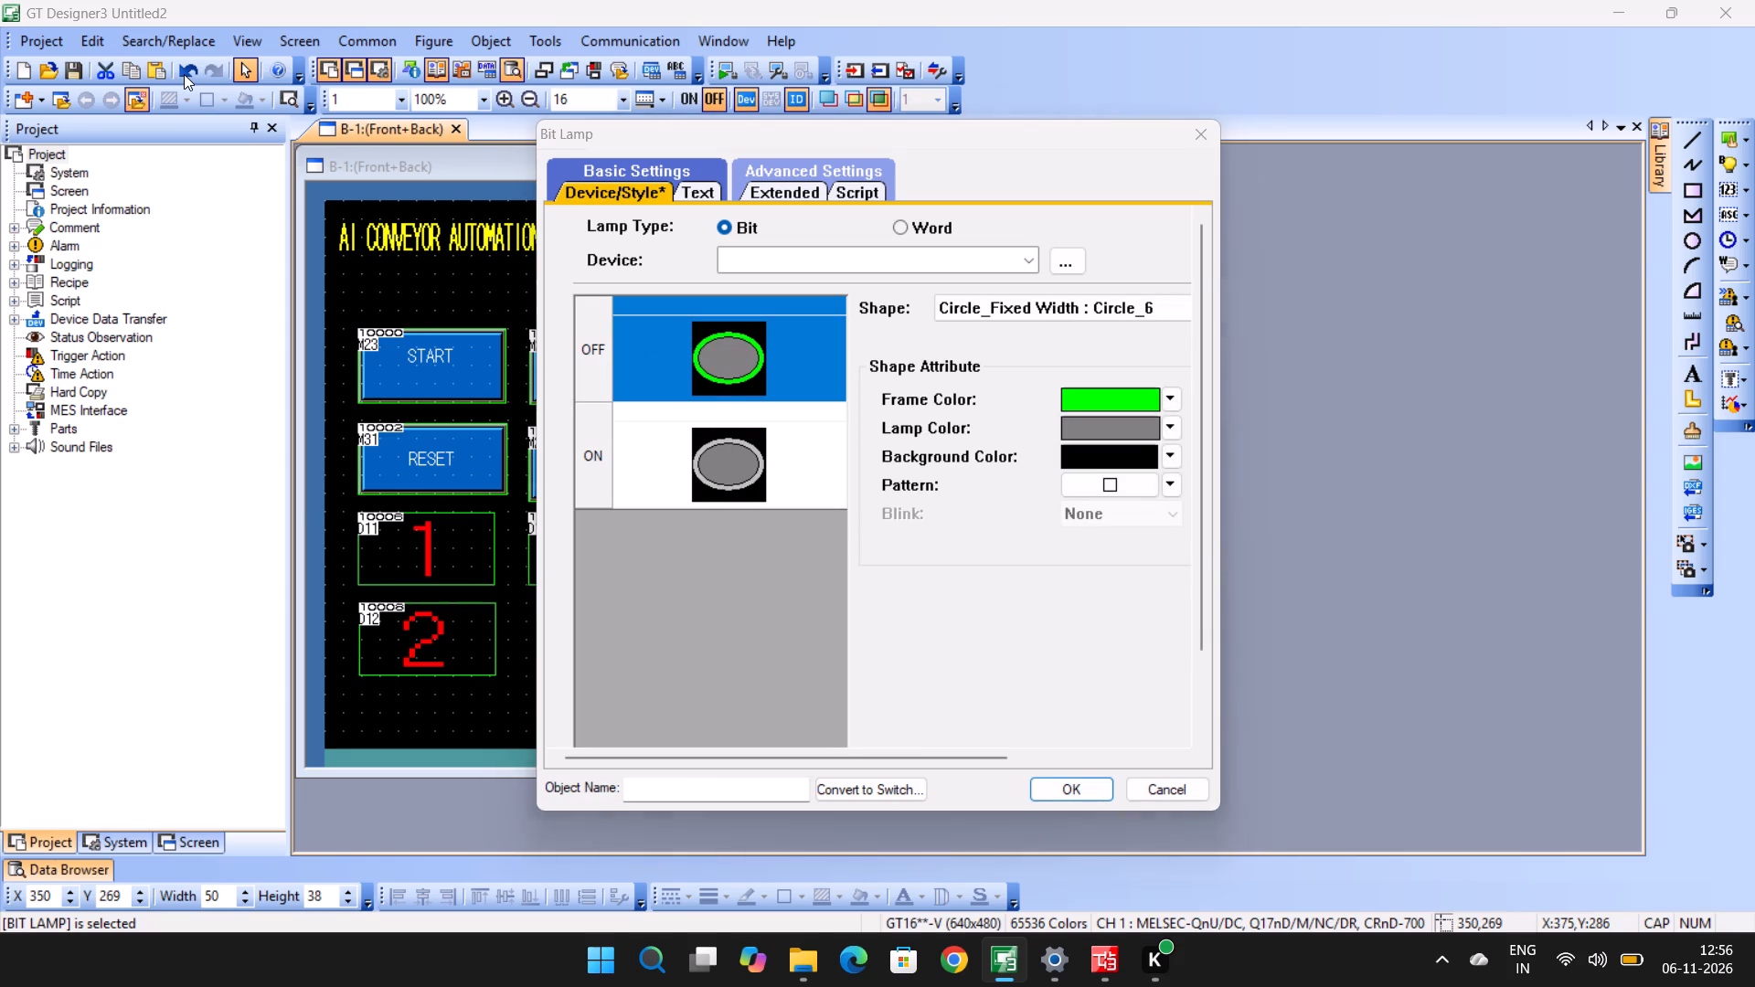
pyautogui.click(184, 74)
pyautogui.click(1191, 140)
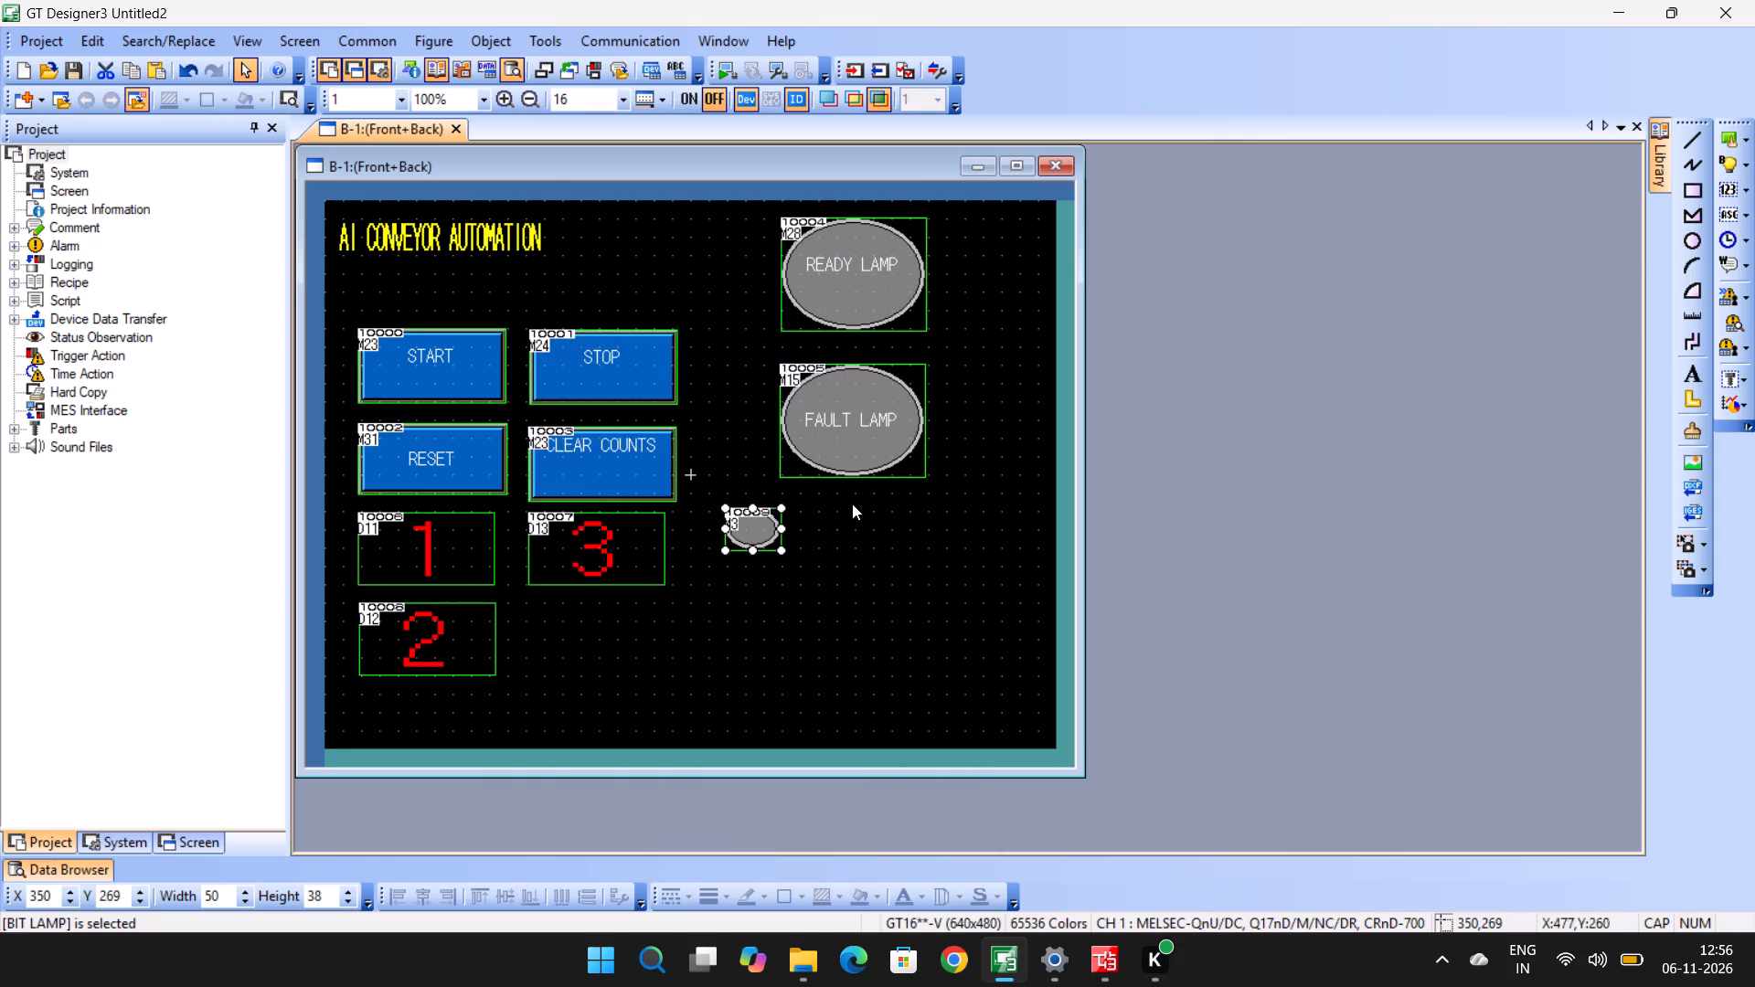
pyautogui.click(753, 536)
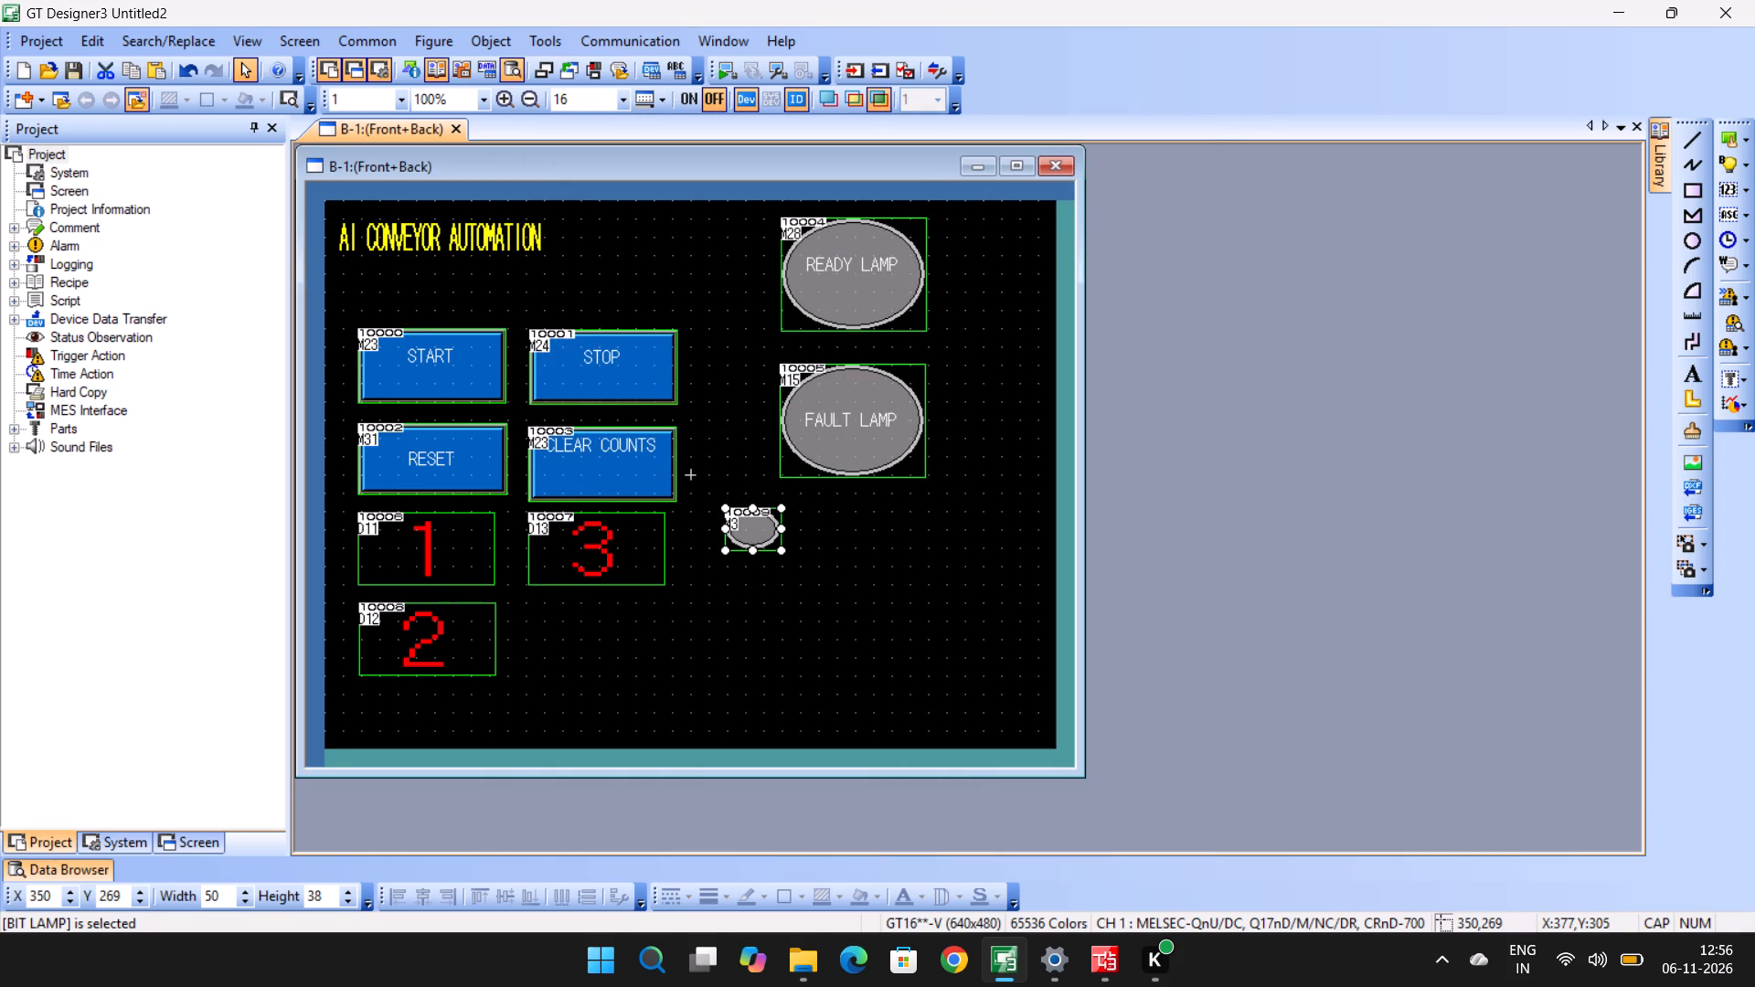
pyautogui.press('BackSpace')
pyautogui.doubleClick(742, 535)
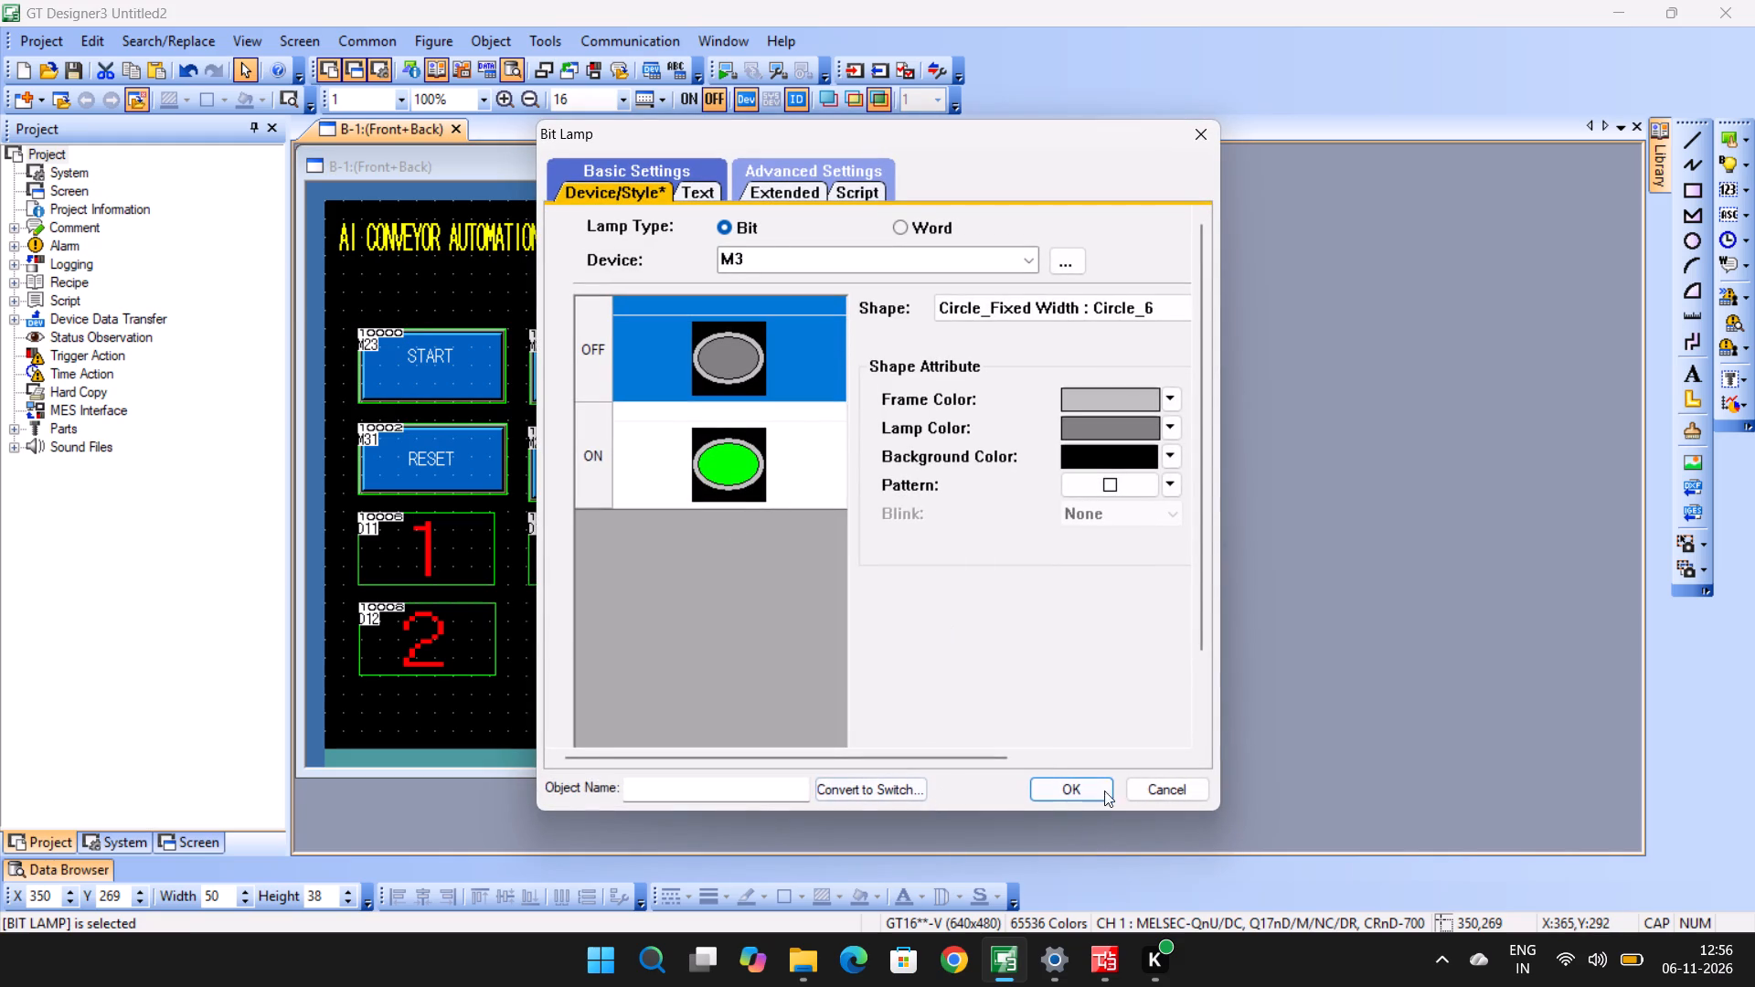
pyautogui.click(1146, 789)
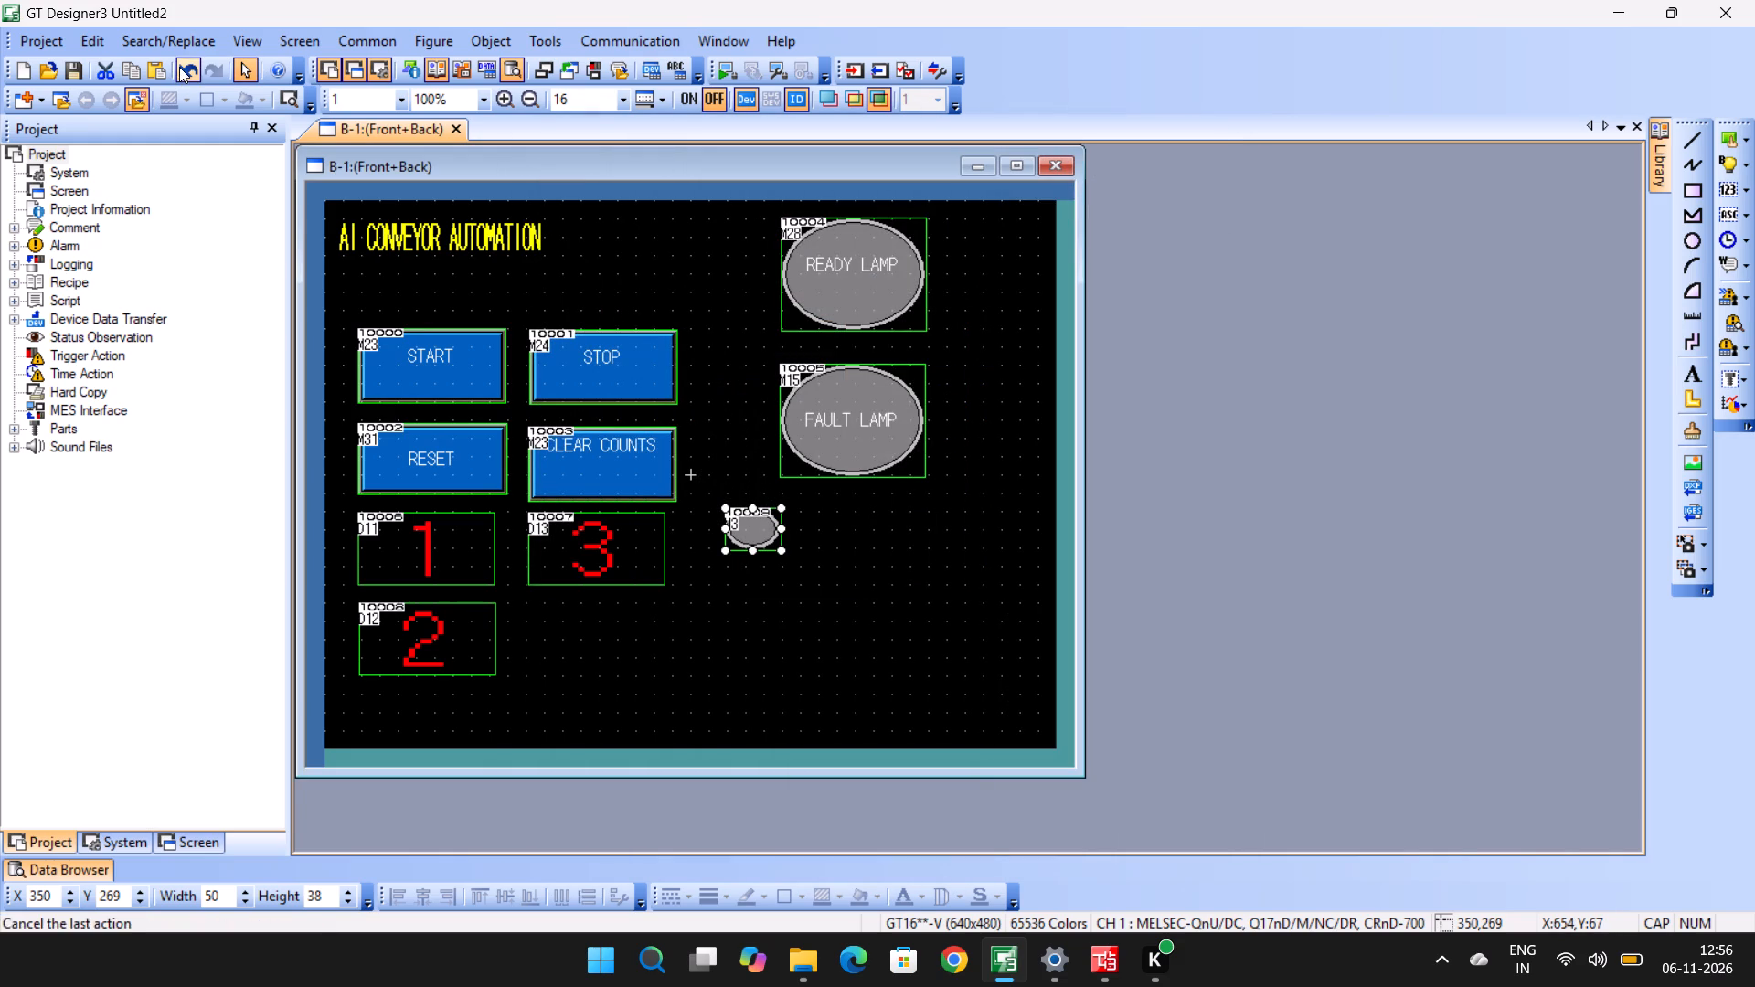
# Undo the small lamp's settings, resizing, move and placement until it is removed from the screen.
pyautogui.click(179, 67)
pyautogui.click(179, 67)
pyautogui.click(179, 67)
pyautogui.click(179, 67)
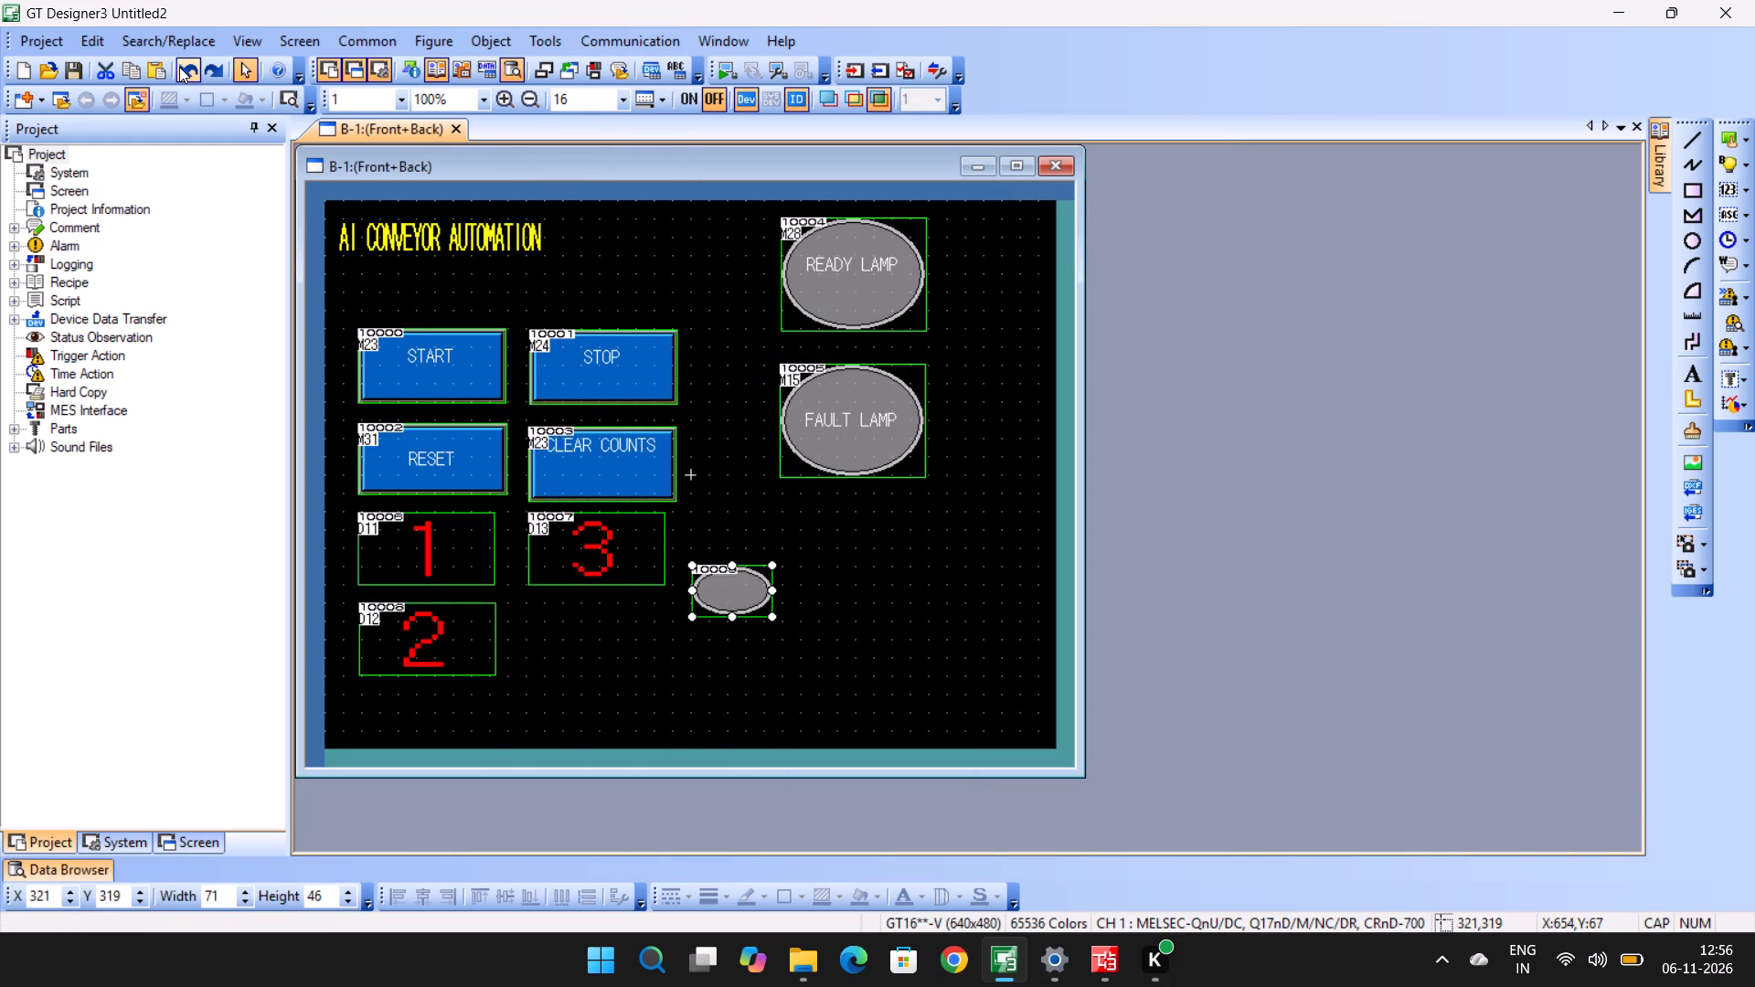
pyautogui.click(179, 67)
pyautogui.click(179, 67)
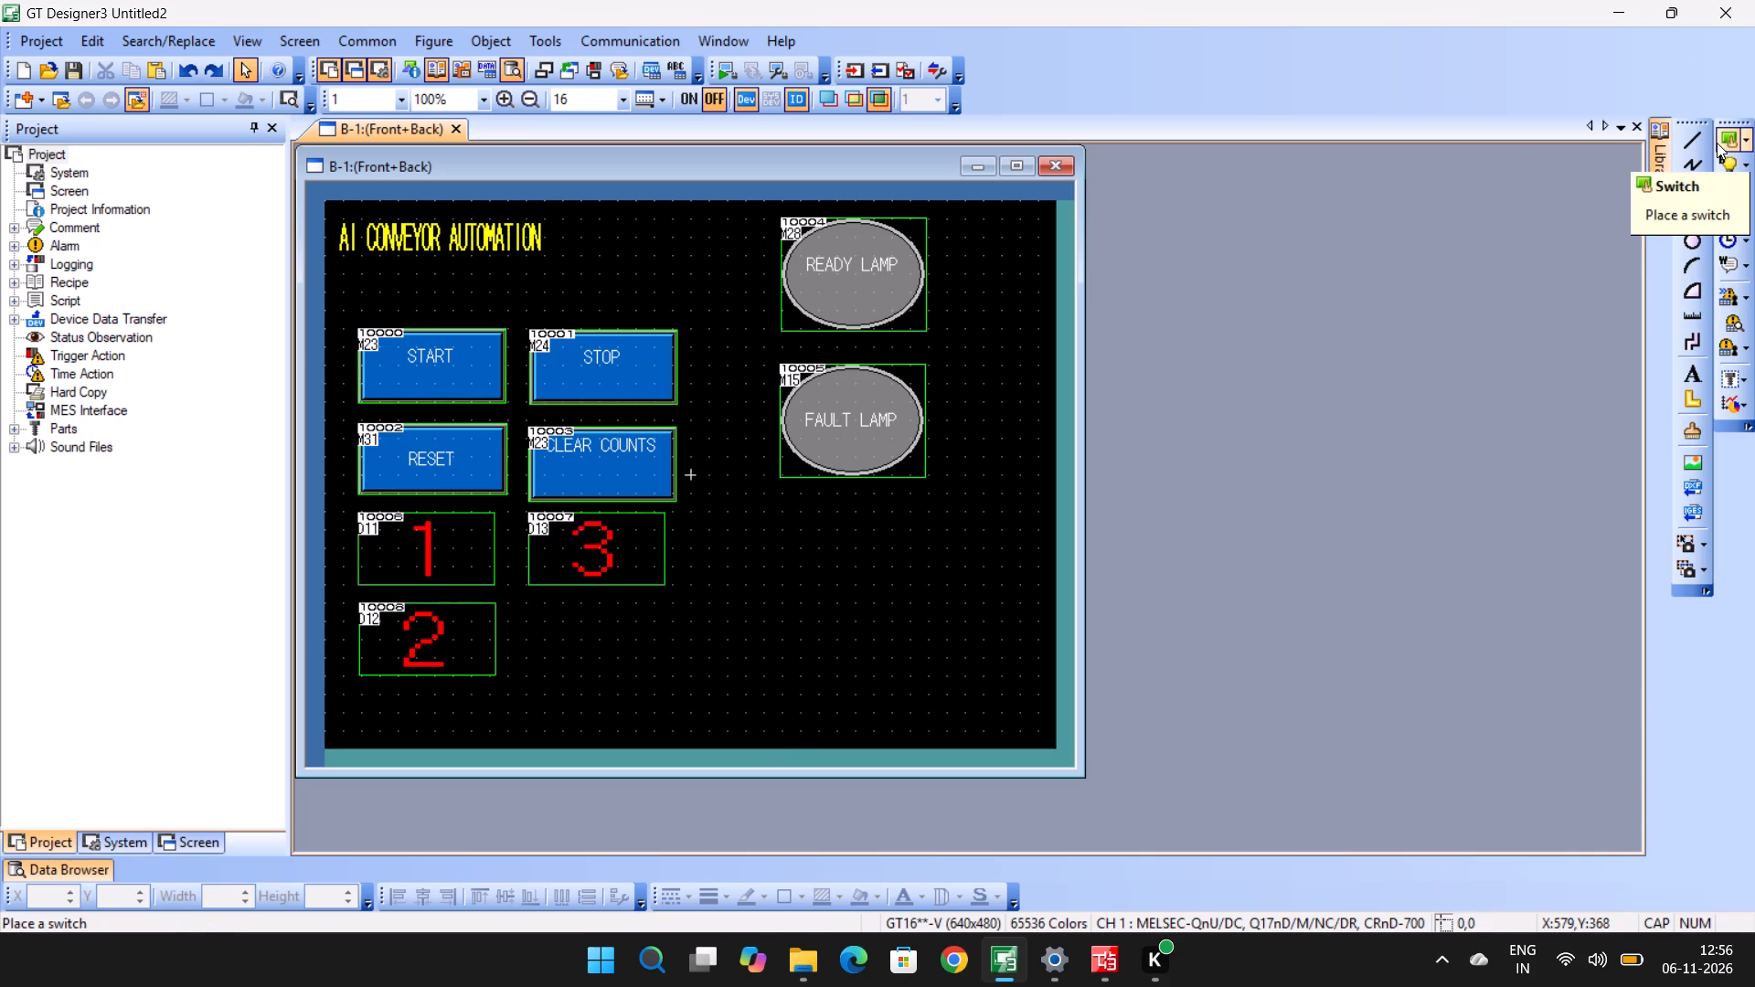
# Switch to the GX Works3 project window.
pyautogui.click(1728, 163)
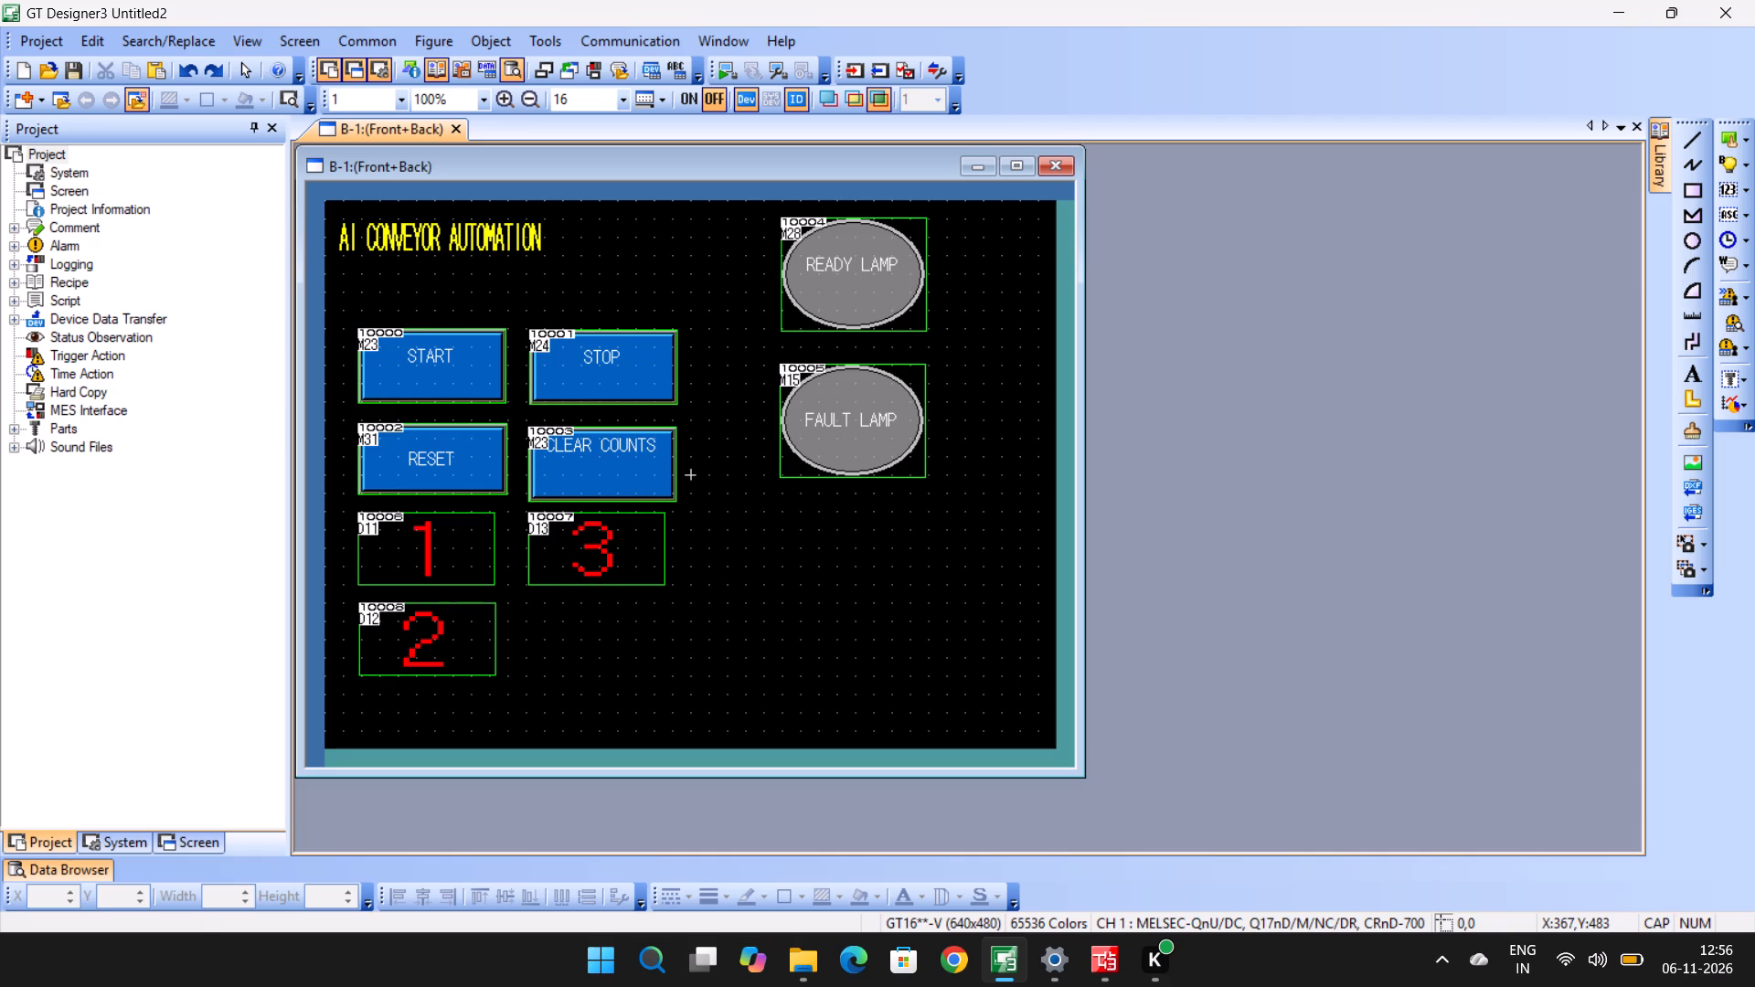
pyautogui.click(1147, 957)
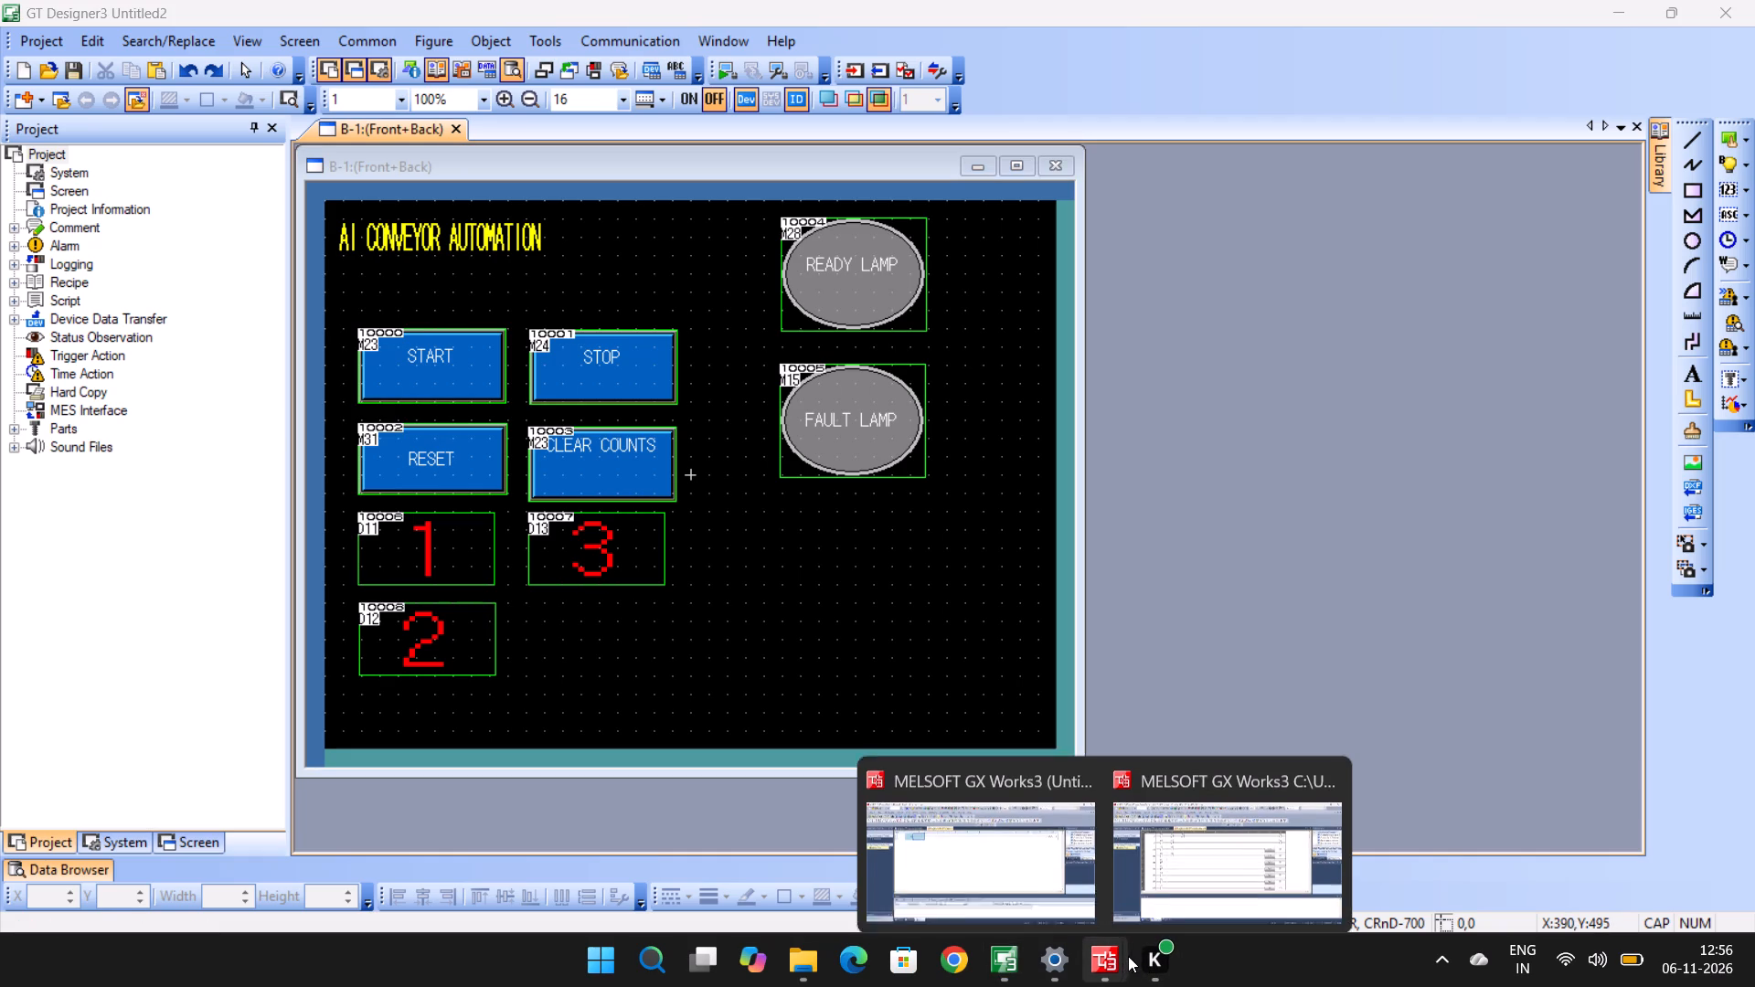
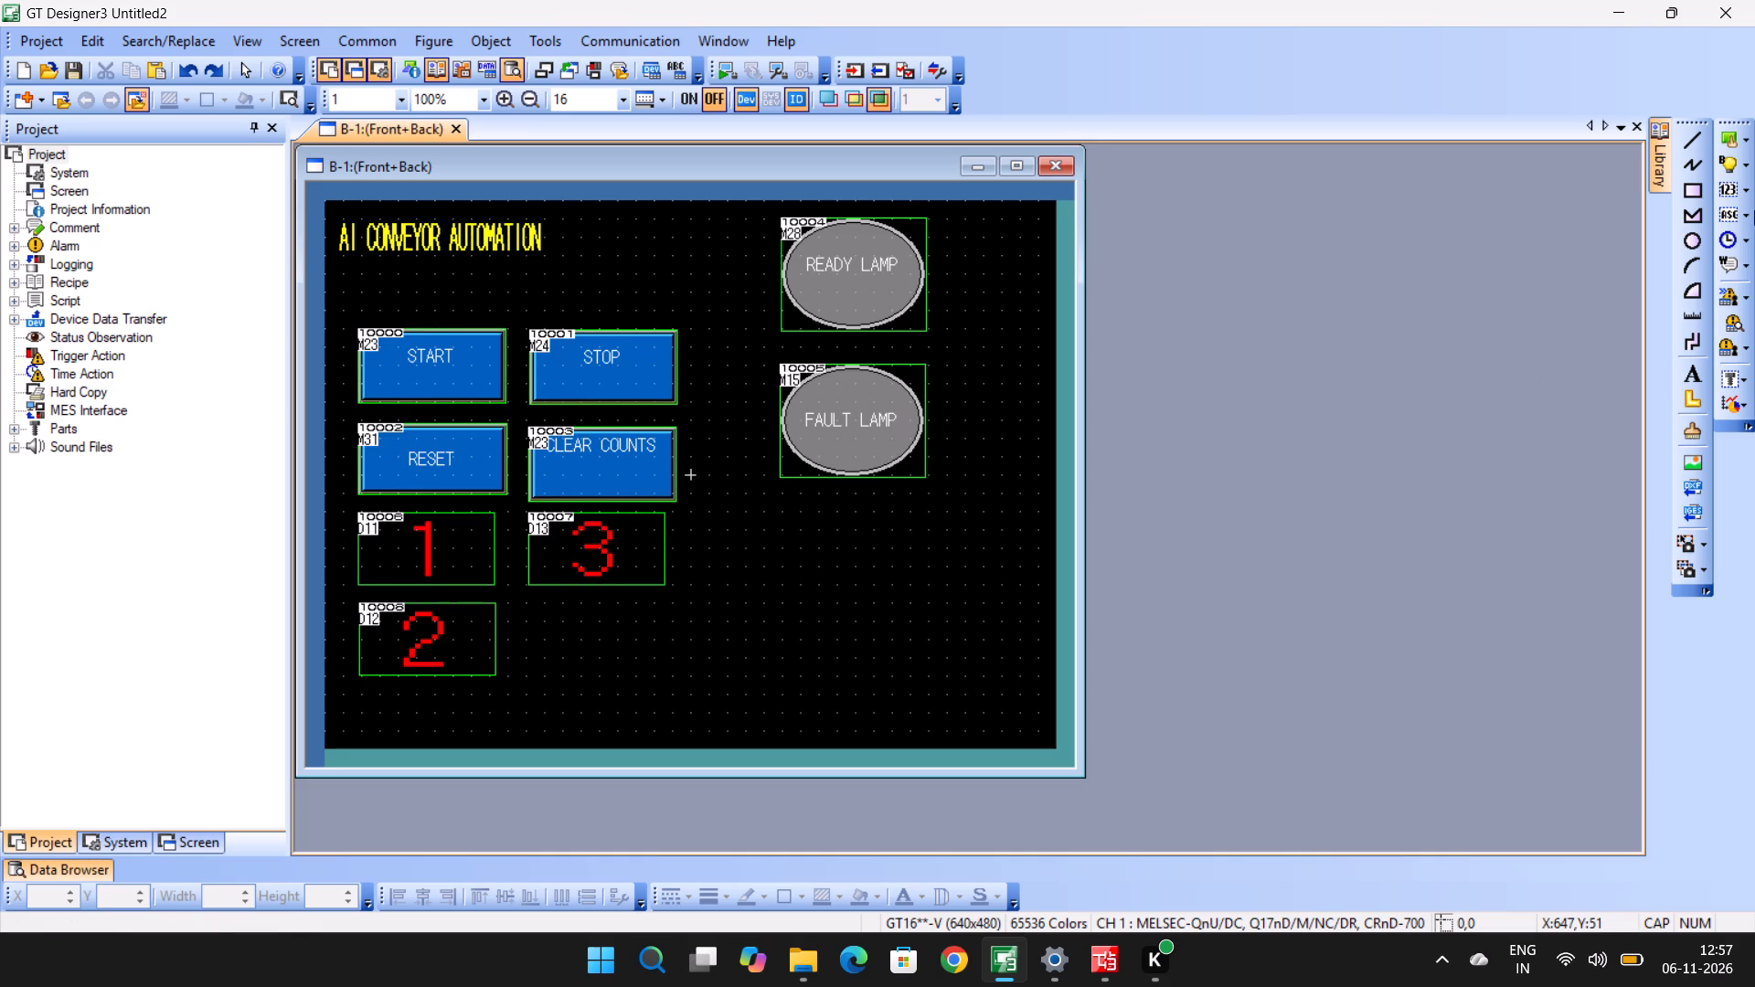
# Place a 48 × 48 bit lamp, move it to about X 326, Y 279 beside the OTHER COUNT display, and open its settings.
pyautogui.click(395, 384)
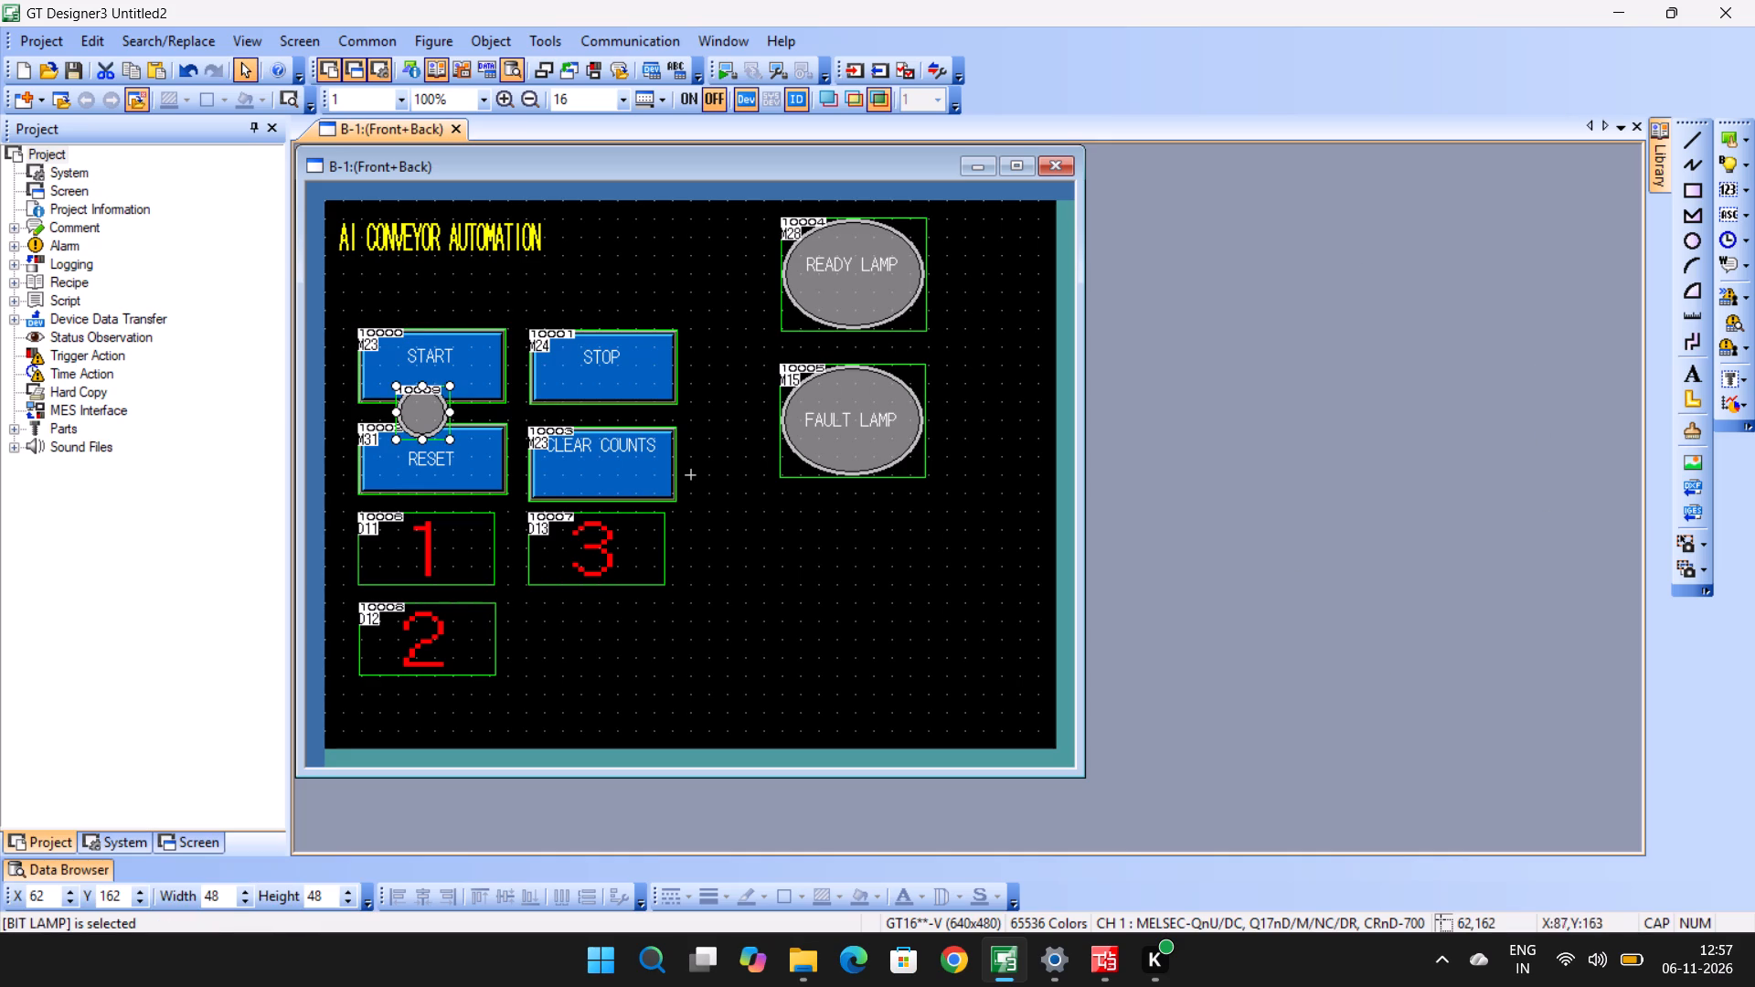
pyautogui.moveTo(420, 404); pyautogui.dragTo(723, 548)
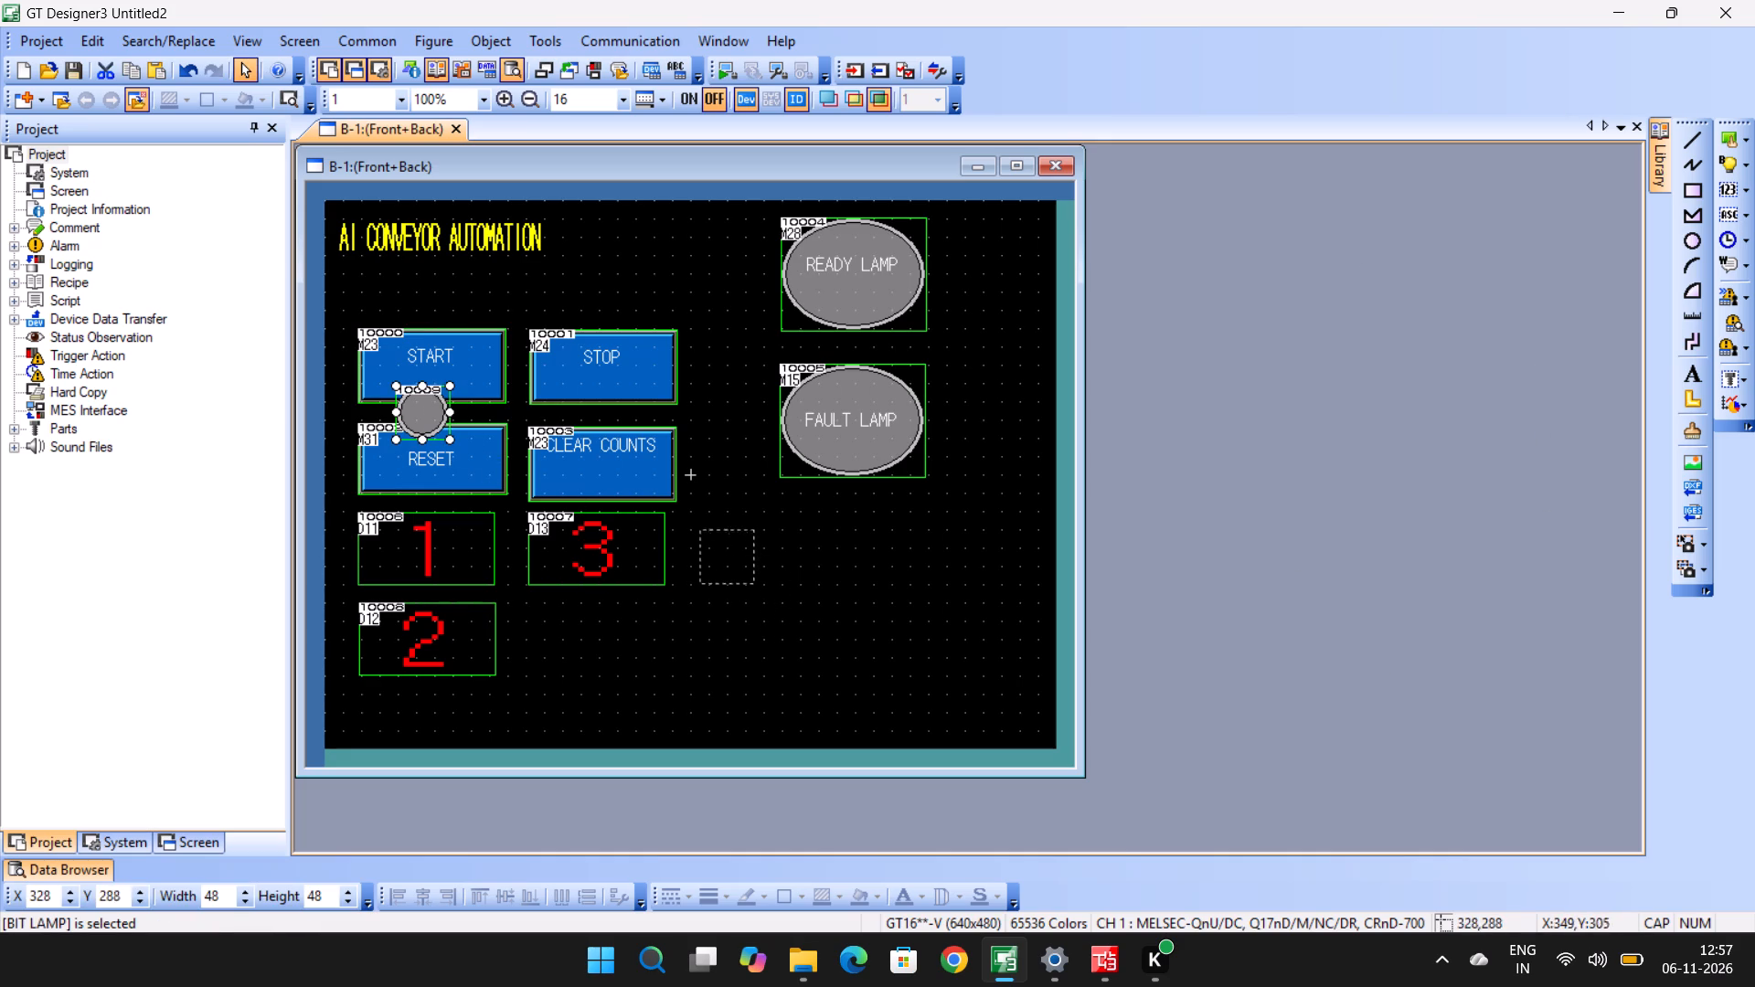
pyautogui.moveTo(723, 548); pyautogui.dragTo(721, 538)
pyautogui.doubleClick(730, 549)
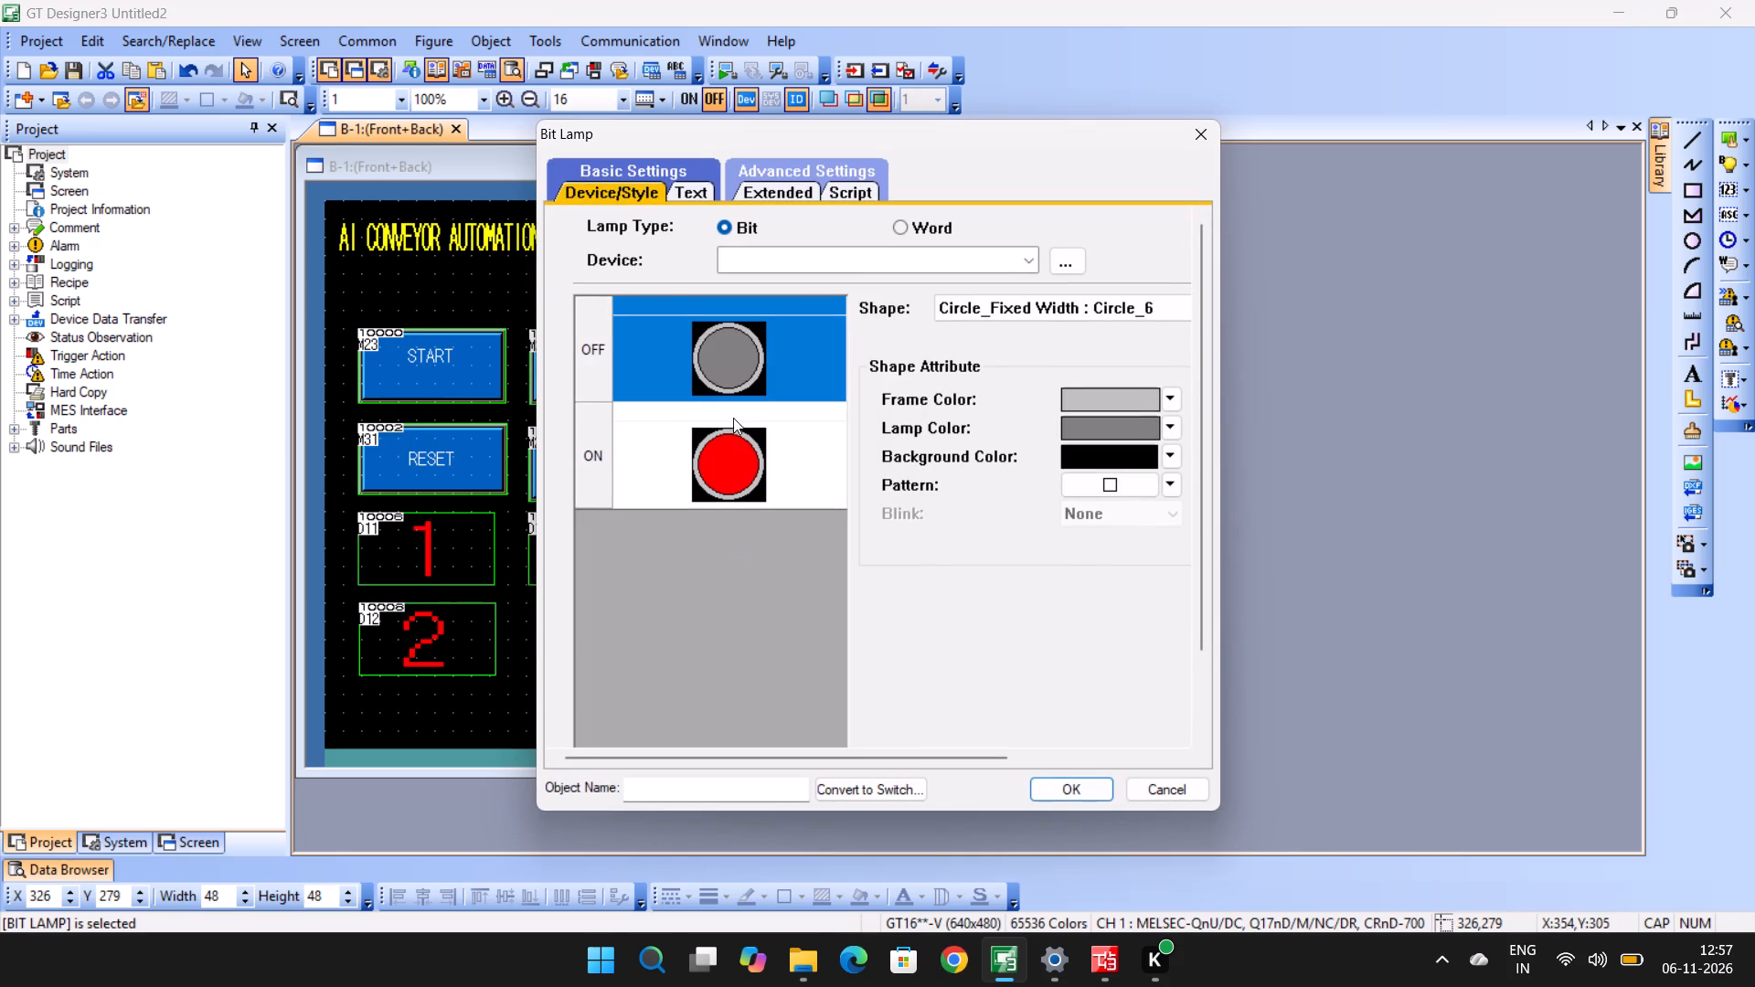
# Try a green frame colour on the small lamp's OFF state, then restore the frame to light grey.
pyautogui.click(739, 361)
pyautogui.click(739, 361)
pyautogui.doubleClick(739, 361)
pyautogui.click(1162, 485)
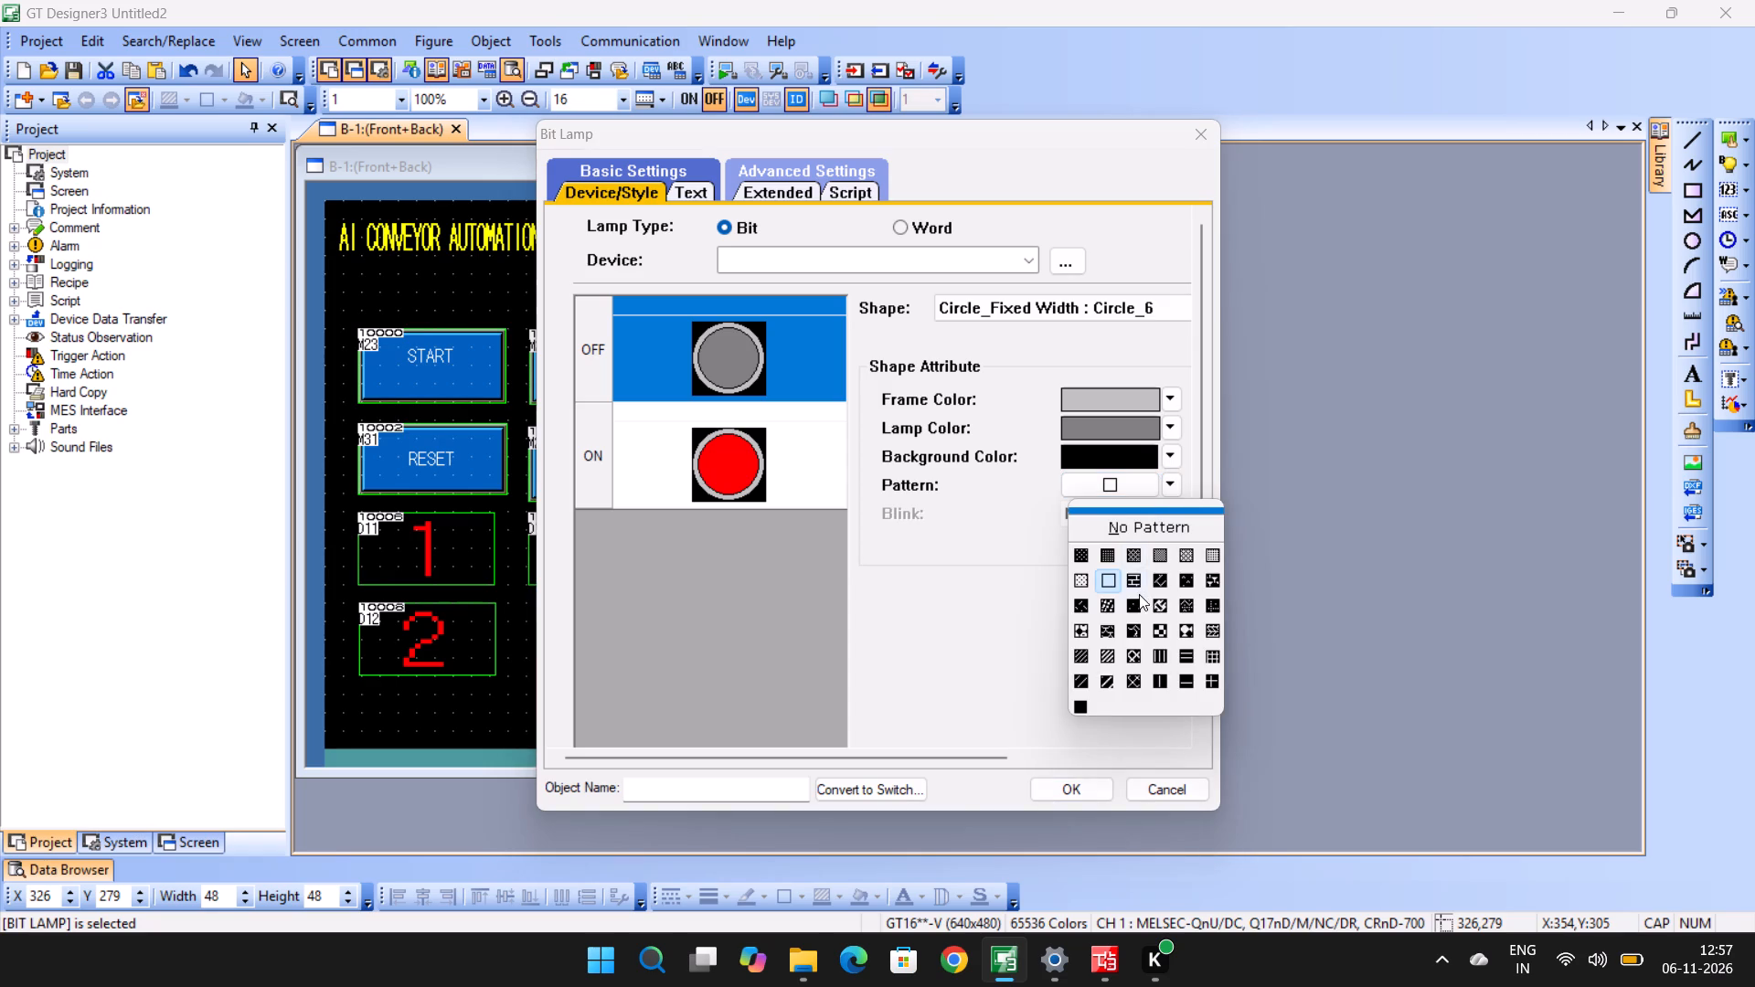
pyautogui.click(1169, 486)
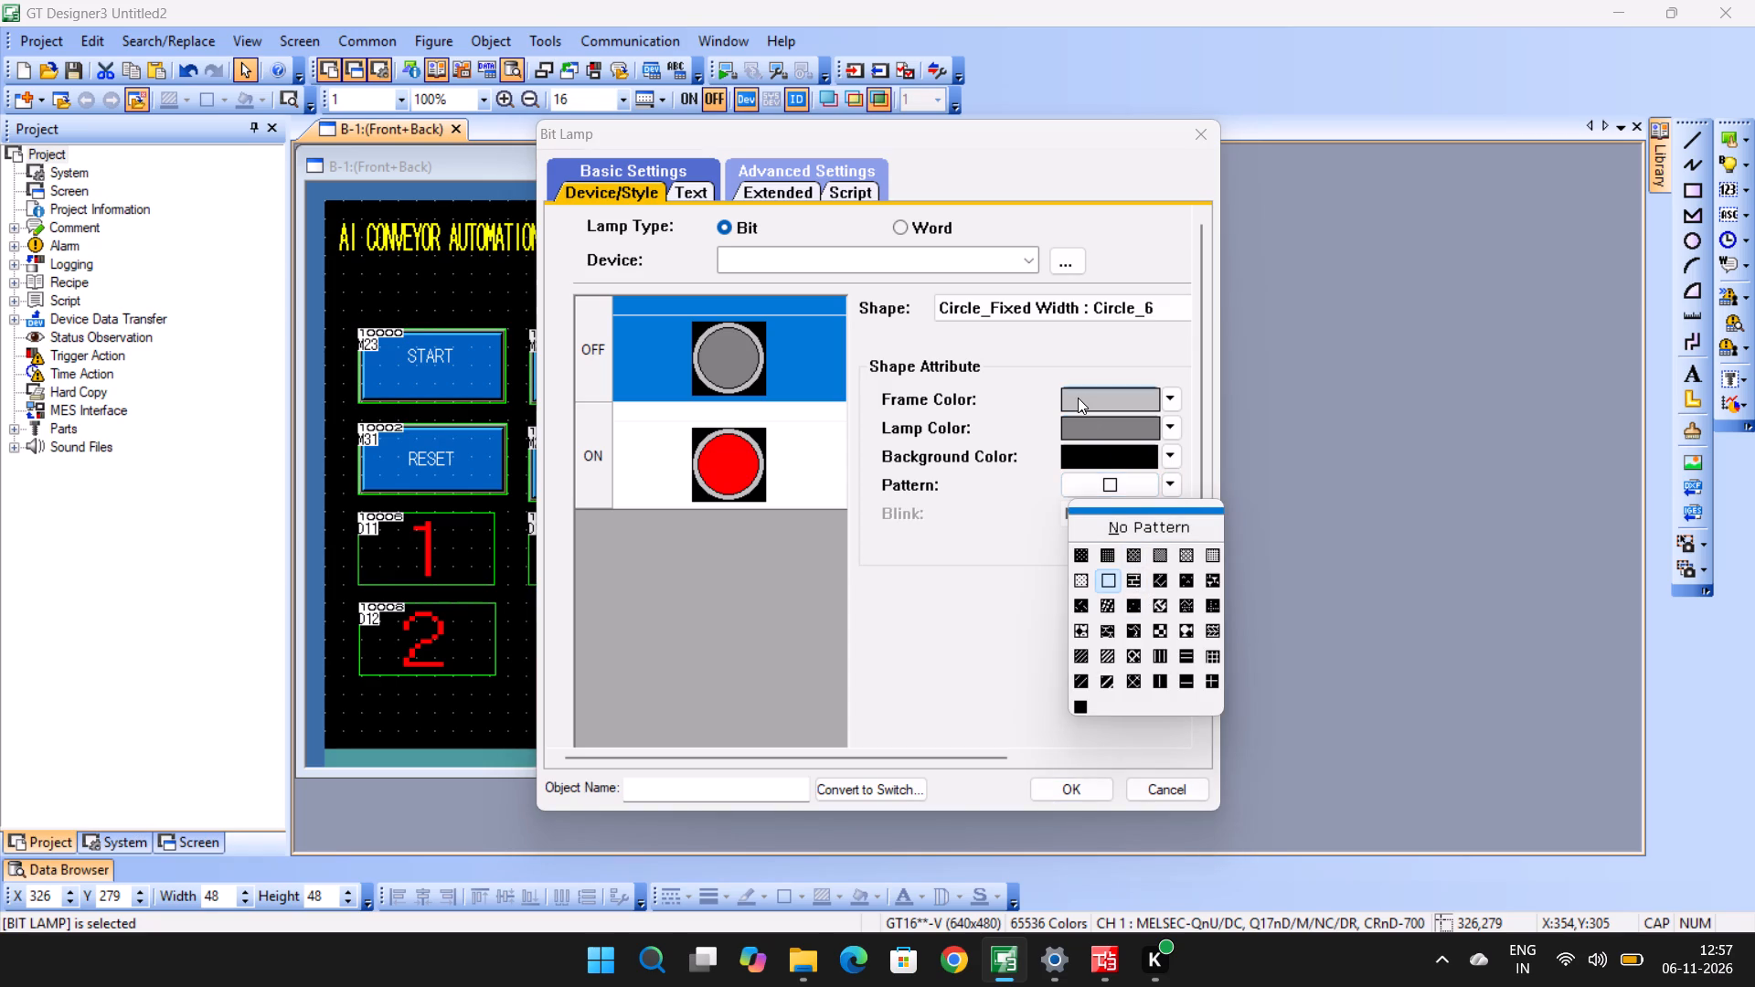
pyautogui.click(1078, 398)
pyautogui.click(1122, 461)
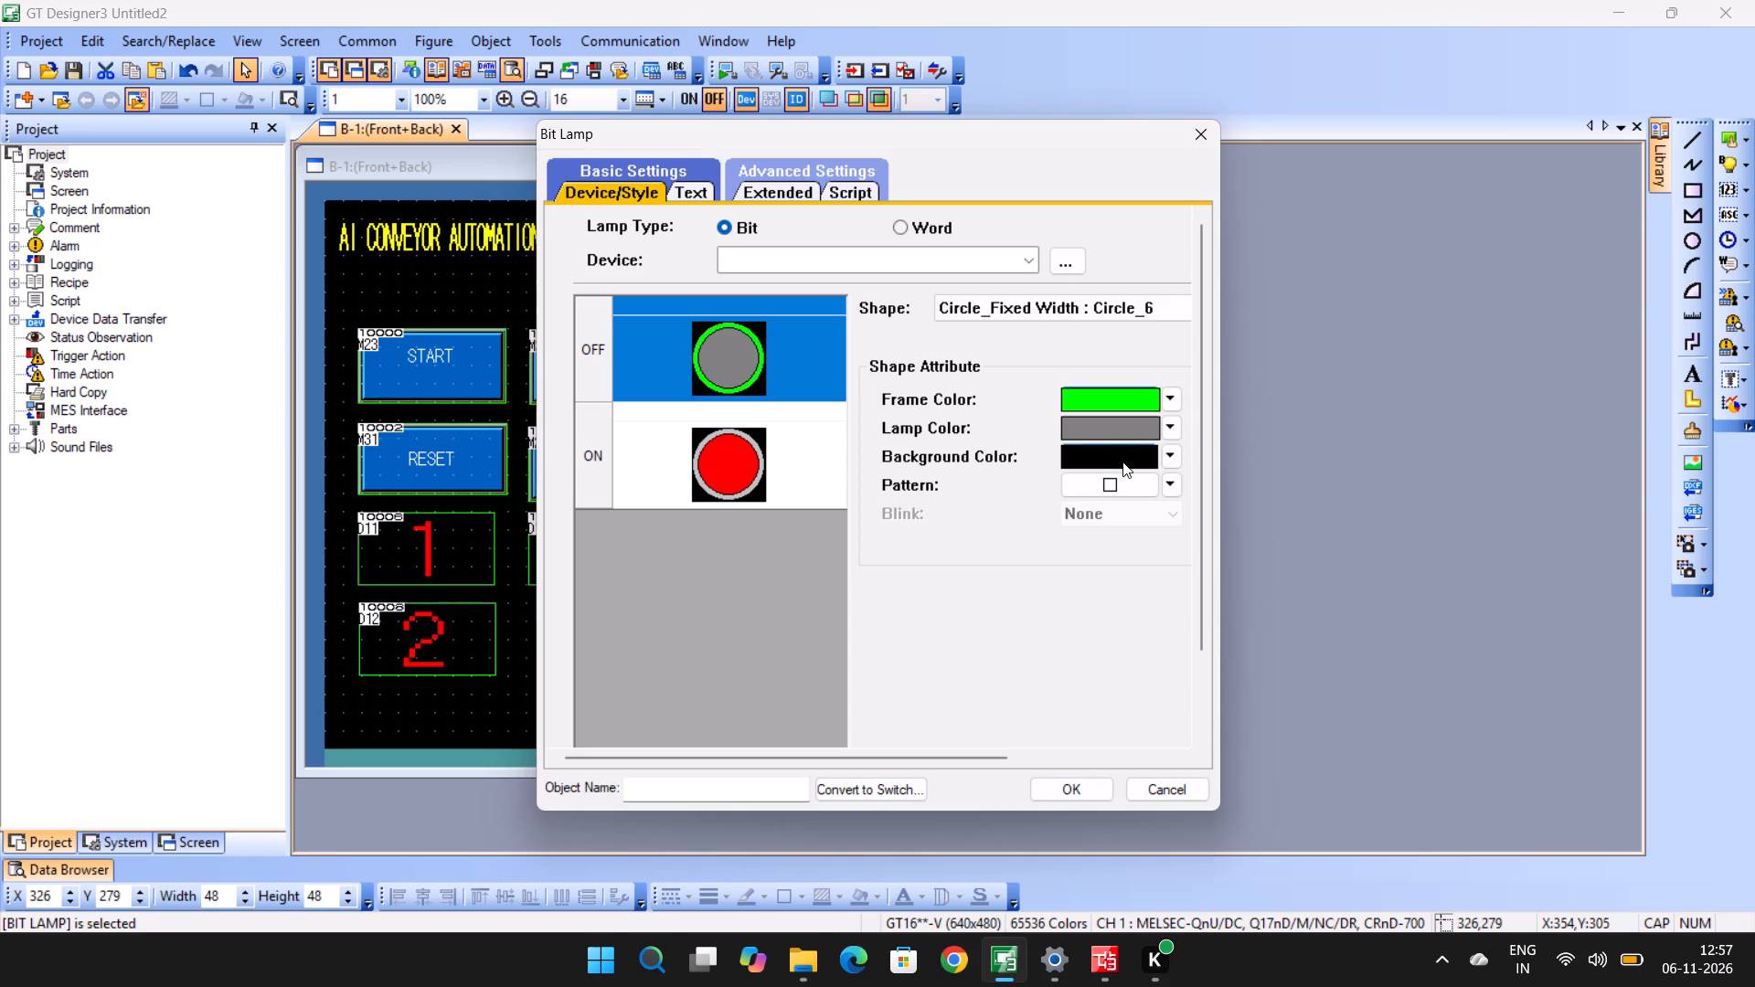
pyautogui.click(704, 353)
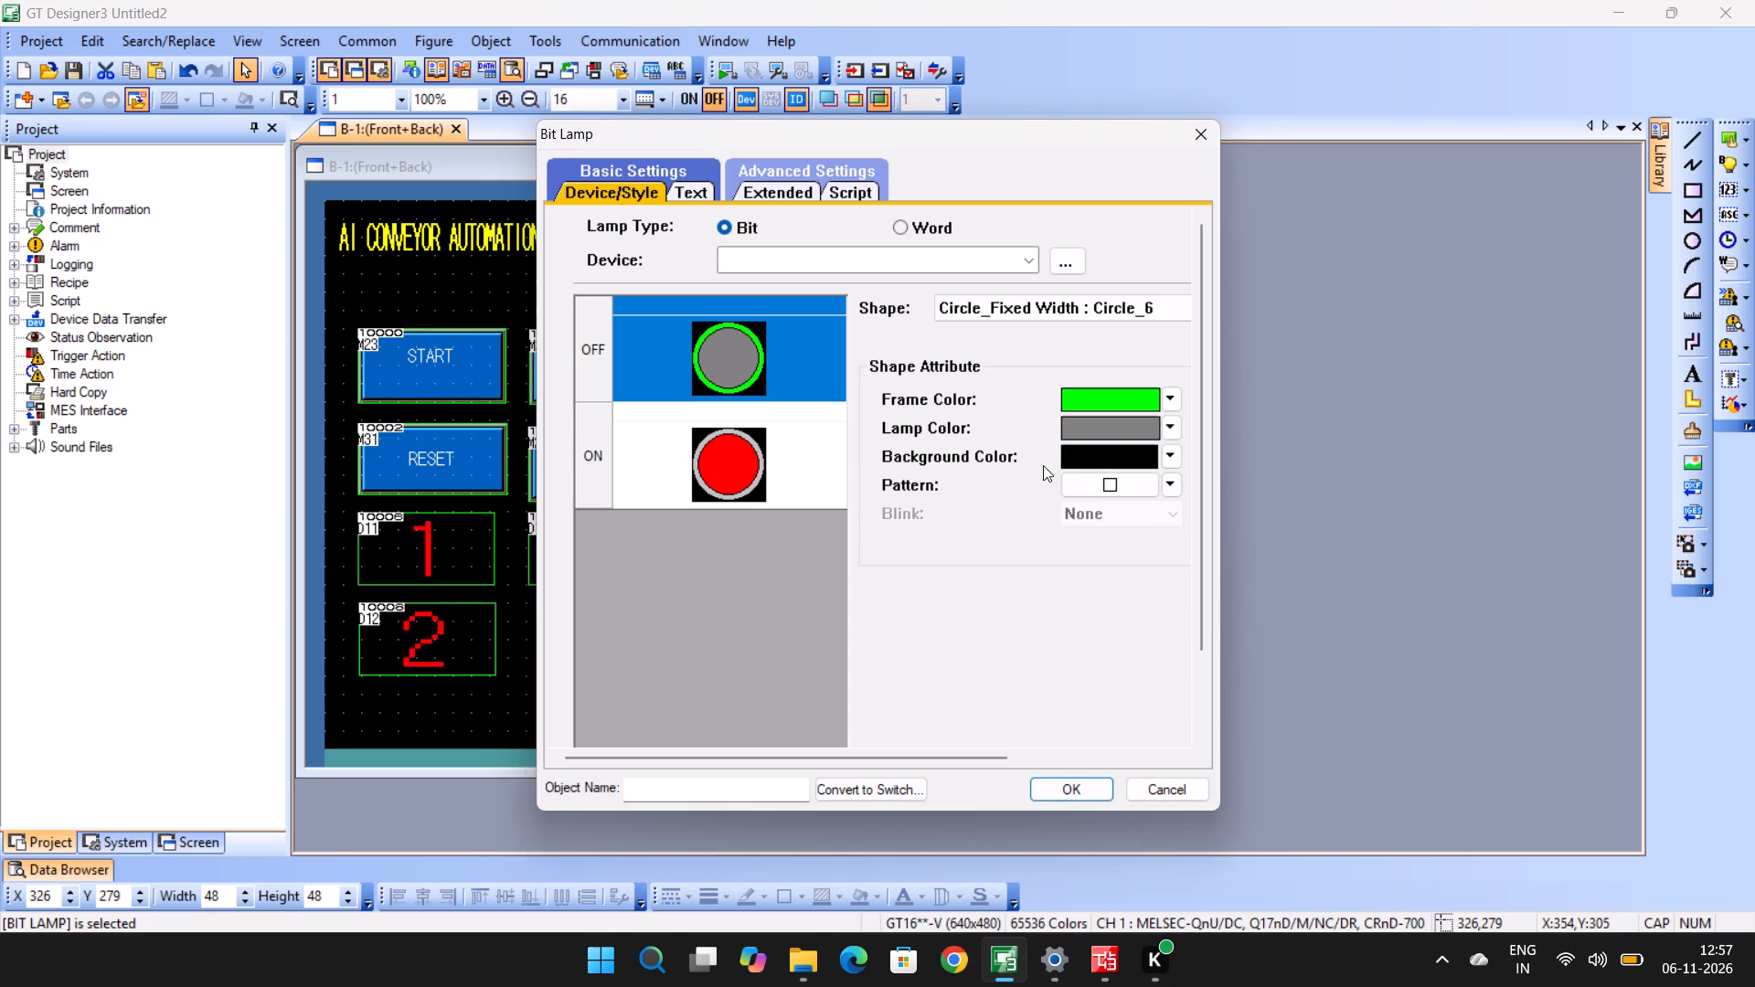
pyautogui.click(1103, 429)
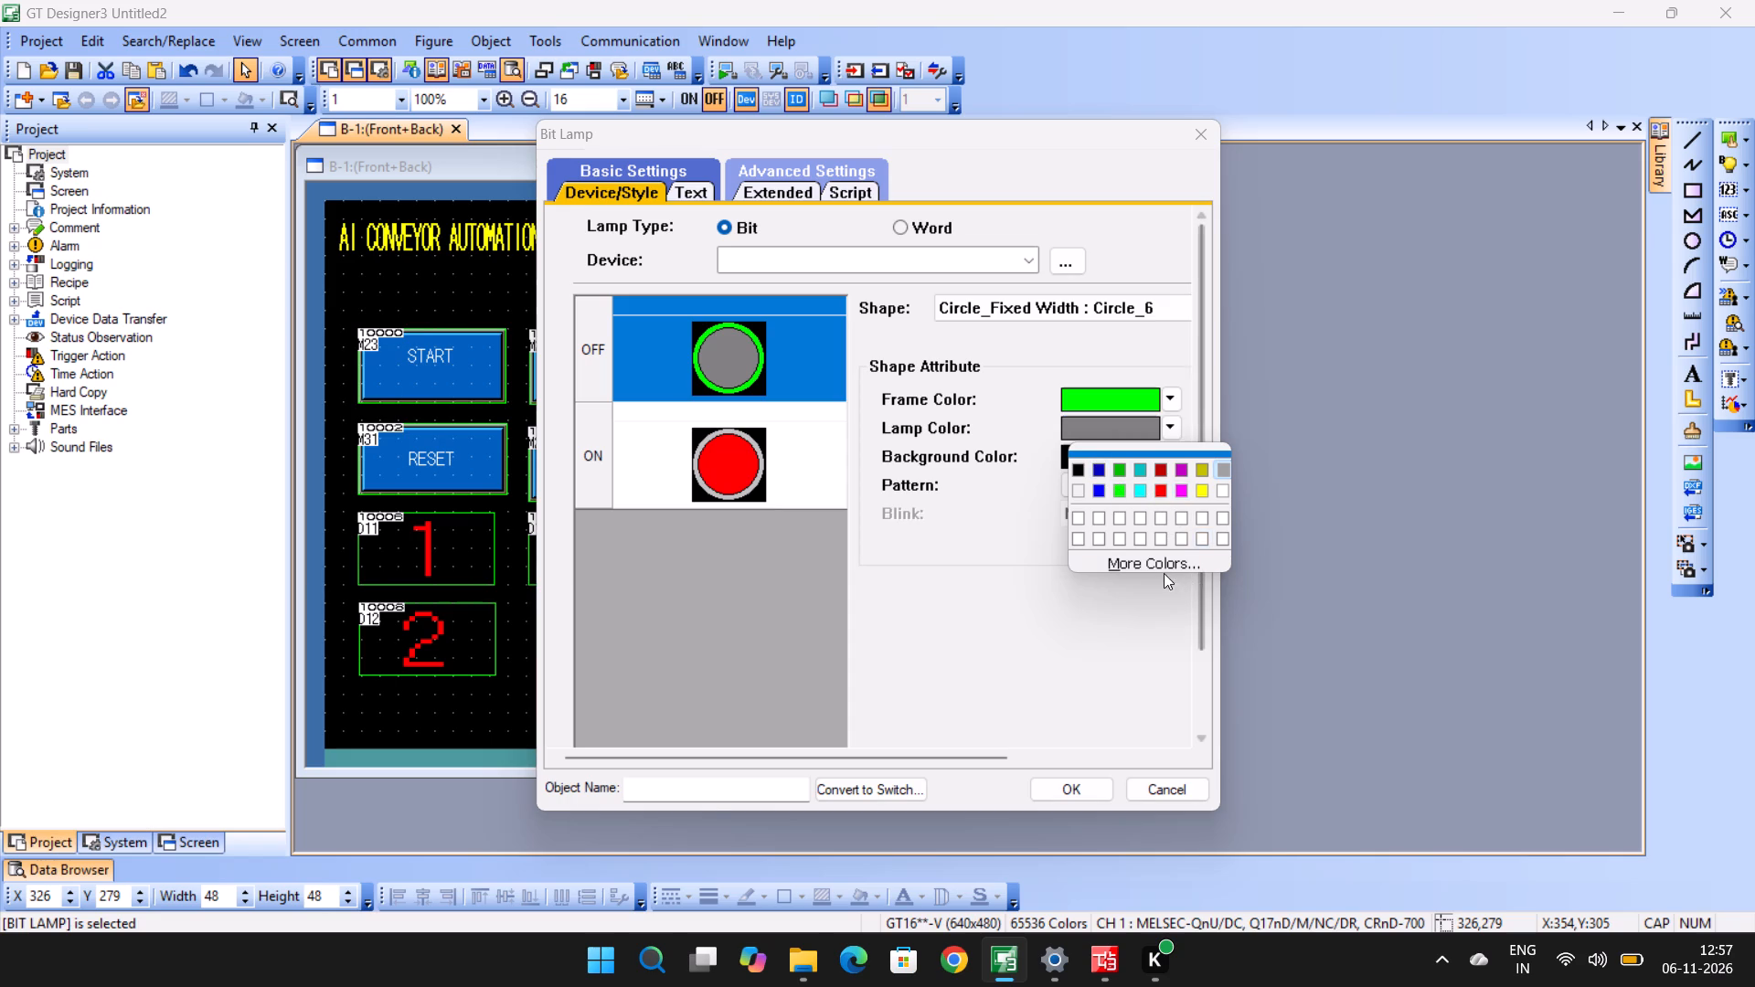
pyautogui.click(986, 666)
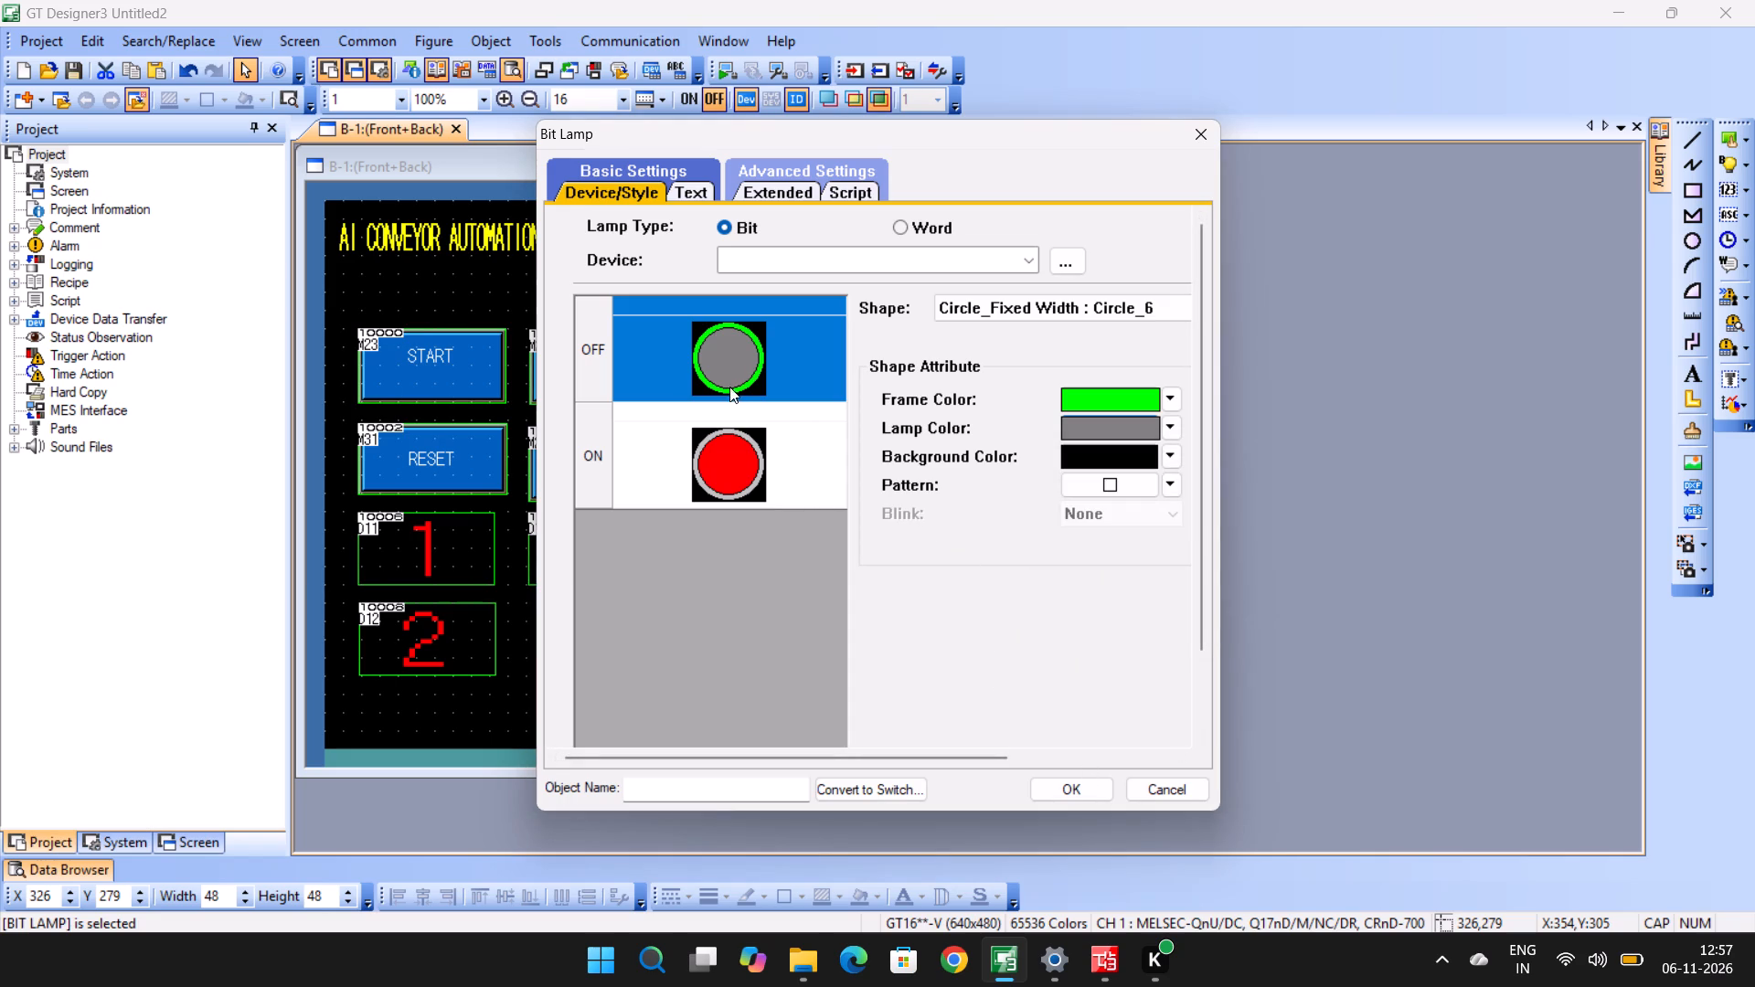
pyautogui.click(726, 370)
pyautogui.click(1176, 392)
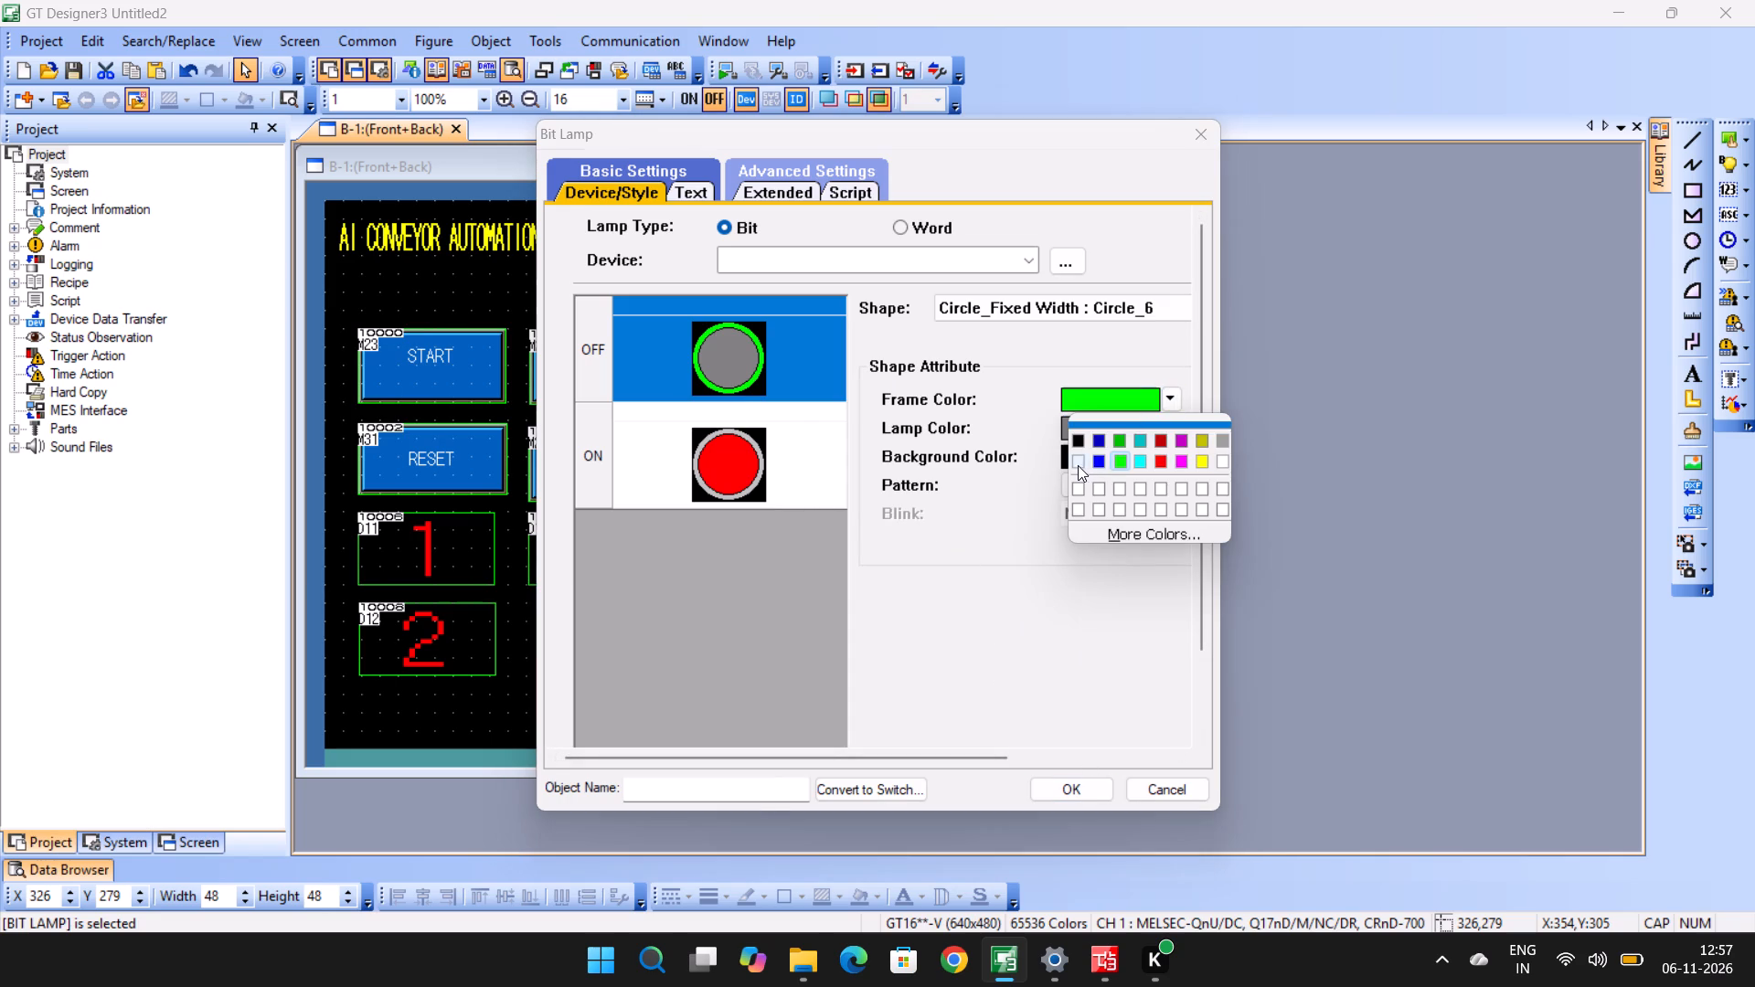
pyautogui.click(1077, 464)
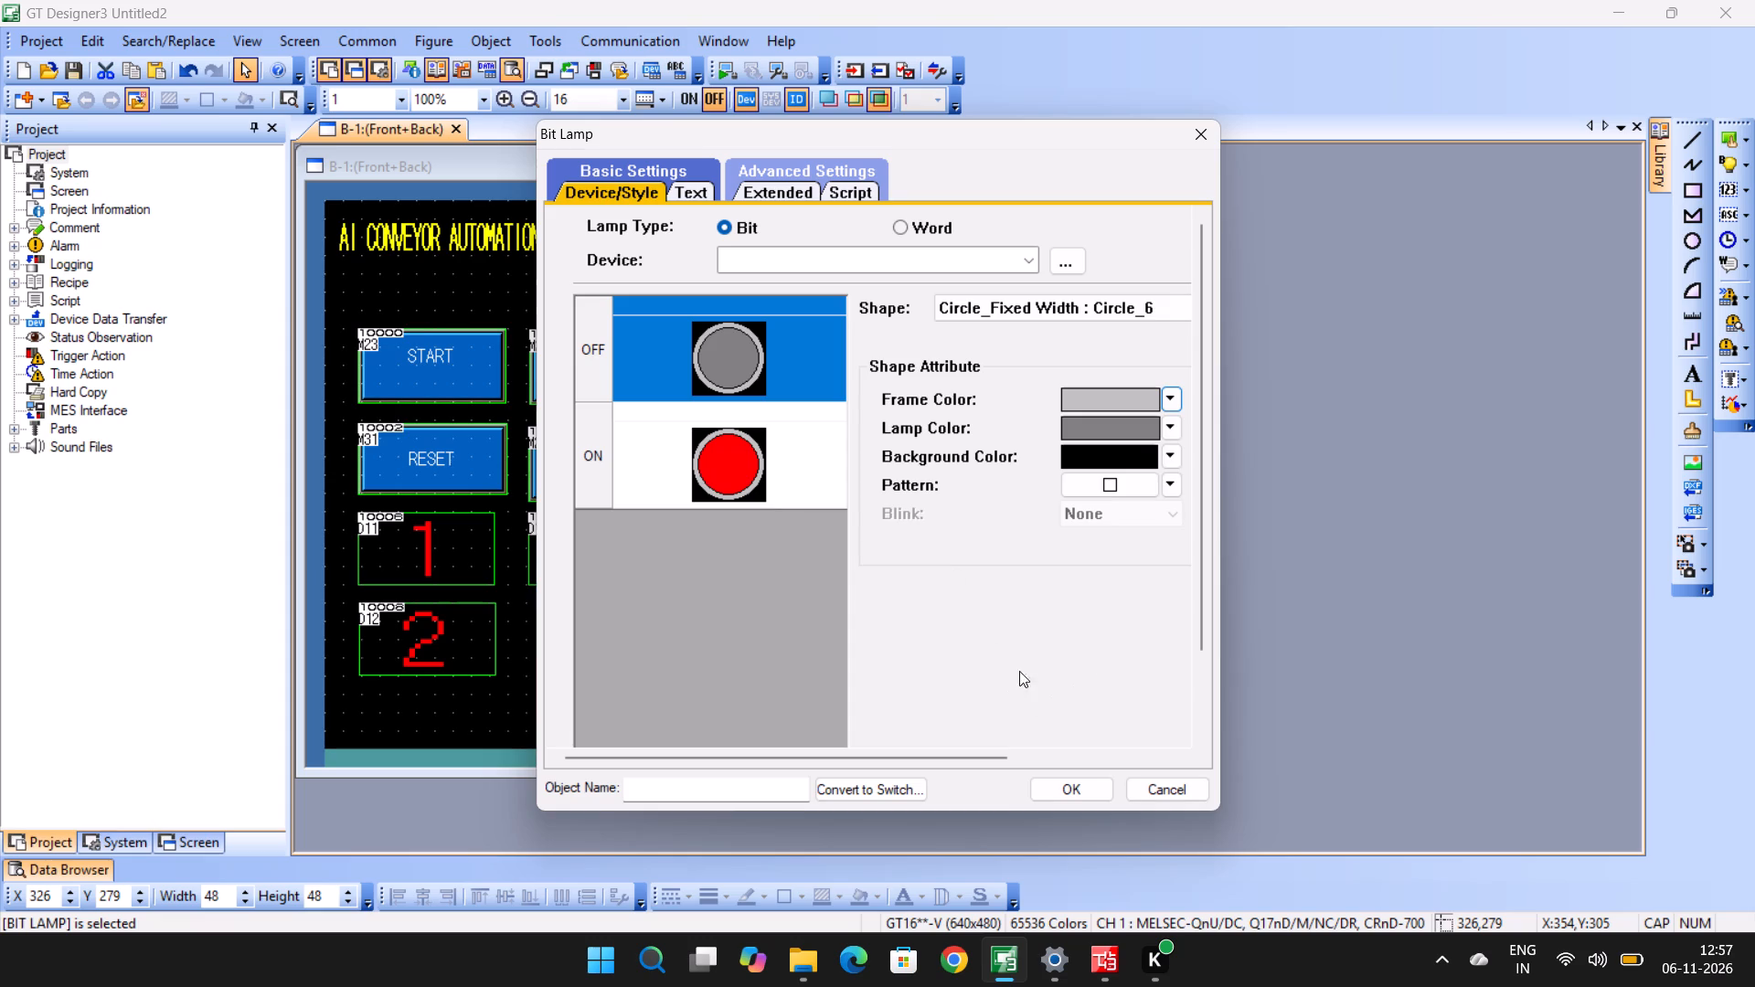
# Set the small lamp's ON-state lamp colour to green and apply the settings.
pyautogui.doubleClick(727, 453)
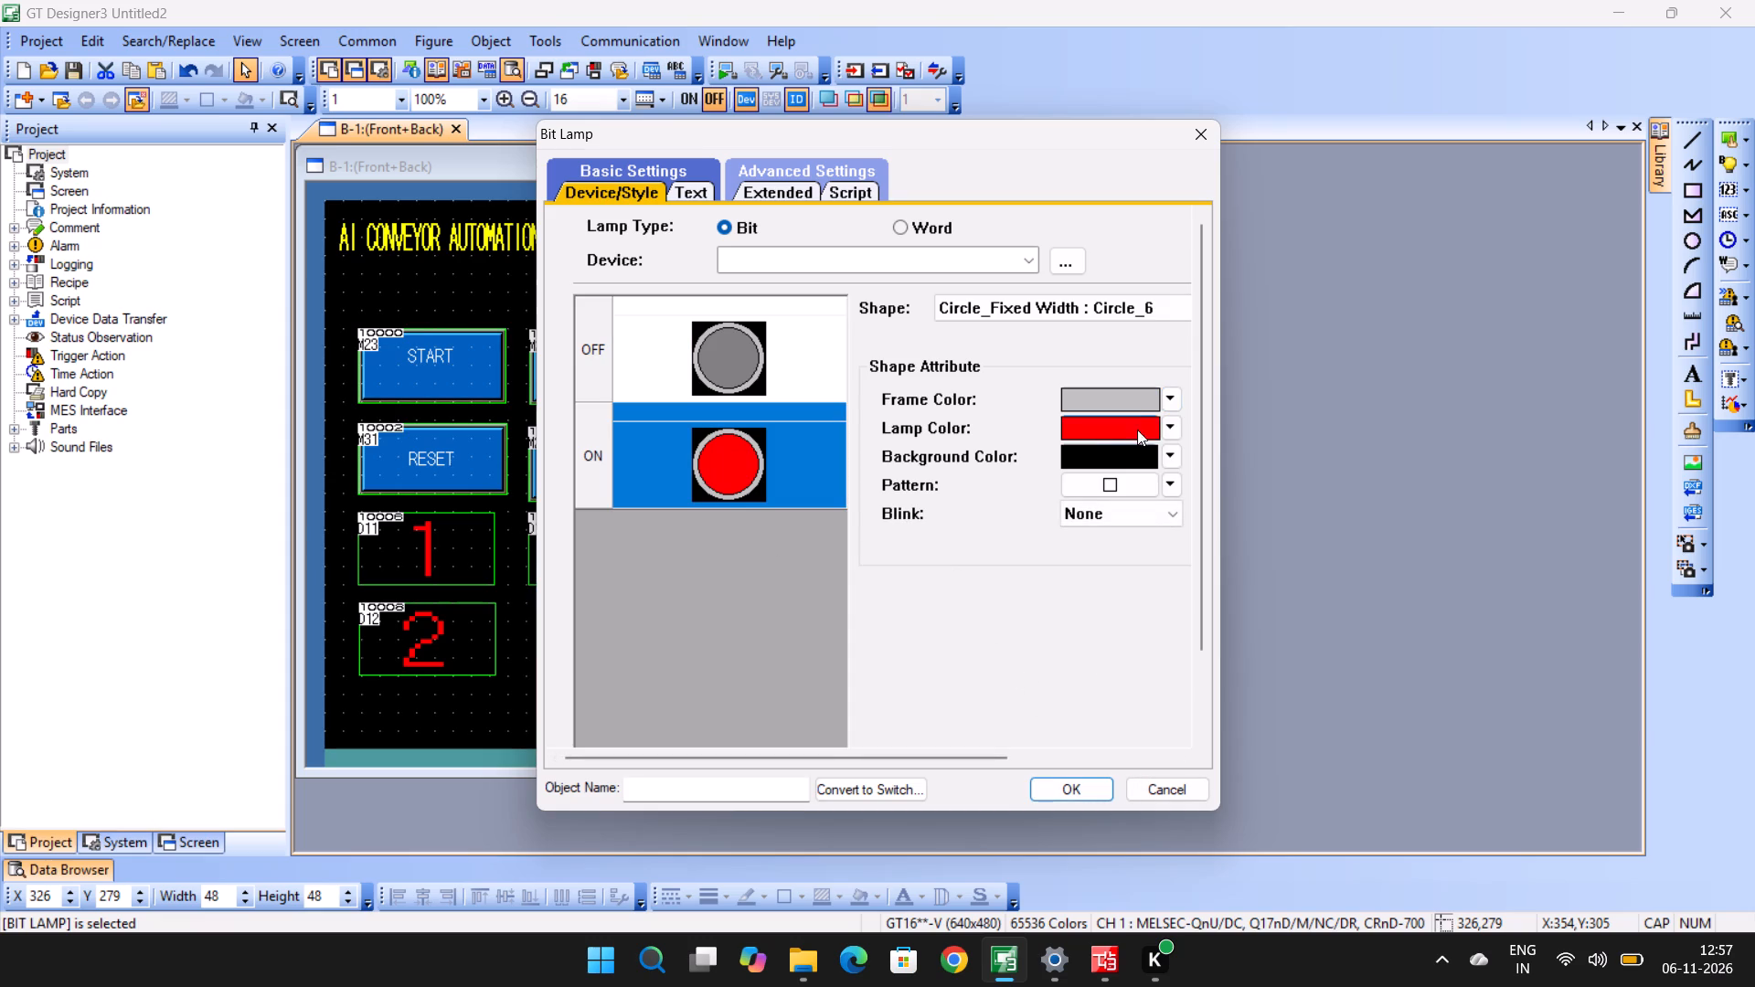
pyautogui.click(1171, 430)
pyautogui.click(1119, 493)
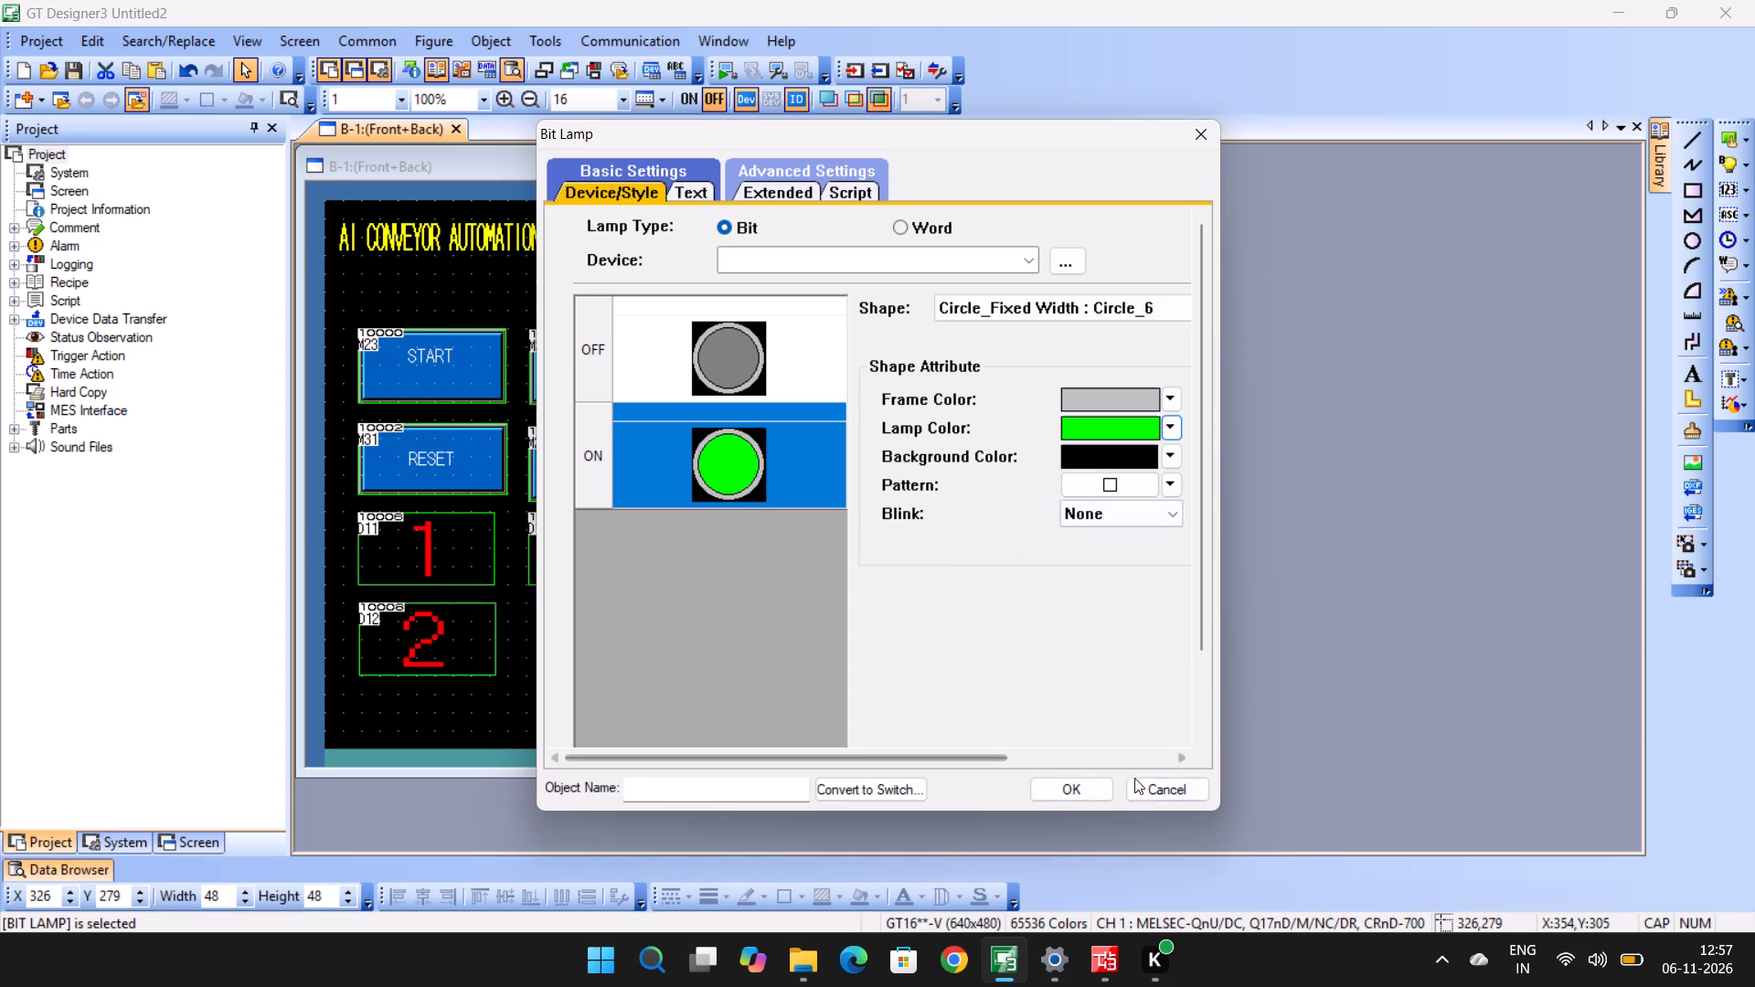
pyautogui.click(1095, 788)
# Reopen the small lamp's settings to check its device and style, then close them.
pyautogui.doubleClick(707, 545)
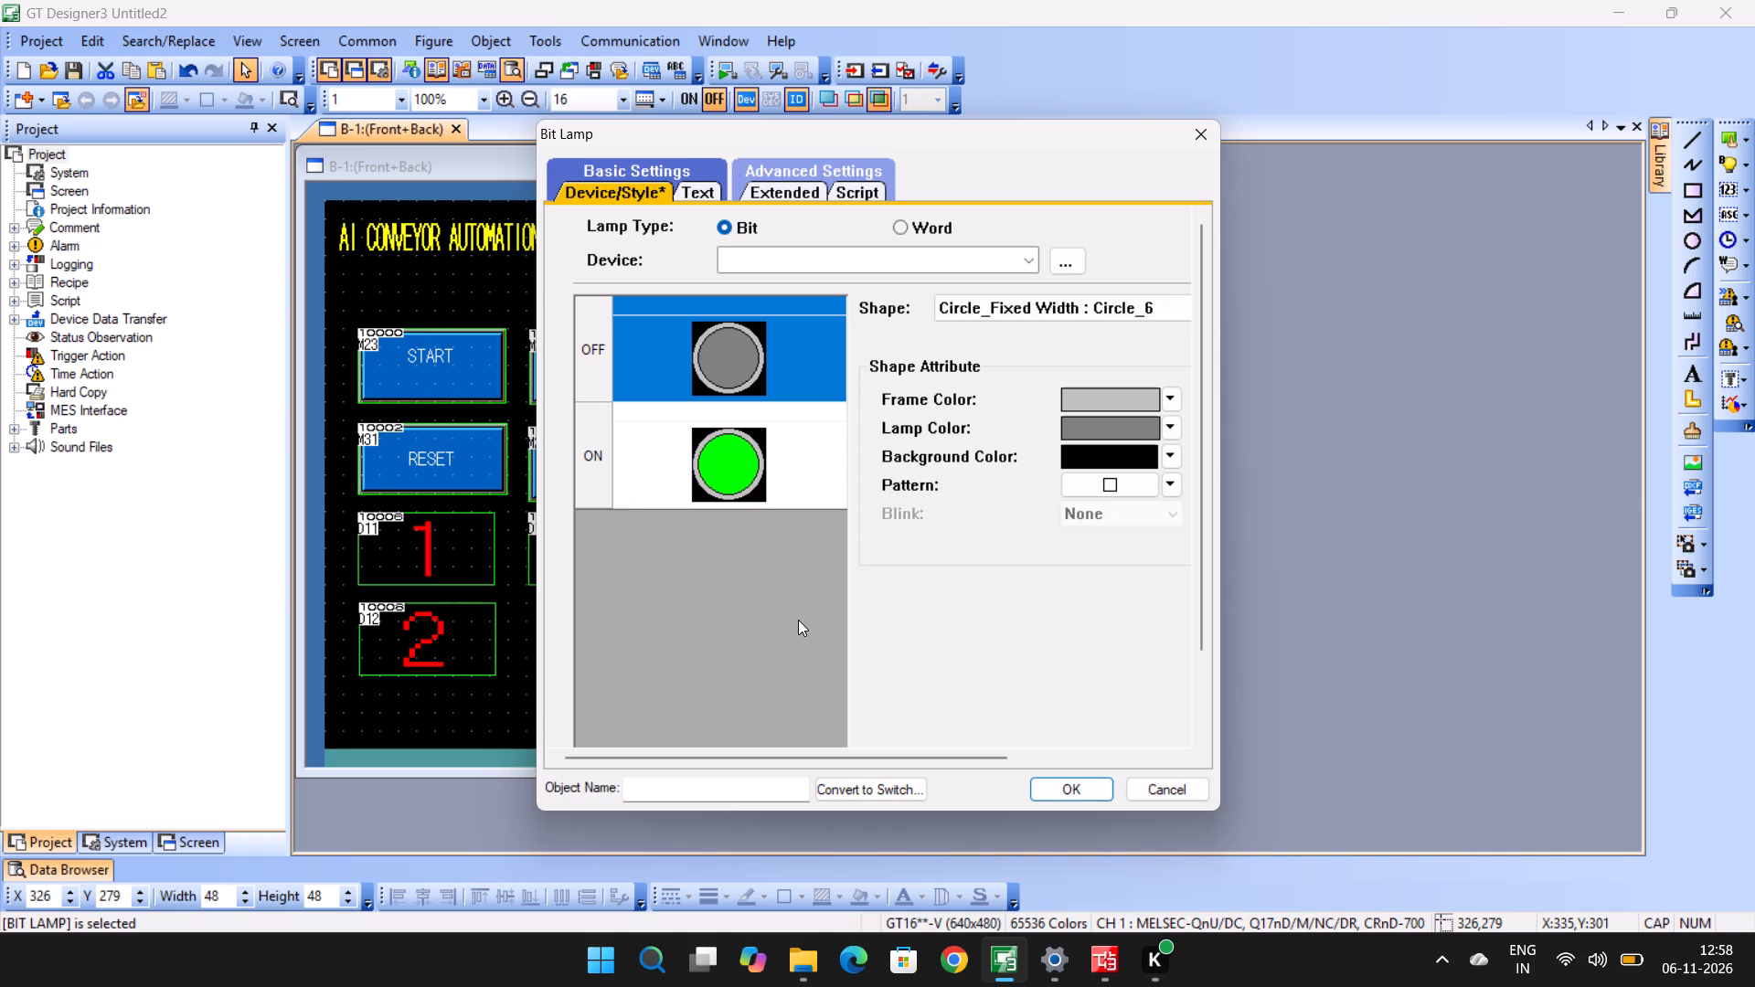
pyautogui.click(1218, 125)
# Review the RESET switch's action and its key-touch ON style, then close its settings.
pyautogui.doubleClick(389, 464)
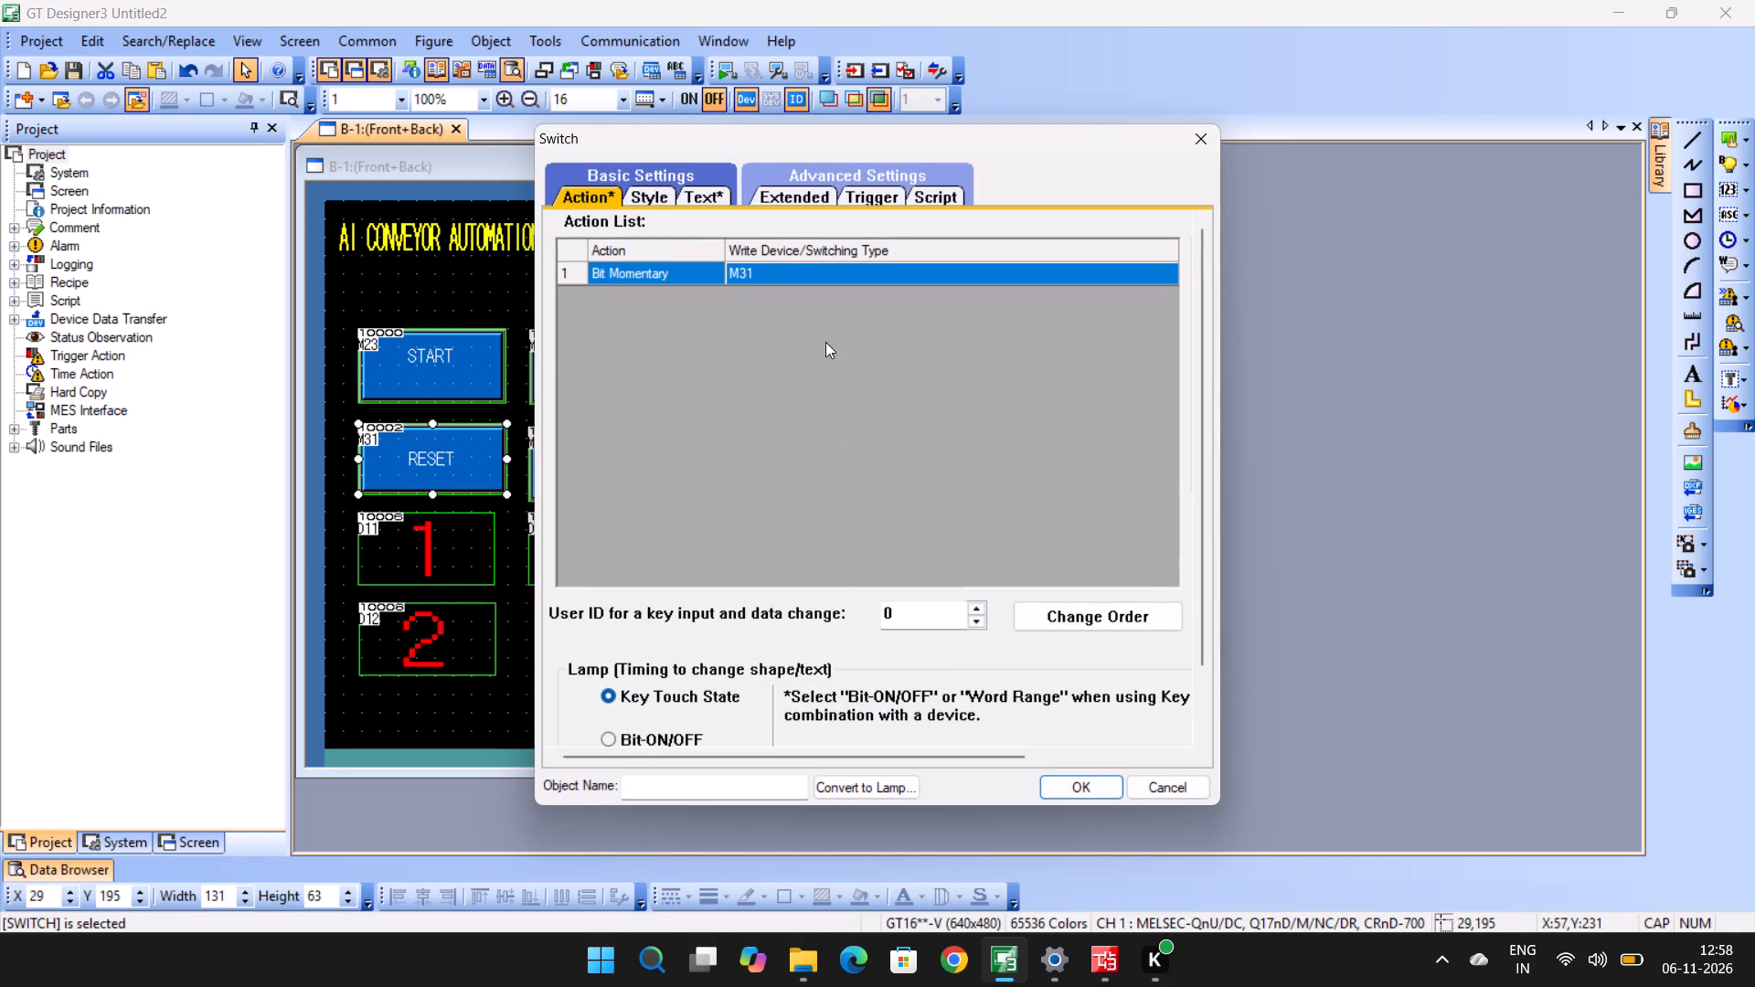
pyautogui.click(659, 186)
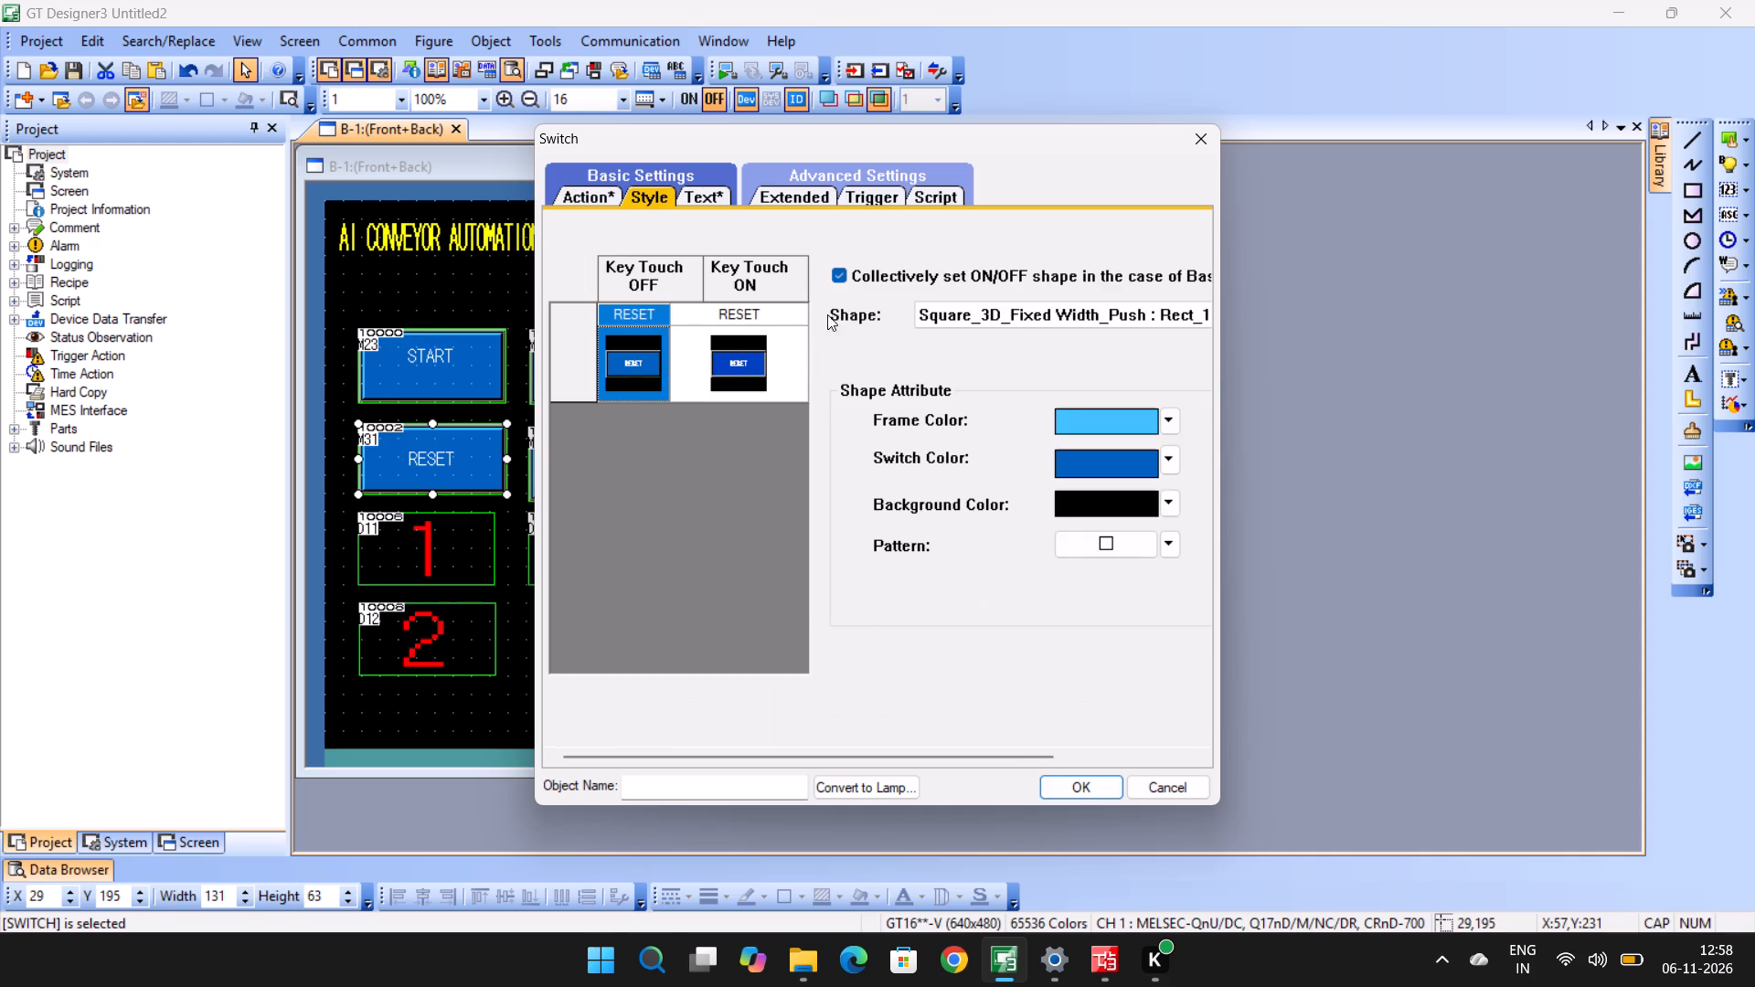
pyautogui.click(760, 288)
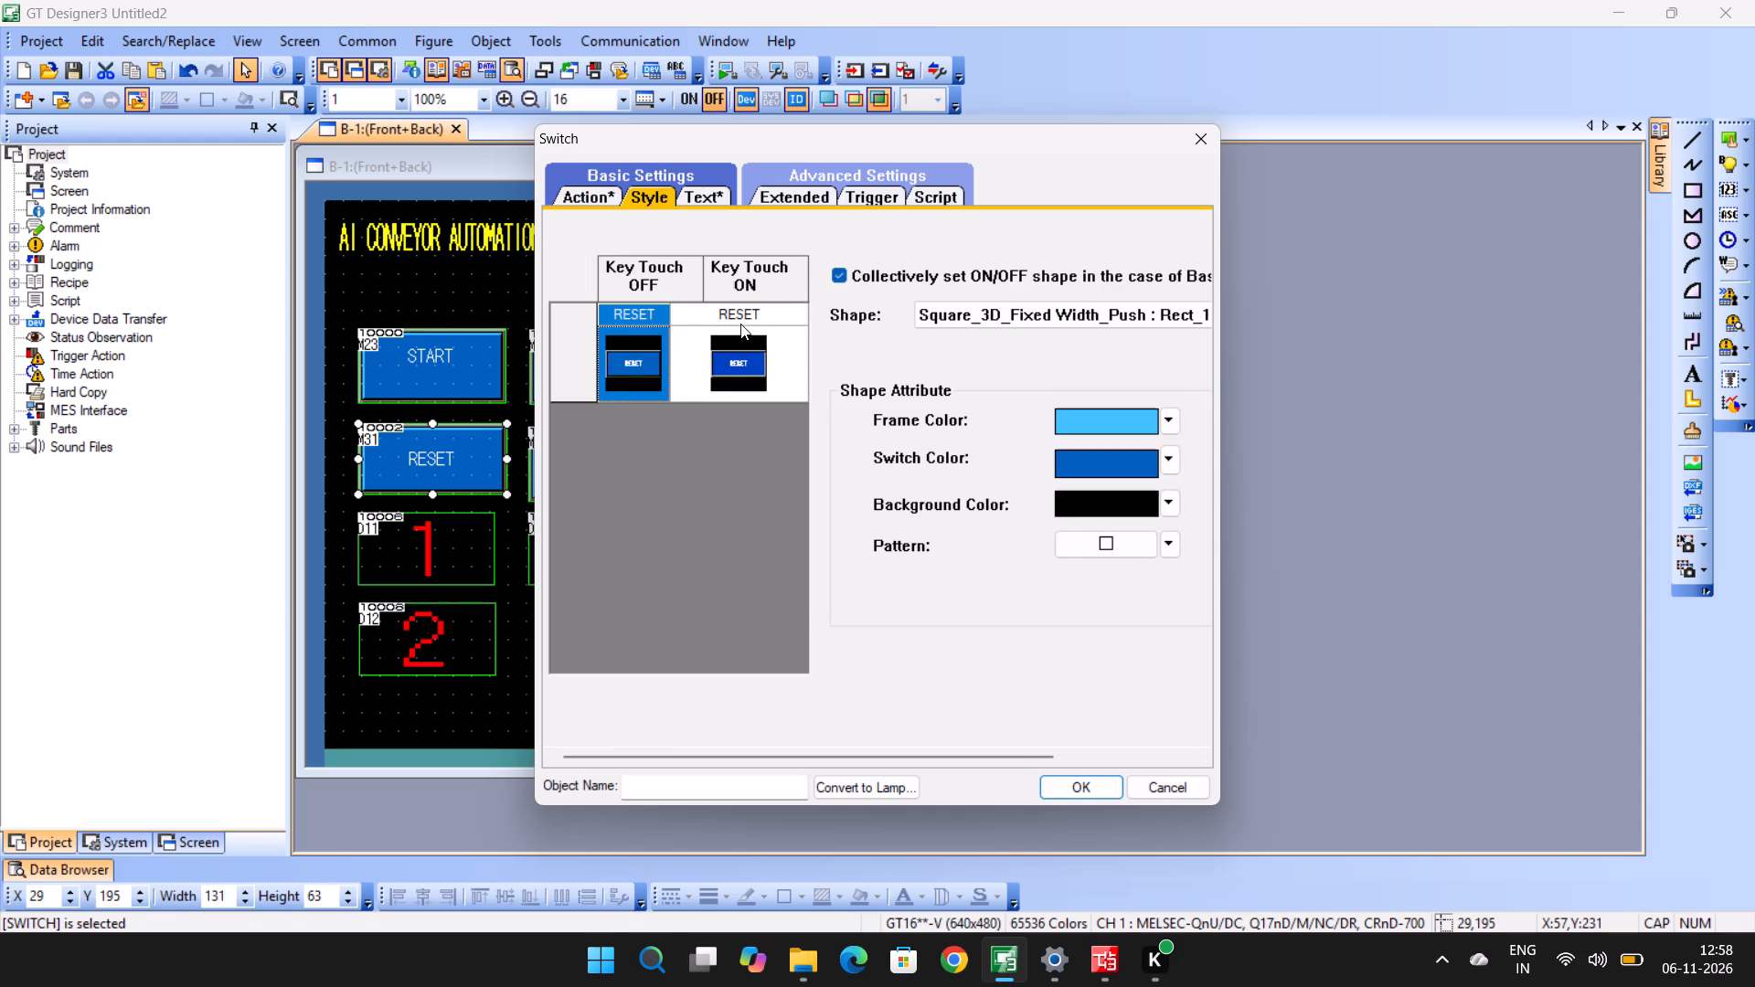
pyautogui.click(738, 318)
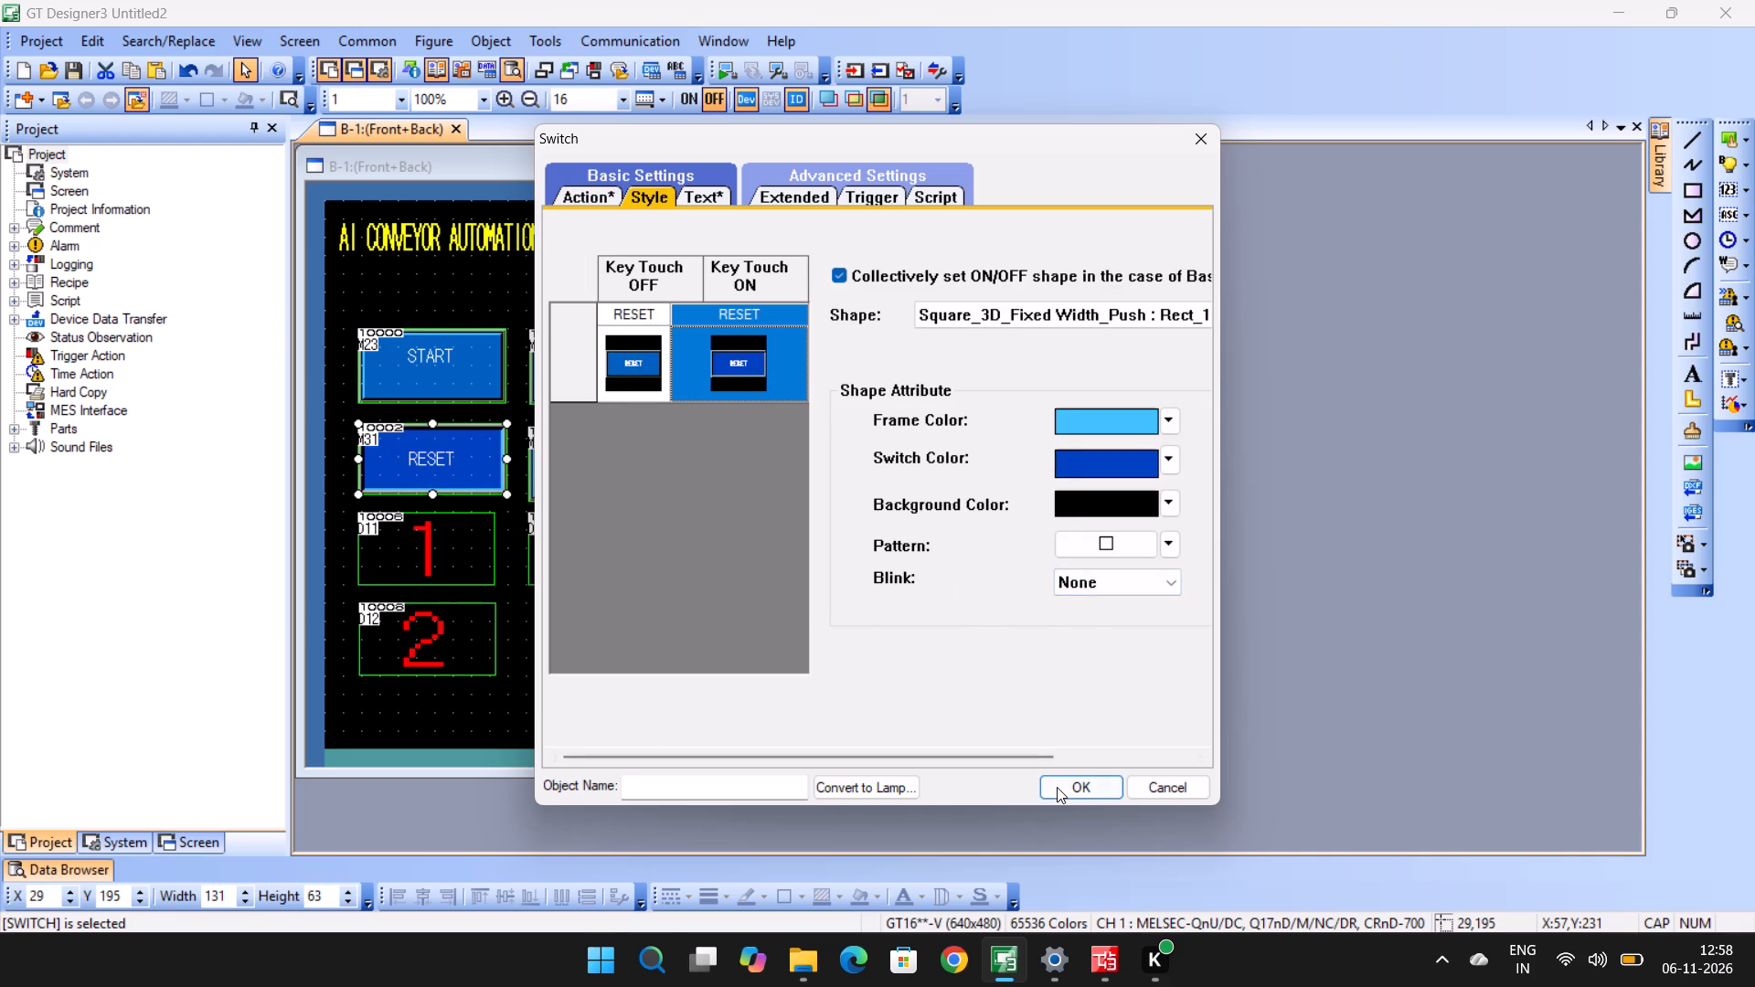
pyautogui.click(1058, 787)
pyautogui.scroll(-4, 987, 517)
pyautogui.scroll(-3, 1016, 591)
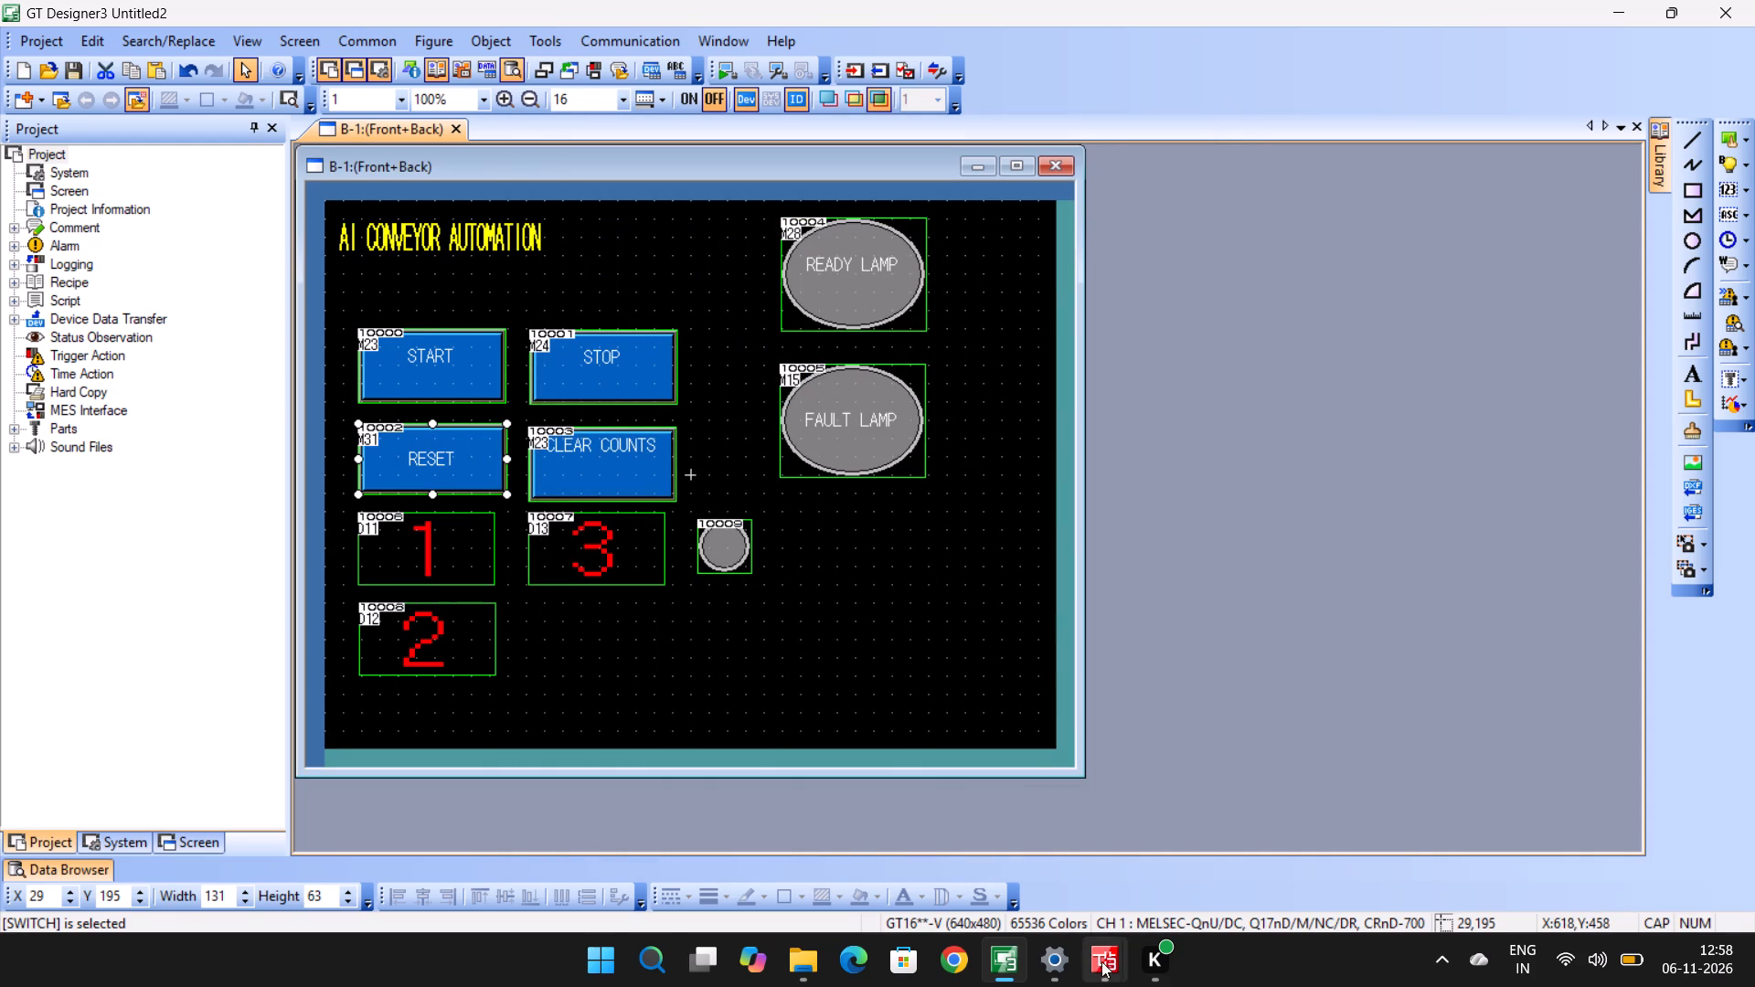